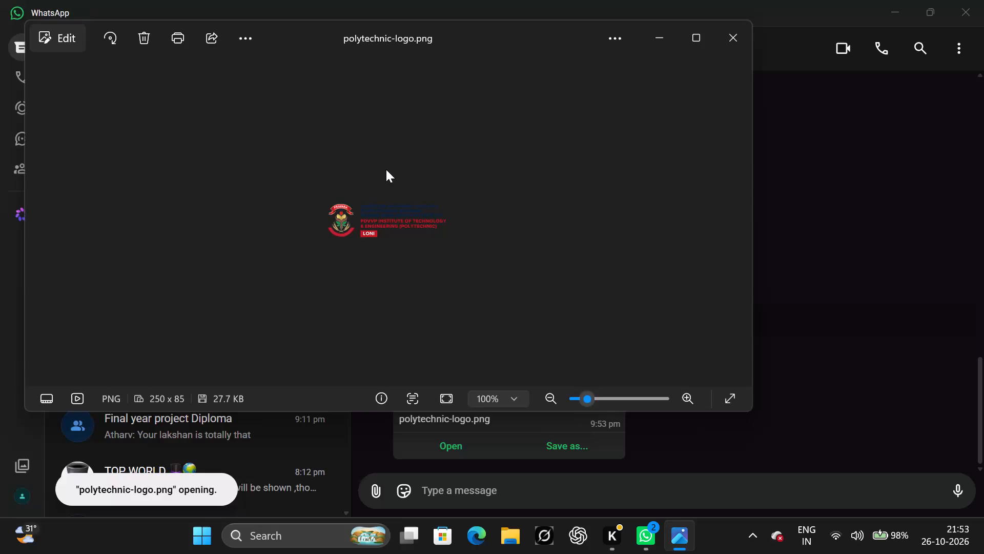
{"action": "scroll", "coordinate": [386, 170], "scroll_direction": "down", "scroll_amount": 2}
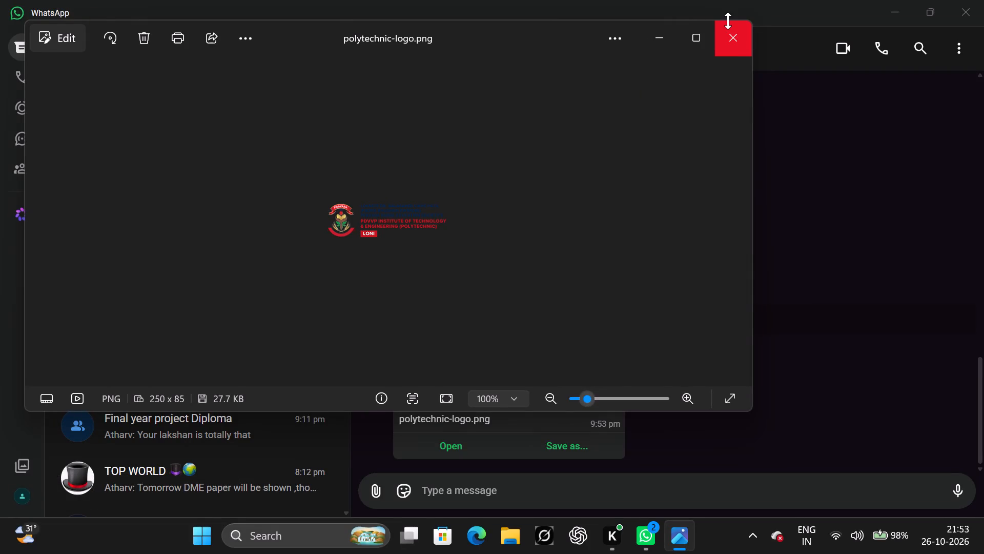
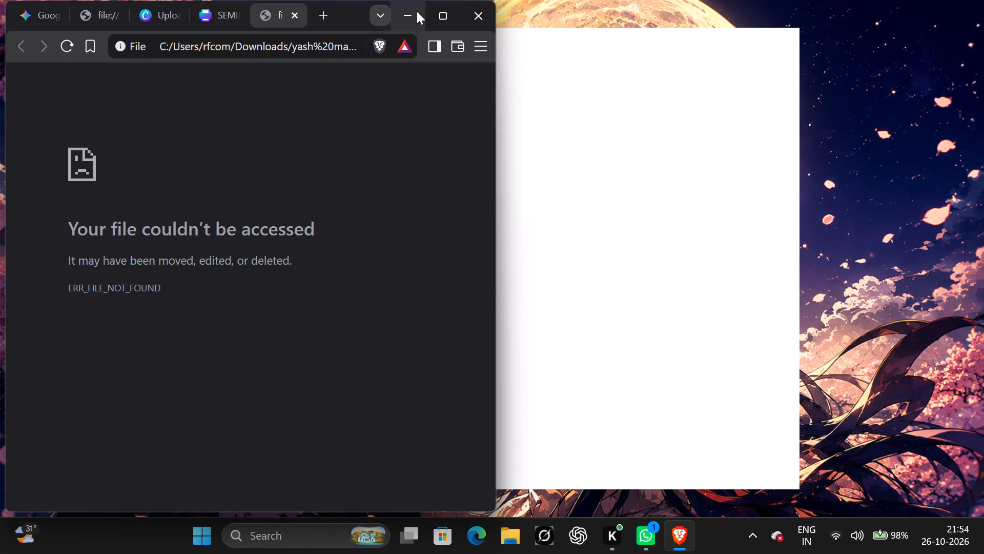
Maximize the browser window and close the two tabs that point to local files in the Downloads folder.
{"action": "left_click", "coordinate": [441, 11]}
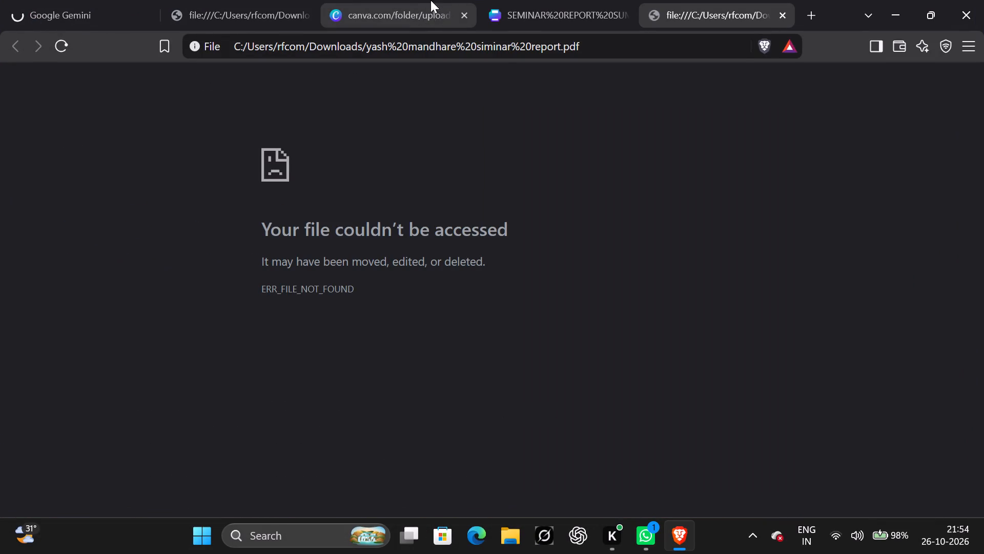
{"action": "left_click", "coordinate": [303, 9]}
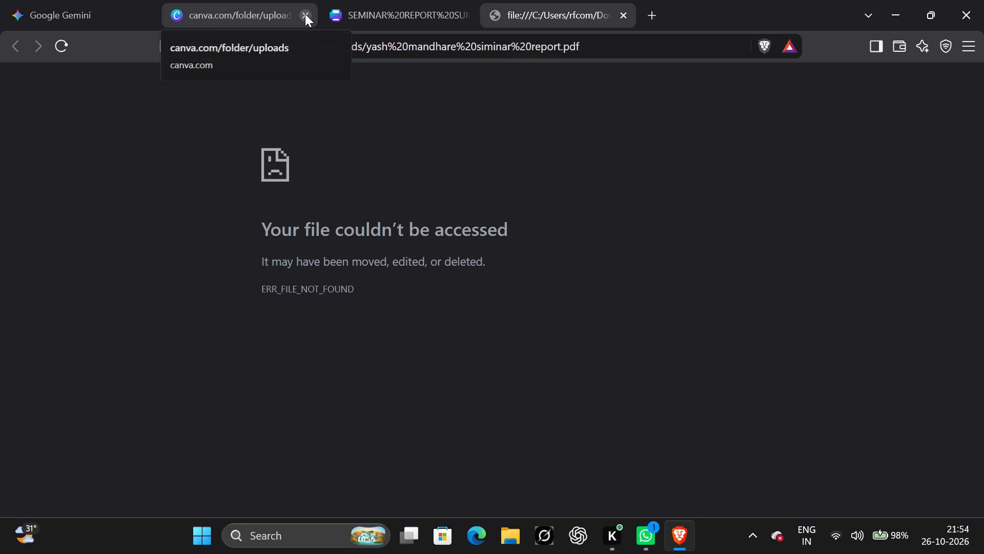
{"action": "left_click", "coordinate": [620, 15]}
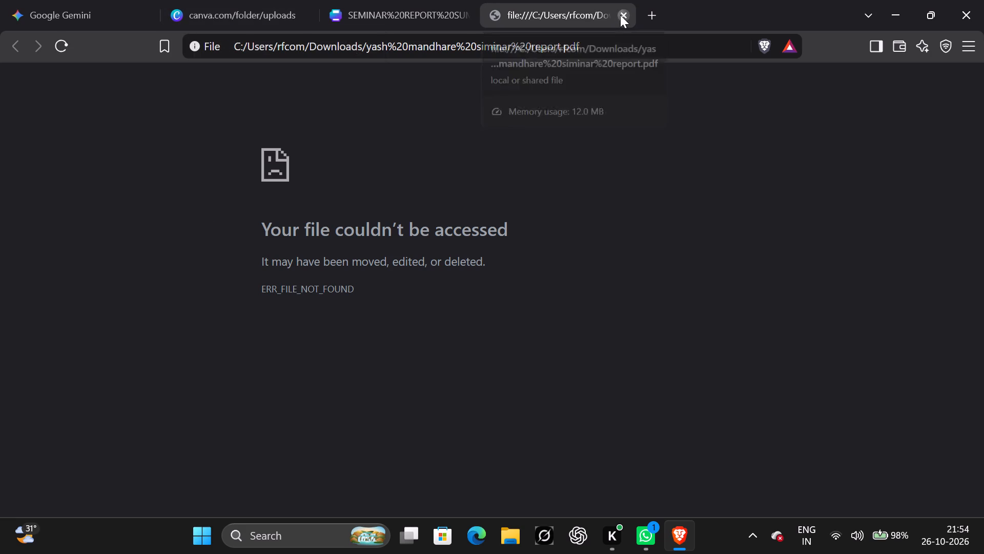
From the Canva home page, upload the Types_of_Suspension_System_Simple_13_Slides file from the Downloads folder.
{"action": "left_click", "coordinate": [274, 2]}
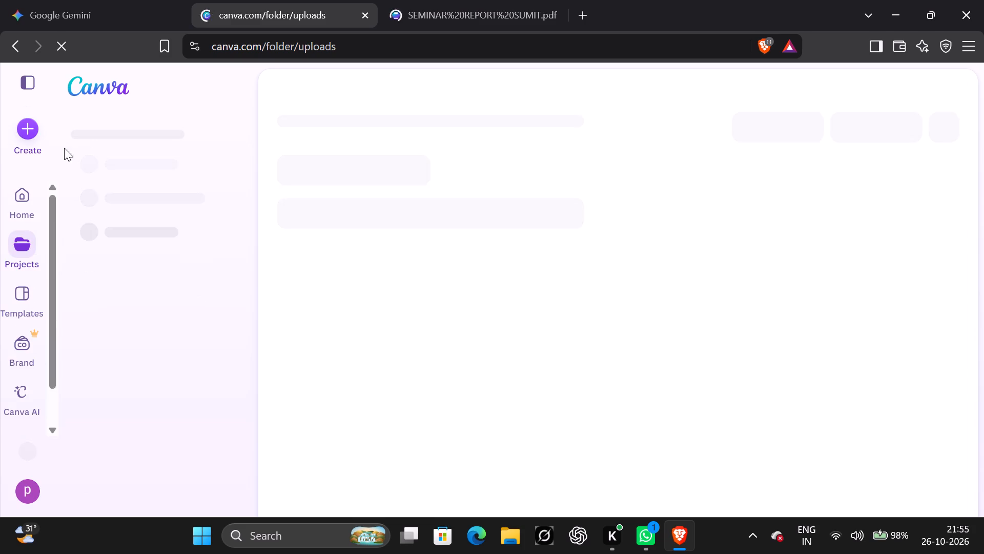
{"action": "left_click", "coordinate": [12, 196]}
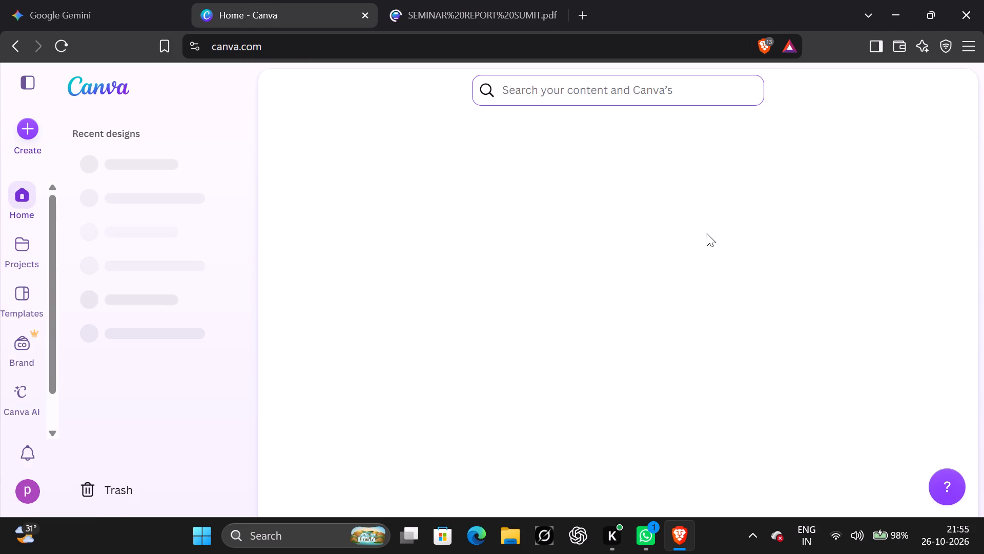
{"action": "left_click", "coordinate": [884, 318]}
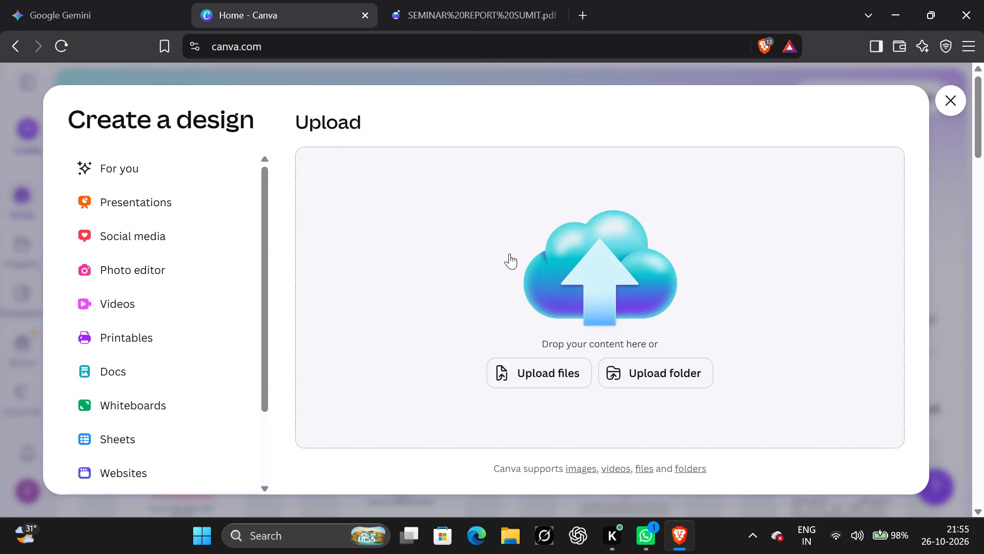
{"action": "left_click", "coordinate": [530, 365]}
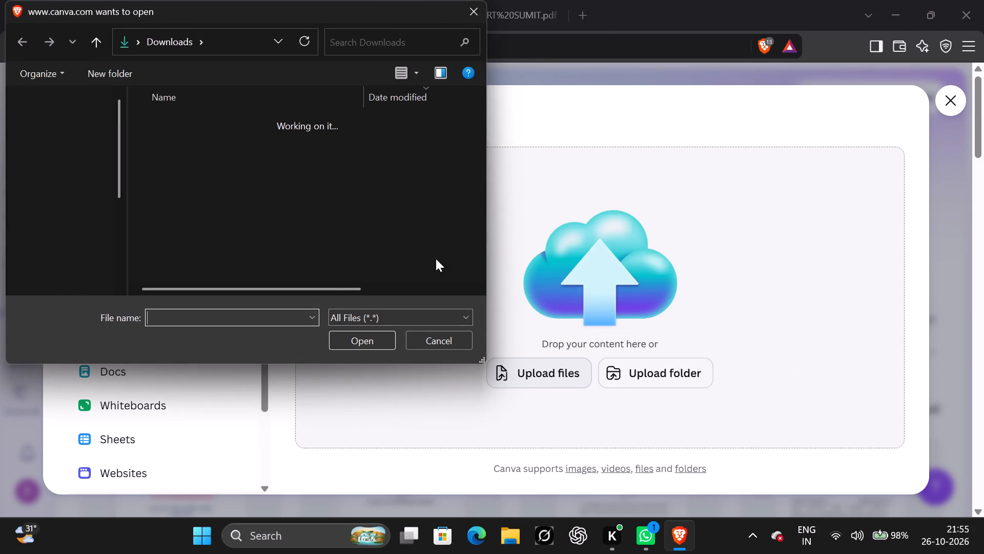
{"action": "left_click", "coordinate": [278, 137]}
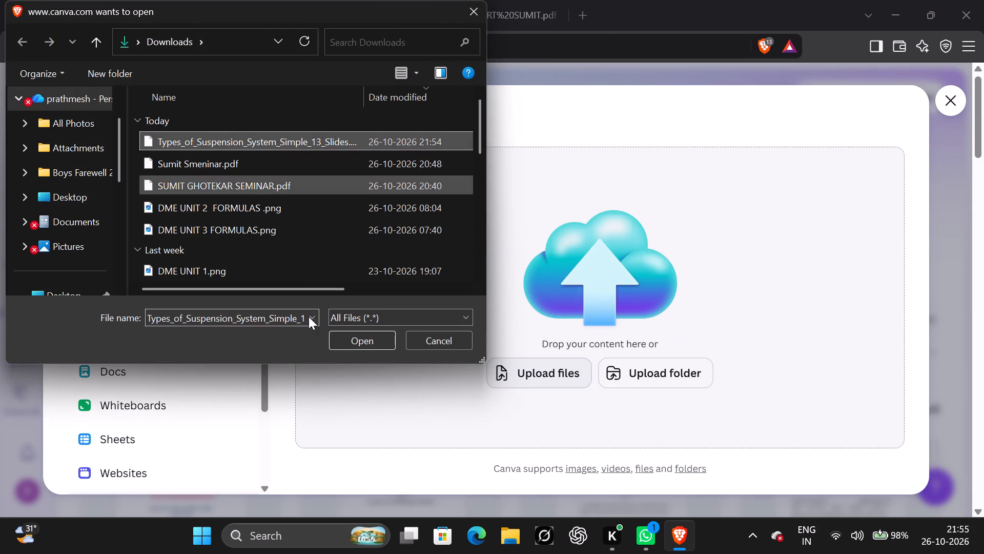
{"action": "left_click", "coordinate": [366, 333]}
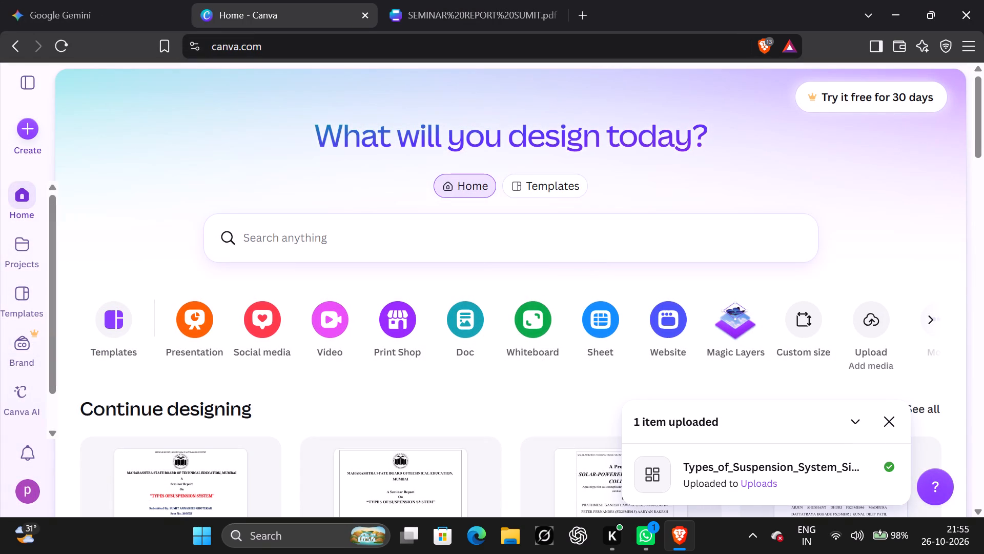
Go to the Uploads folder and open the uploaded Types_of_Suspension_System presentation in the editor.
{"action": "left_click", "coordinate": [758, 477]}
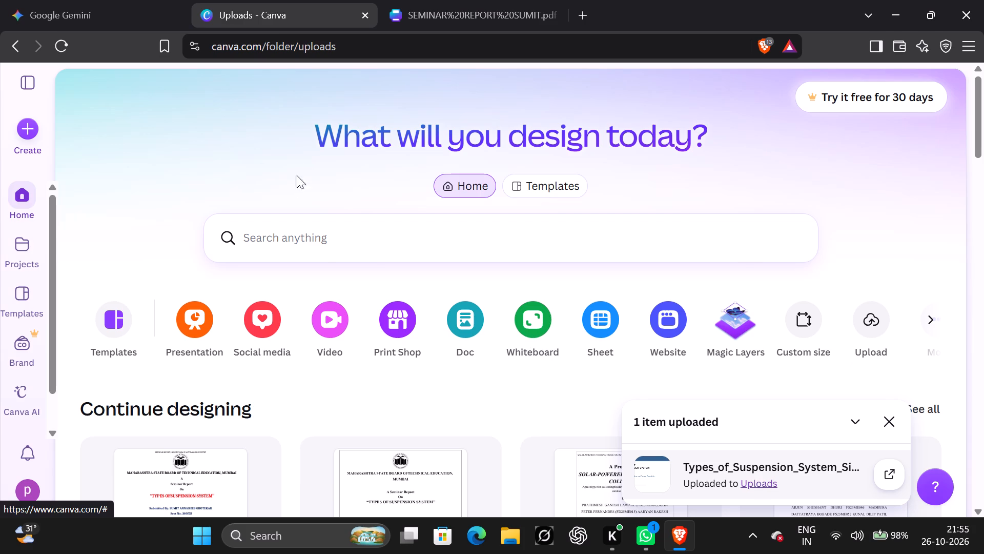
{"action": "left_click", "coordinate": [443, 289]}
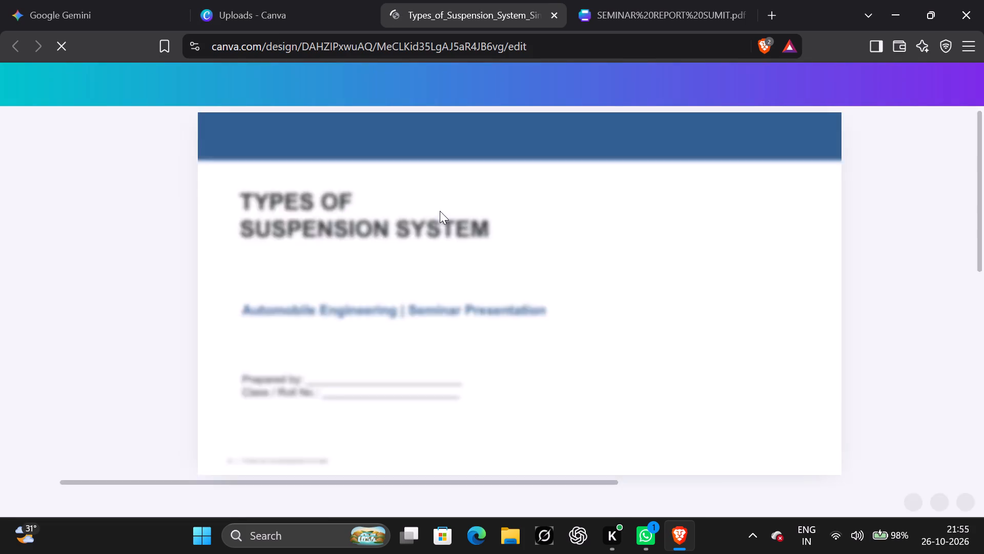
Look over the title slide and the Introduction slide of the suspension system presentation.
{"action": "scroll", "coordinate": [435, 311], "scroll_direction": "down", "scroll_amount": 3}
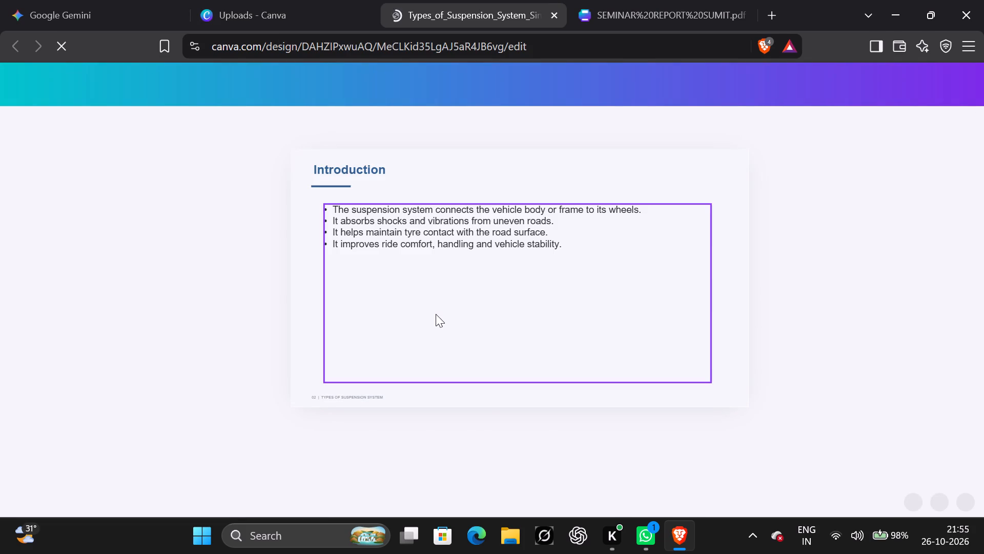
{"action": "scroll", "coordinate": [437, 313], "scroll_direction": "up", "scroll_amount": 6}
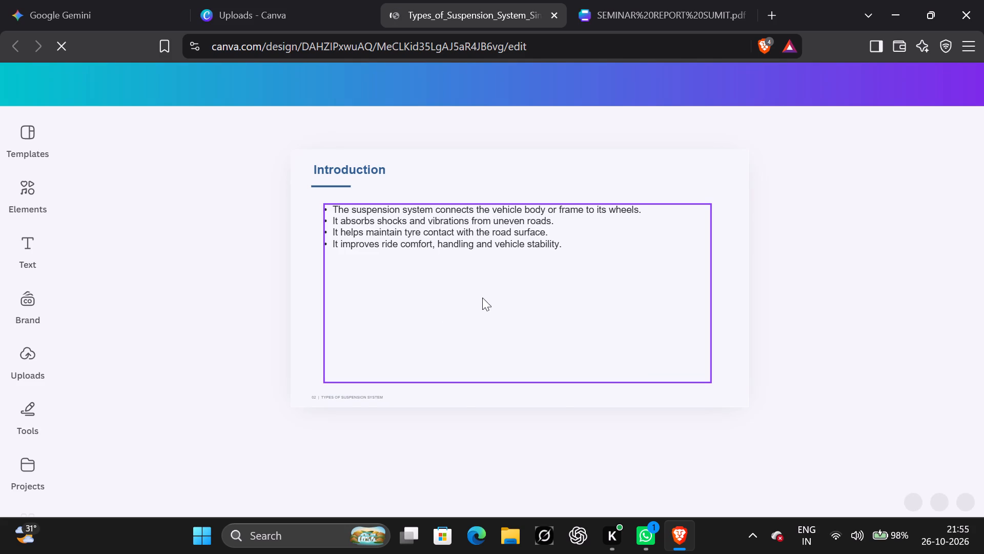
{"action": "scroll", "coordinate": [508, 280], "scroll_direction": "up", "scroll_amount": 3}
{"action": "scroll", "coordinate": [510, 271], "scroll_direction": "down", "scroll_amount": 3}
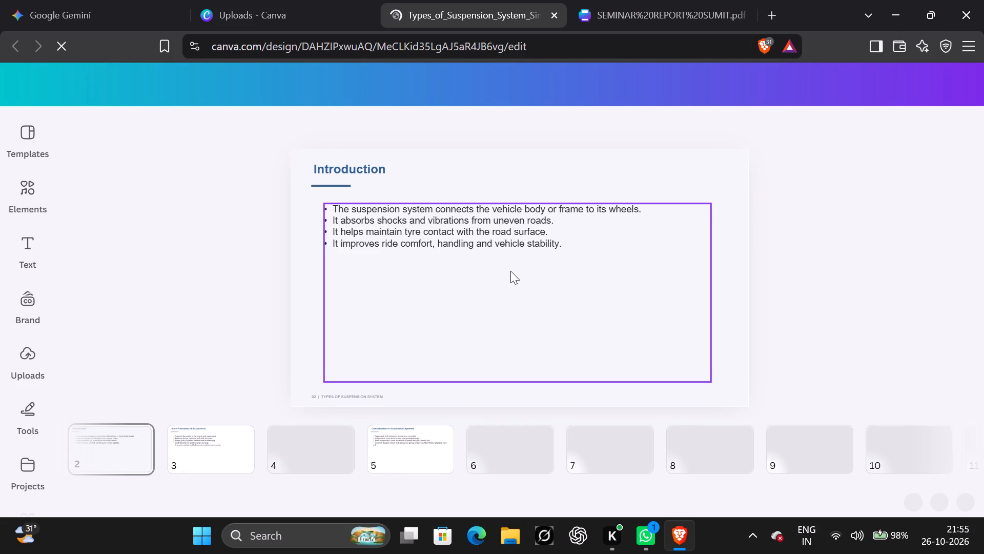
{"action": "scroll", "coordinate": [510, 271], "scroll_direction": "up", "scroll_amount": 3}
{"action": "scroll", "coordinate": [510, 271], "scroll_direction": "down", "scroll_amount": 1}
{"action": "scroll", "coordinate": [392, 294], "scroll_direction": "down", "scroll_amount": 1}
{"action": "scroll", "coordinate": [405, 283], "scroll_direction": "up", "scroll_amount": 5}
{"action": "scroll", "coordinate": [438, 284], "scroll_direction": "down", "scroll_amount": 2}
{"action": "scroll", "coordinate": [438, 284], "scroll_direction": "up", "scroll_amount": 3}
{"action": "scroll", "coordinate": [438, 284], "scroll_direction": "down", "scroll_amount": 3}
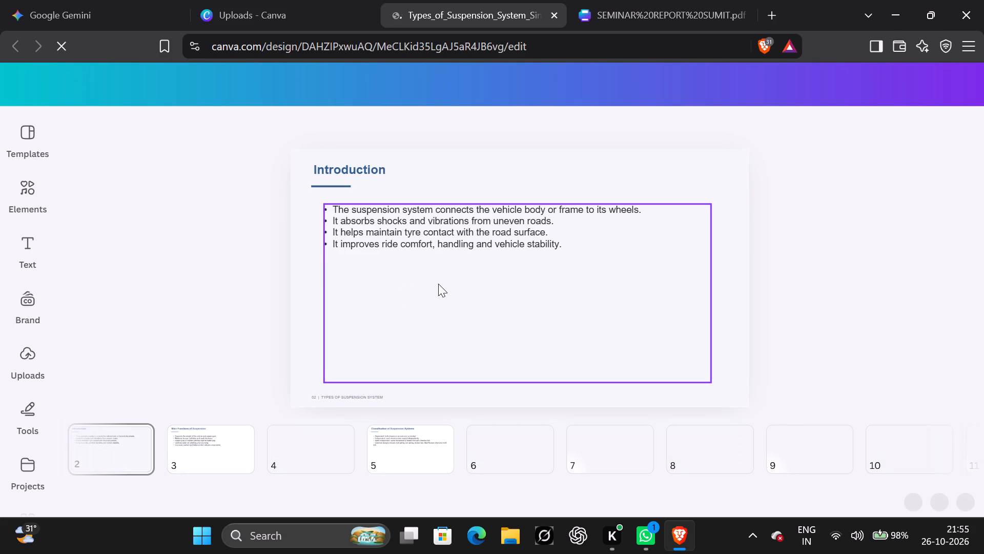
{"action": "scroll", "coordinate": [438, 284], "scroll_direction": "up", "scroll_amount": 8}
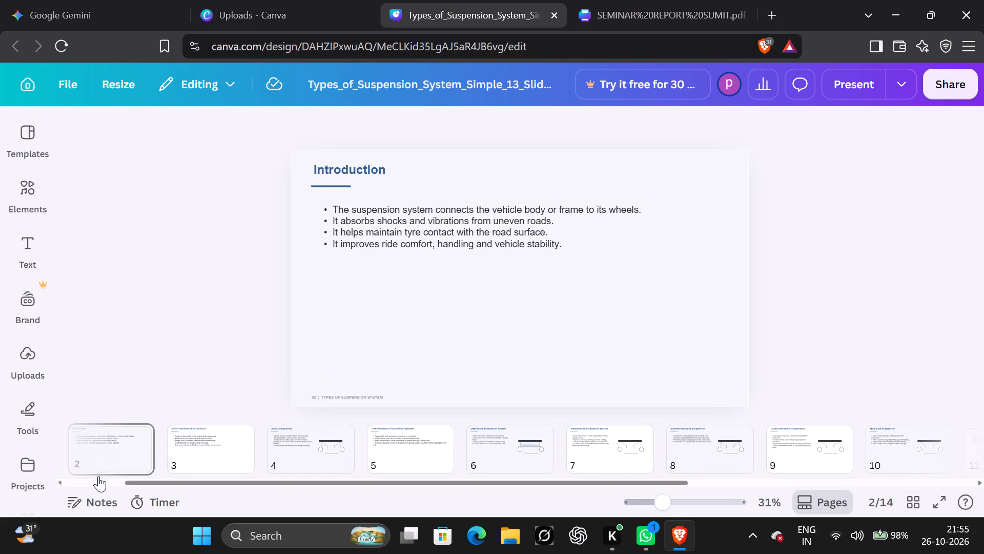
Return to the title slide of the suspension system presentation and examine its layout.
{"action": "left_click_drag", "start_coordinate": [141, 480], "coordinate": [67, 497]}
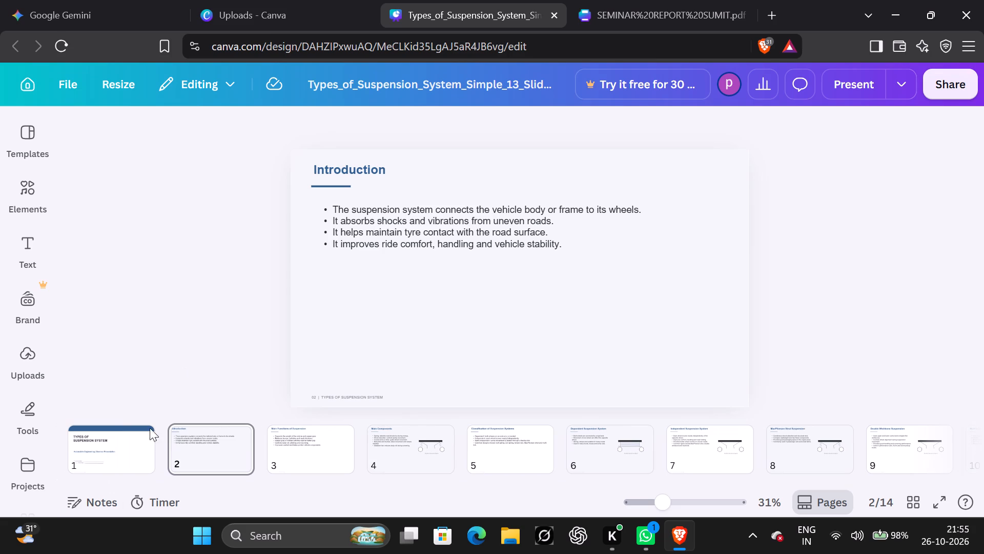
{"action": "left_click", "coordinate": [148, 437]}
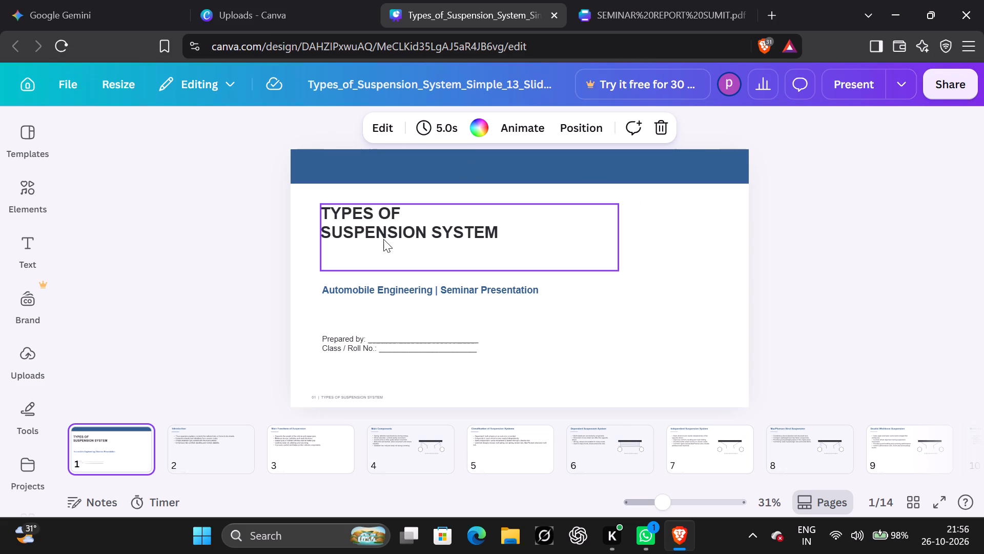
{"action": "left_click", "coordinate": [776, 151]}
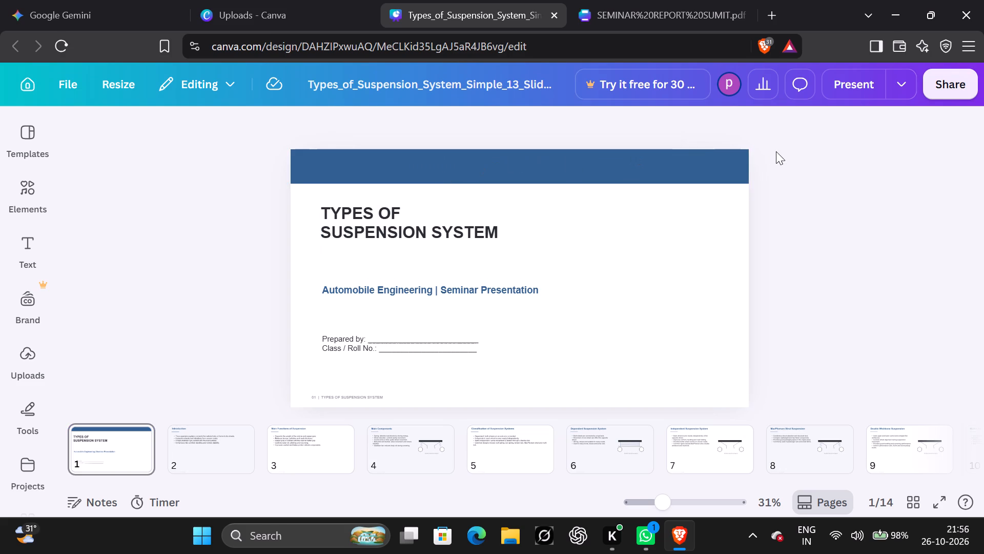
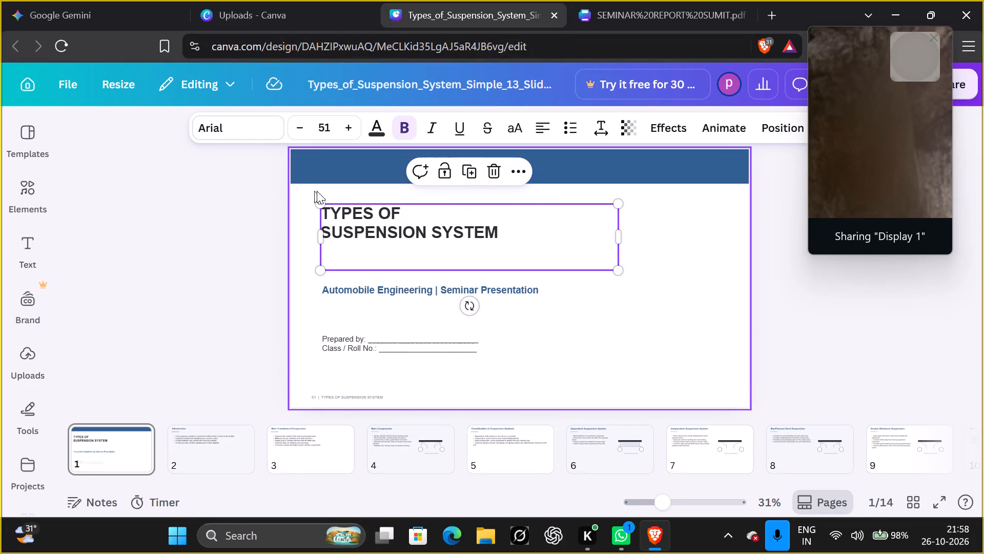
Clear the title slide by deleting its title, subtitle, prepared-by and footer text, and the blue header bar.
{"action": "left_click_drag", "start_coordinate": [309, 186], "coordinate": [633, 375]}
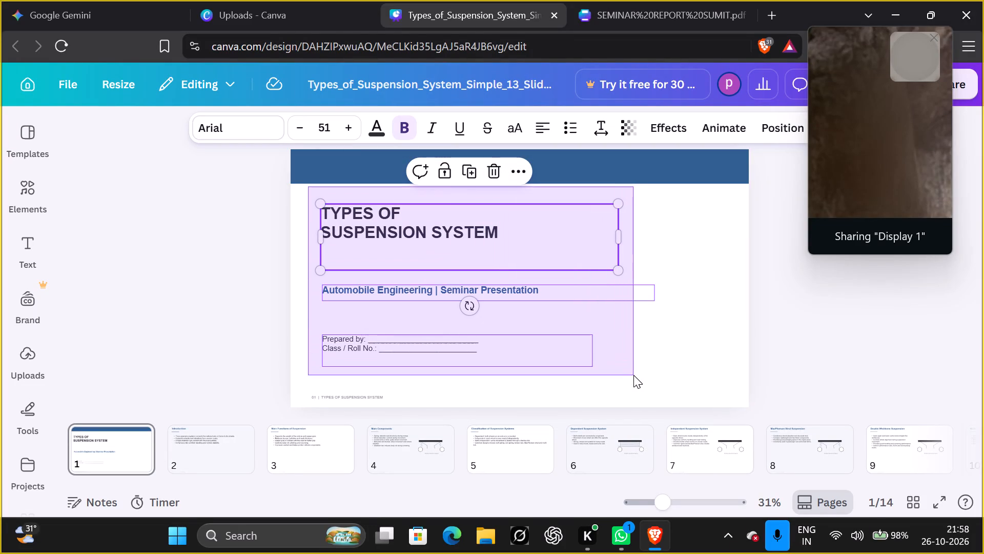
{"action": "left_click_drag", "start_coordinate": [633, 375], "coordinate": [643, 400]}
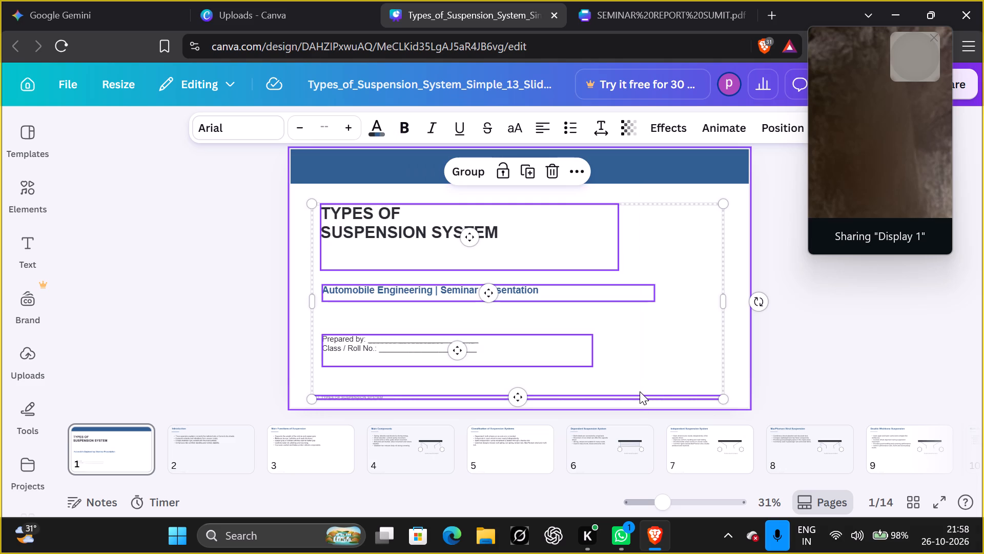
{"action": "key", "text": "BackSpace"}
{"action": "left_click", "coordinate": [564, 162]}
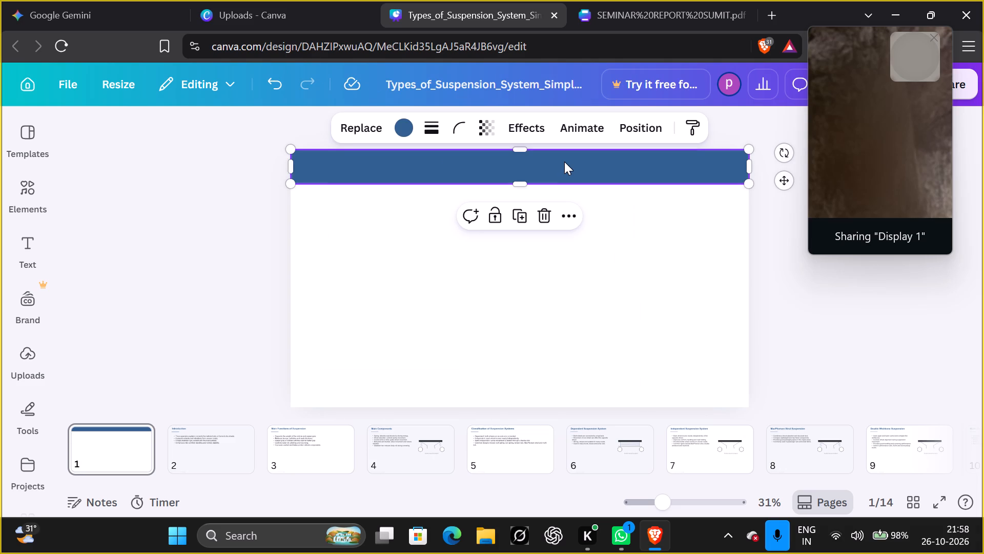
{"action": "key", "text": "BackSpace"}
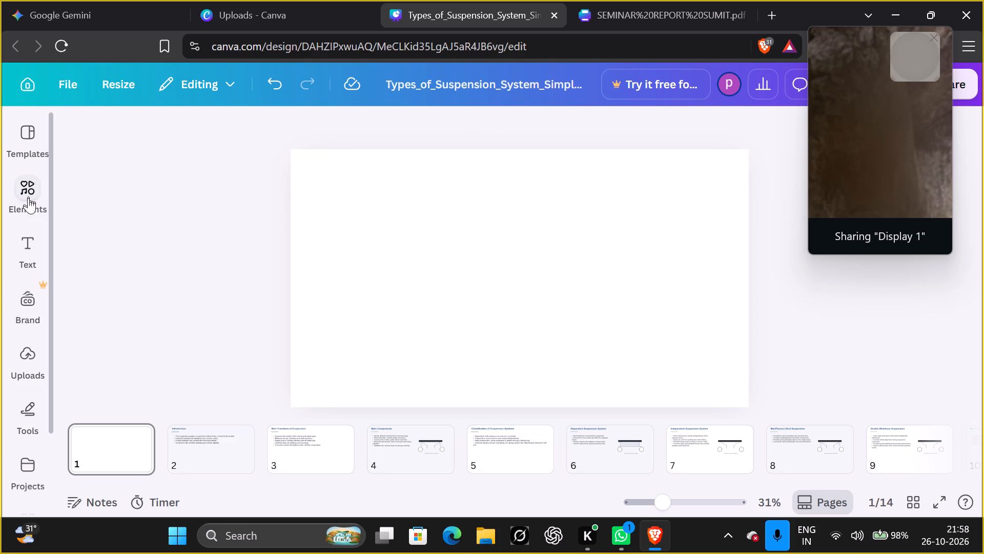
With the emptied first slide selected, start uploading a file from the Downloads folder.
{"action": "left_click", "coordinate": [34, 140]}
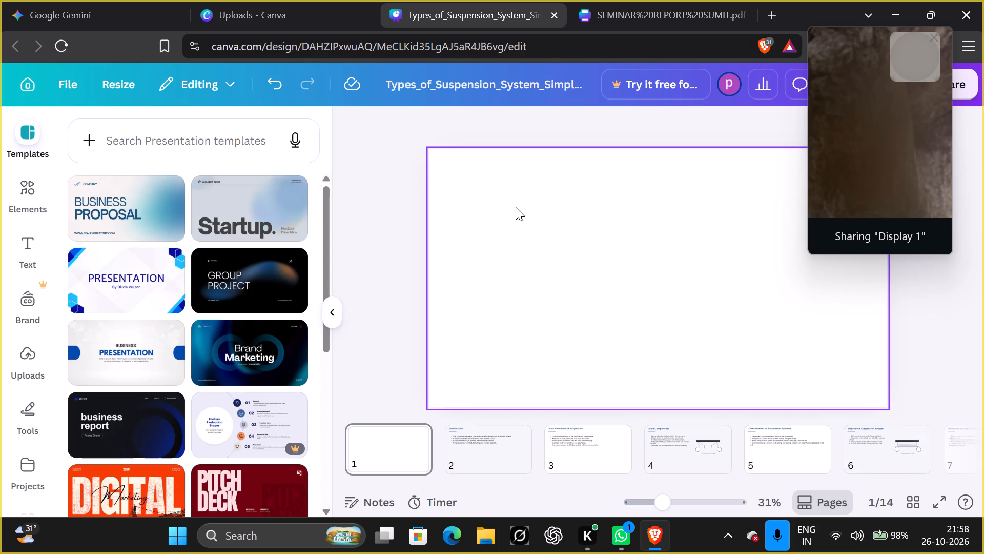
{"action": "left_click", "coordinate": [516, 207]}
{"action": "left_click", "coordinate": [19, 362]}
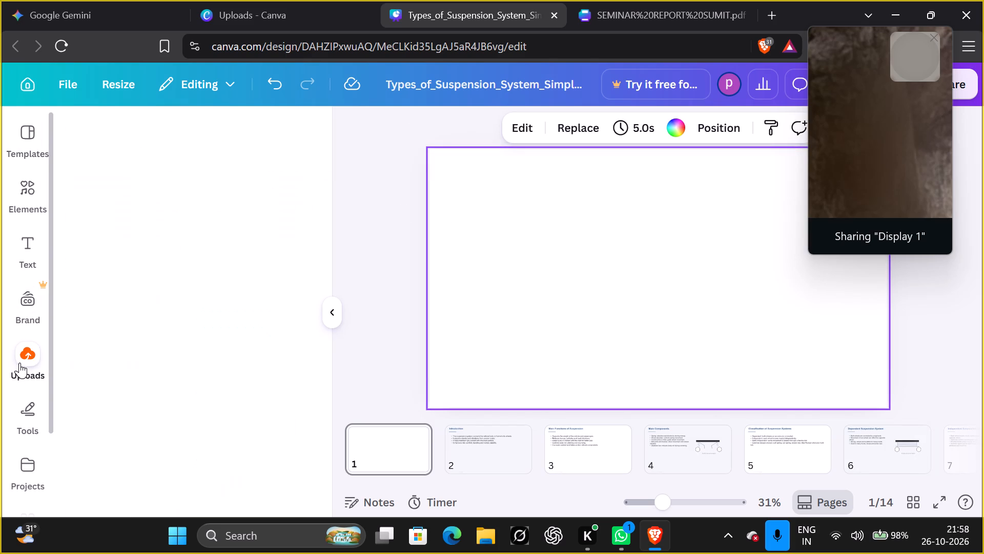
{"action": "left_click", "coordinate": [184, 182]}
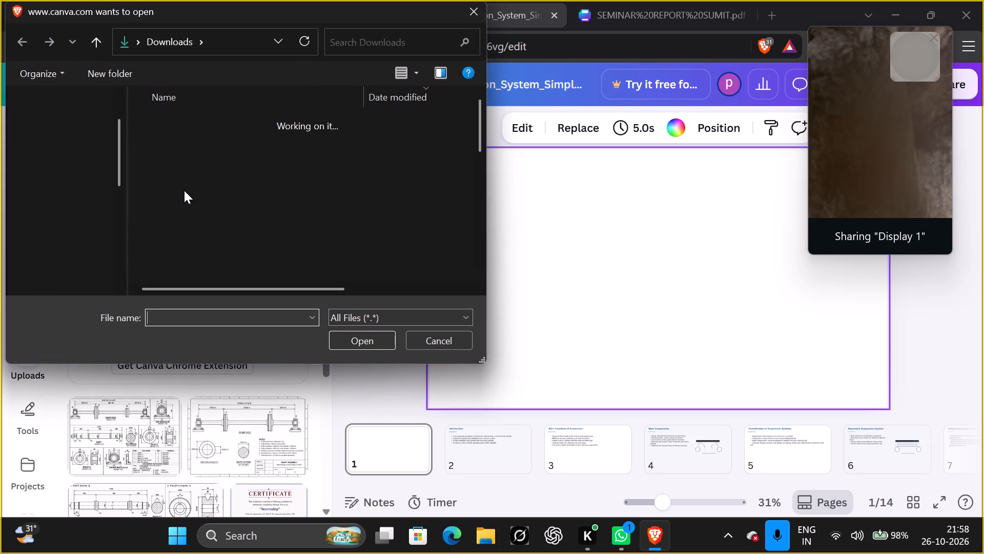
Upload polytechnic-logo.png from the Downloads folder and place it on slide 1.
{"action": "left_click", "coordinate": [210, 138]}
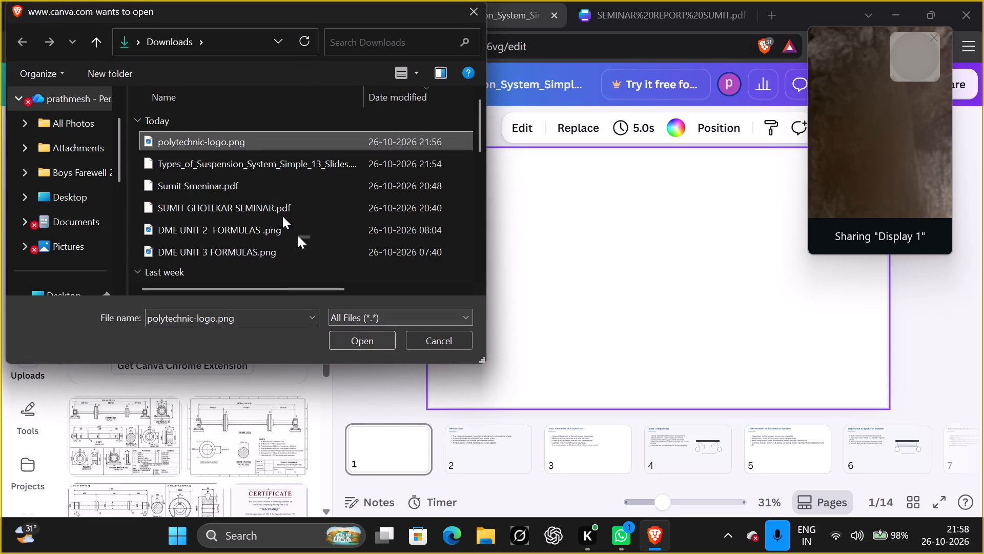
{"action": "left_click", "coordinate": [364, 340]}
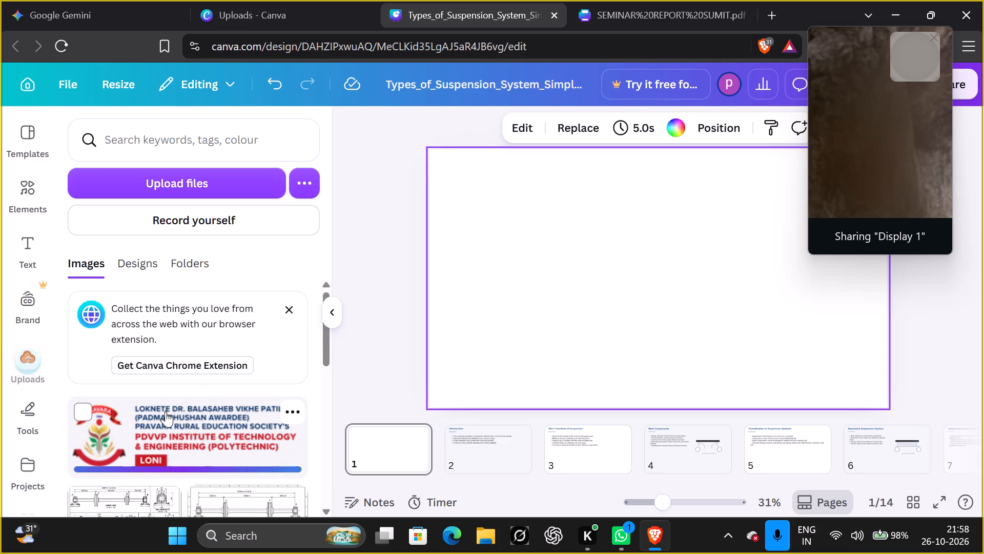
{"action": "scroll", "coordinate": [108, 403], "scroll_direction": "down", "scroll_amount": 1}
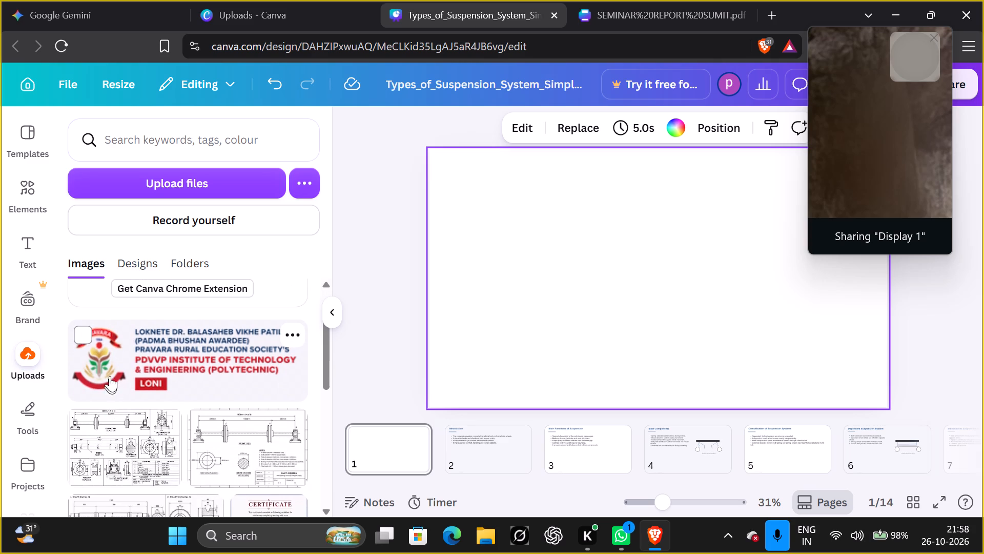
{"action": "left_click", "coordinate": [110, 366]}
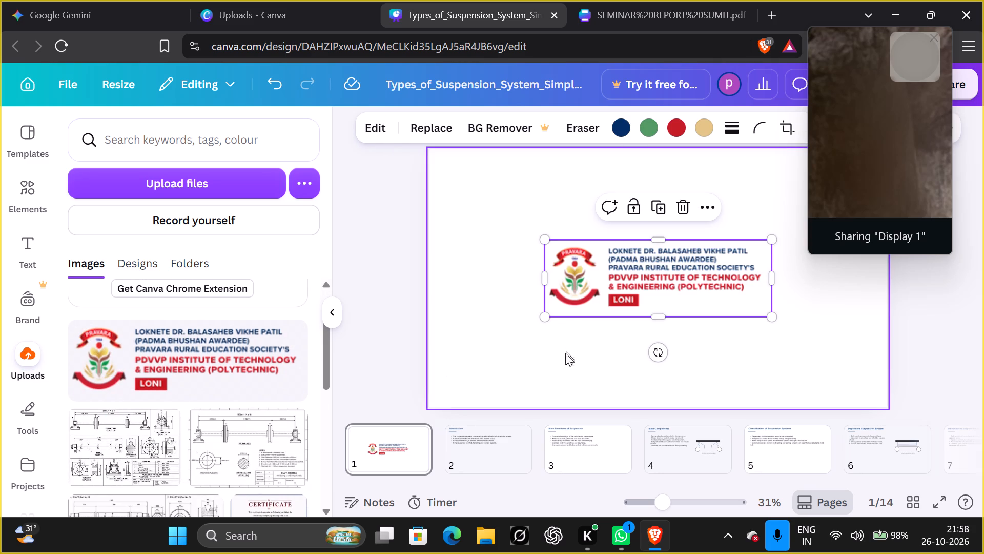
{"action": "left_click", "coordinate": [533, 354]}
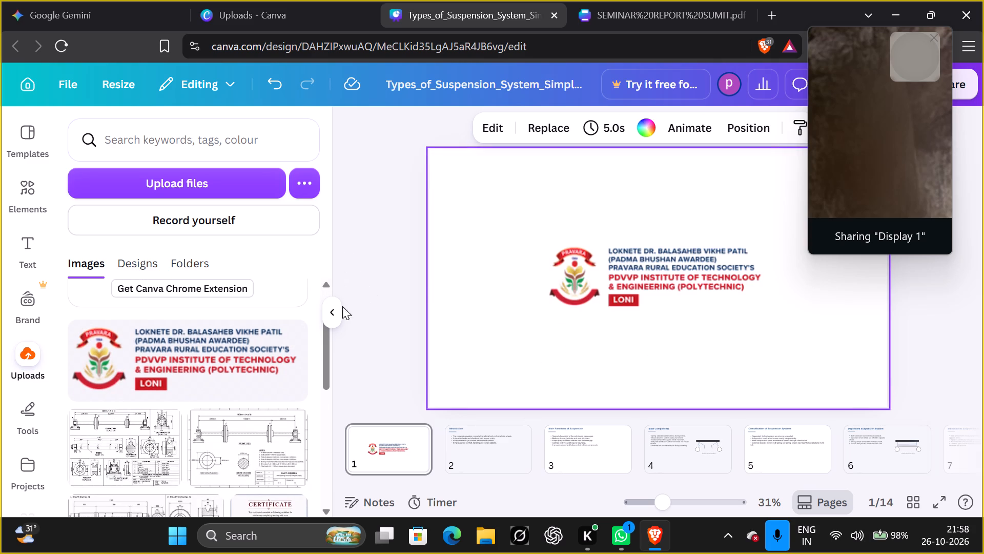
Move the polytechnic logo to slide 1's top-left corner and widen its frame to about 1,120.
{"action": "left_click", "coordinate": [337, 316]}
{"action": "left_click_drag", "start_coordinate": [458, 268], "coordinate": [421, 232]}
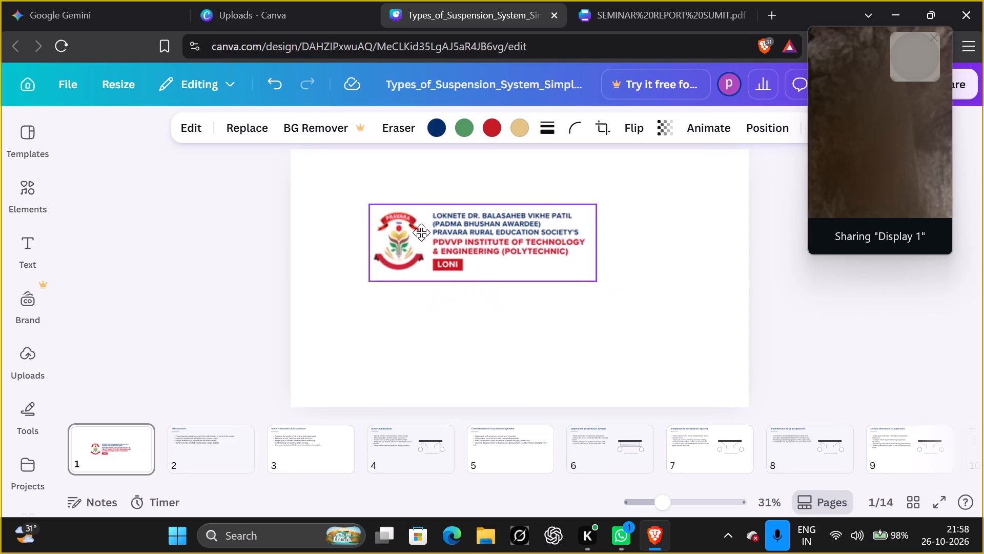
{"action": "left_click_drag", "start_coordinate": [421, 232], "coordinate": [347, 185]}
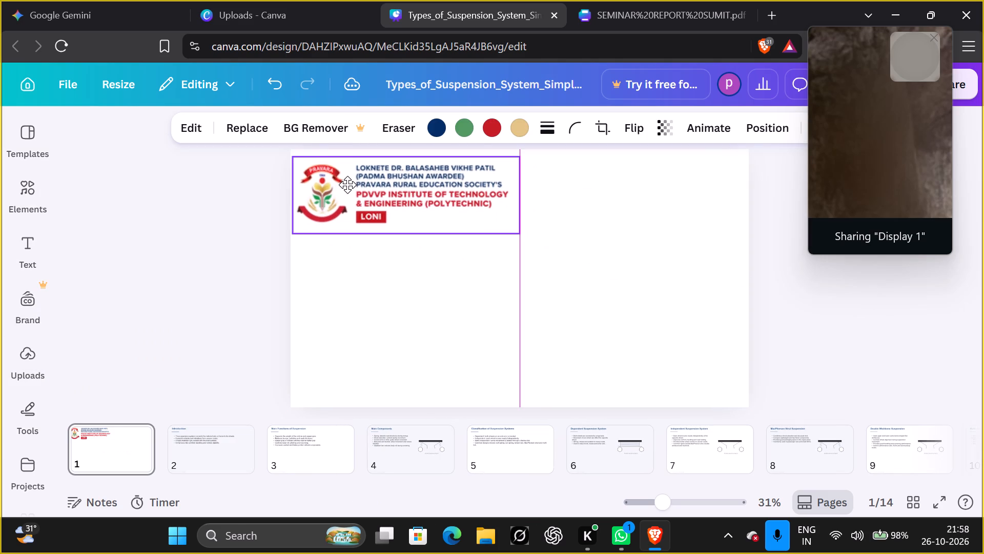
{"action": "left_click_drag", "start_coordinate": [347, 185], "coordinate": [347, 179]}
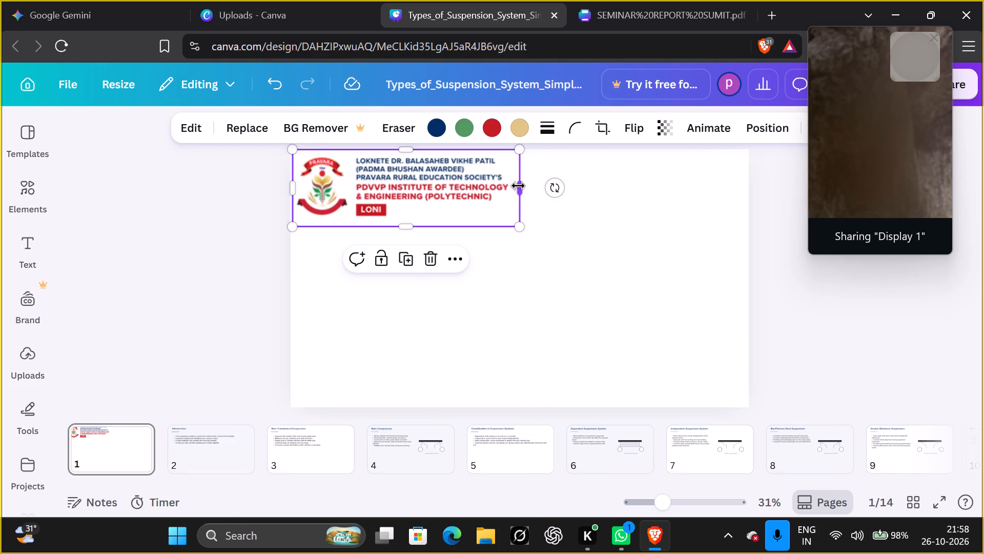
{"action": "left_click_drag", "start_coordinate": [518, 186], "coordinate": [609, 216]}
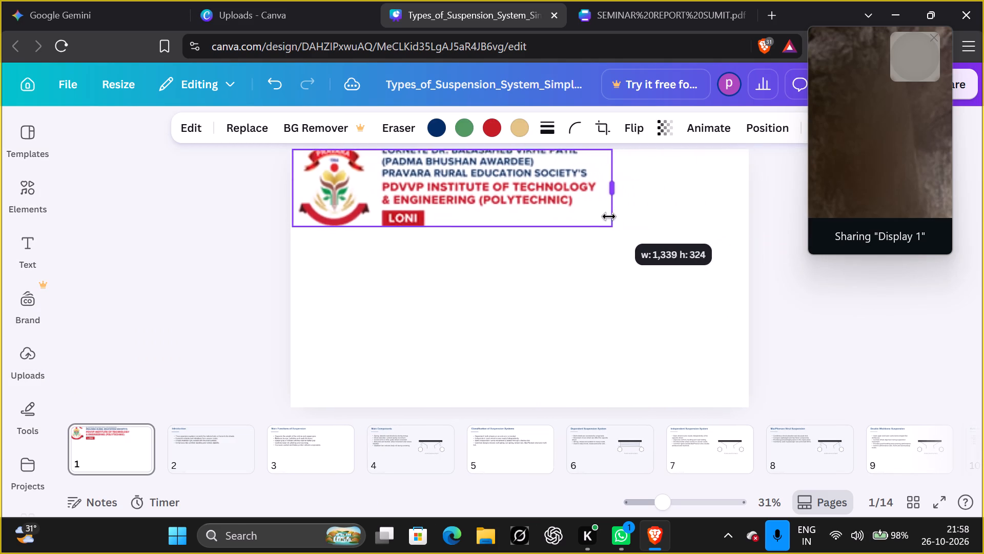
{"action": "left_click_drag", "start_coordinate": [609, 216], "coordinate": [559, 227]}
Reposition the widened polytechnic logo near the top centre of slide 1.
{"action": "left_click_drag", "start_coordinate": [441, 194], "coordinate": [499, 214]}
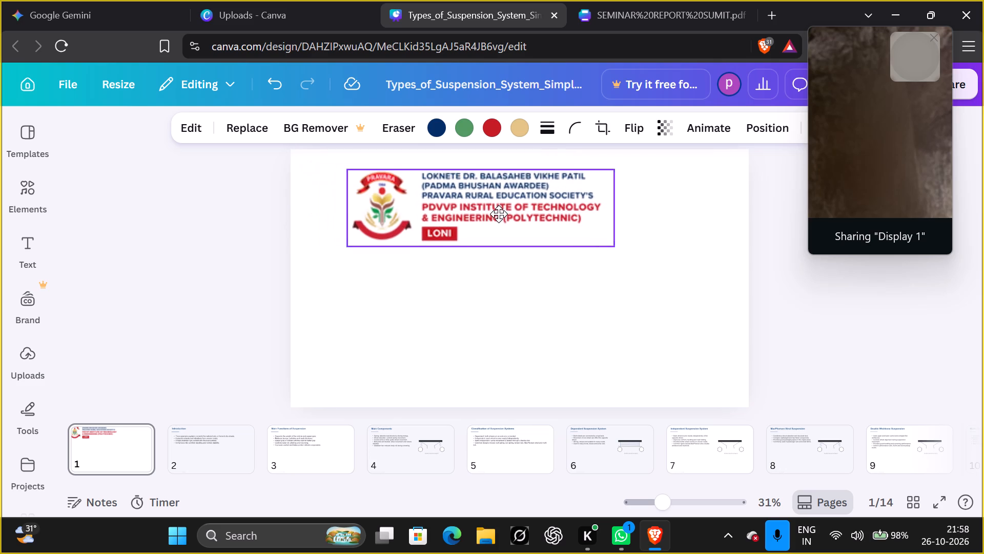
{"action": "left_click_drag", "start_coordinate": [499, 214], "coordinate": [520, 203]}
{"action": "left_click_drag", "start_coordinate": [530, 198], "coordinate": [561, 201]}
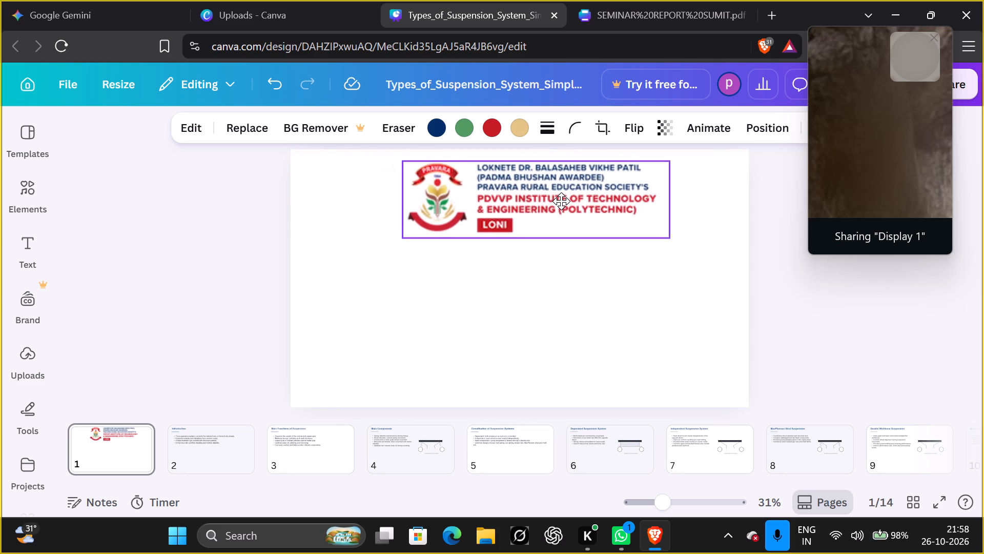
{"action": "left_click_drag", "start_coordinate": [561, 201], "coordinate": [555, 198]}
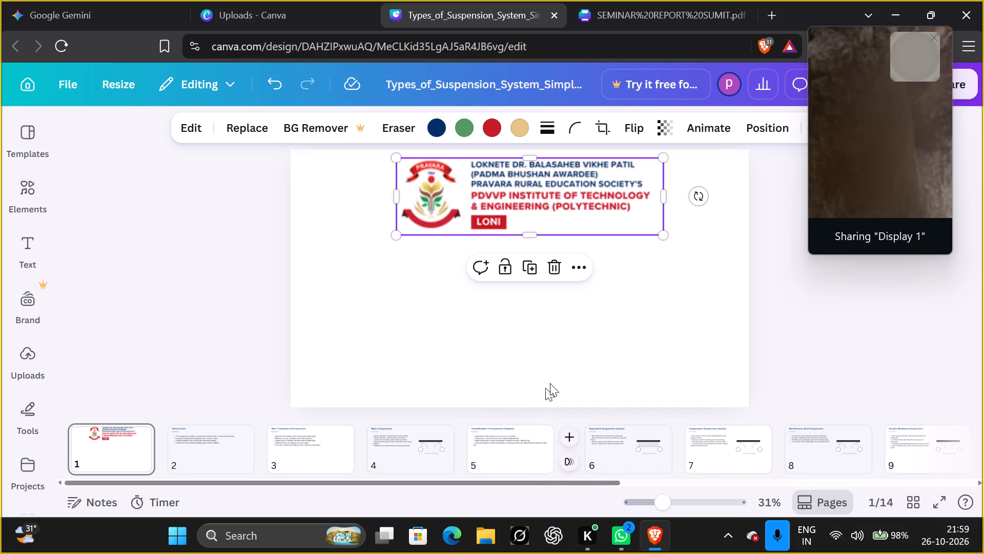
Crop the logo's frame from its bottom edge to a height of about 279.
{"action": "left_click_drag", "start_coordinate": [535, 238], "coordinate": [536, 226]}
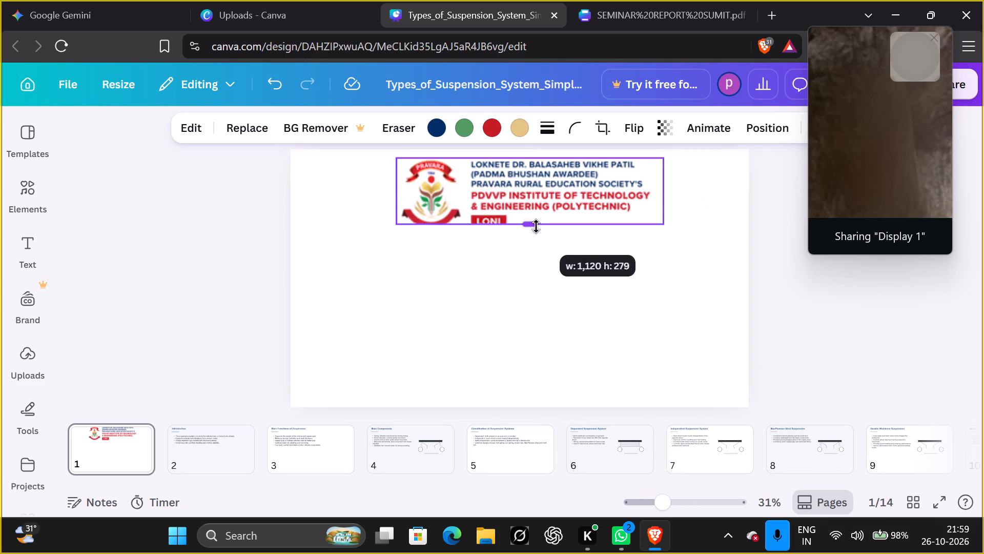
Resize the polytechnic logo on slide 1 to span the full slide width, about 1,930 wide.
{"action": "left_click_drag", "start_coordinate": [536, 226], "coordinate": [540, 218]}
{"action": "left_click_drag", "start_coordinate": [667, 179], "coordinate": [725, 188]}
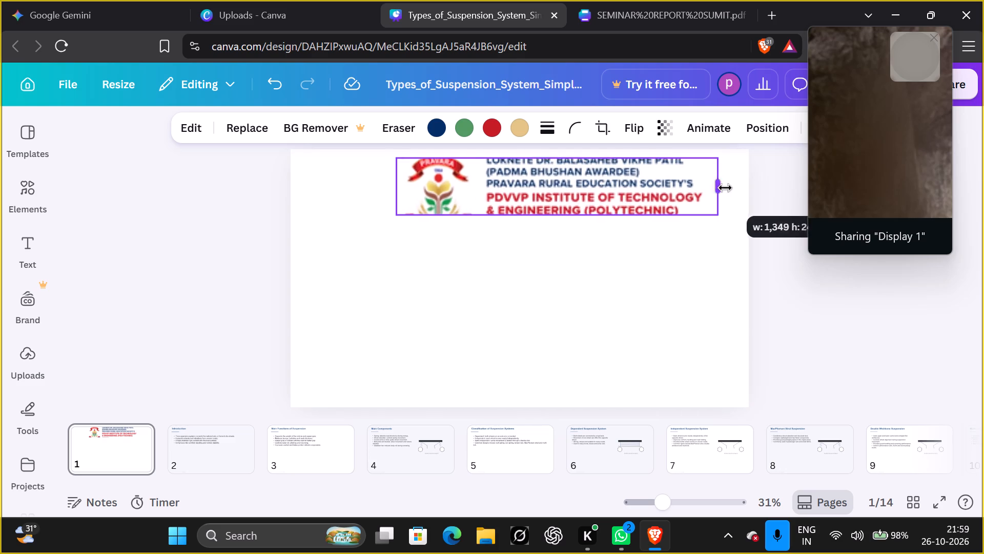
{"action": "left_click_drag", "start_coordinate": [725, 188], "coordinate": [755, 194]}
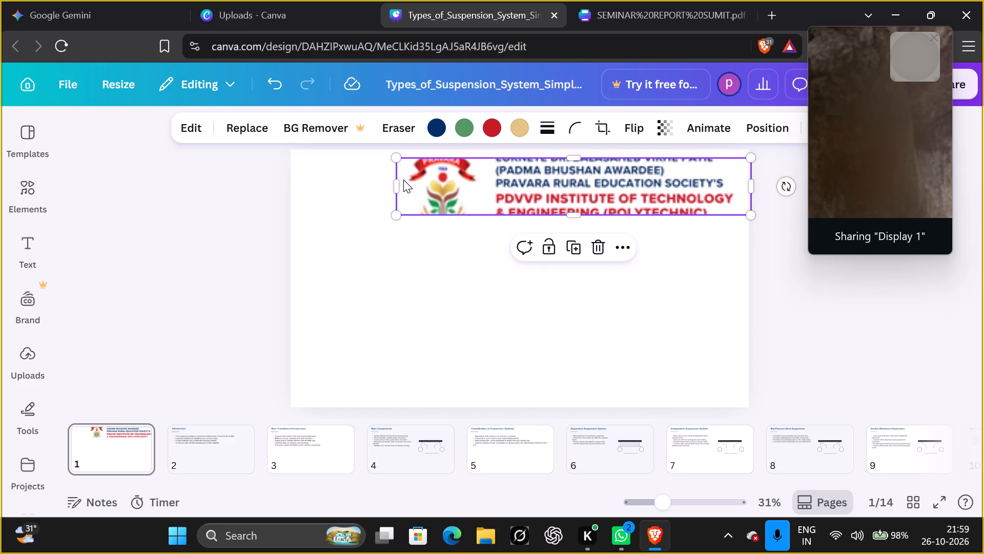
{"action": "left_click_drag", "start_coordinate": [397, 182], "coordinate": [294, 210]}
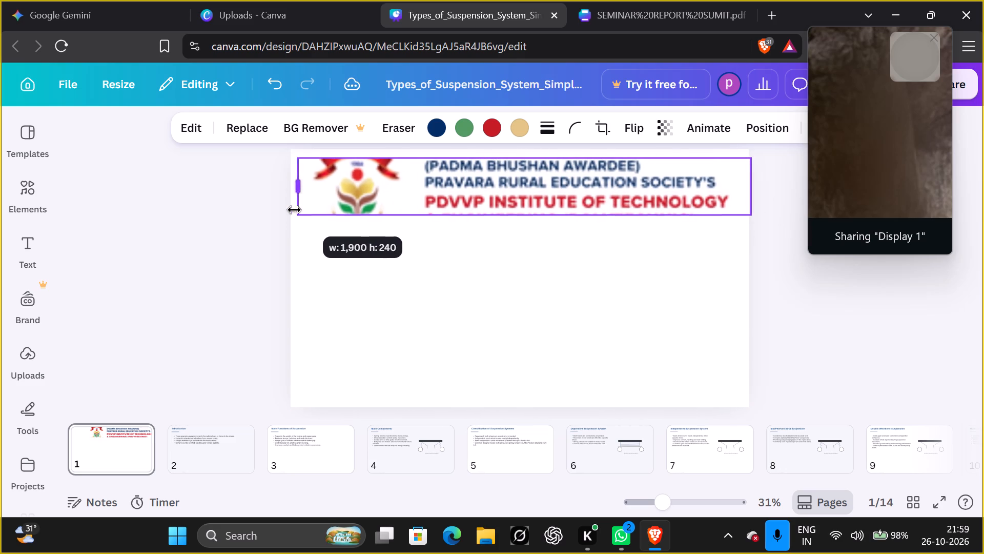
{"action": "left_click_drag", "start_coordinate": [294, 210], "coordinate": [291, 211]}
Increase the logo's height and align it with the slide's top edge so the emblem and all text lines fit.
{"action": "left_click_drag", "start_coordinate": [520, 214], "coordinate": [516, 227]}
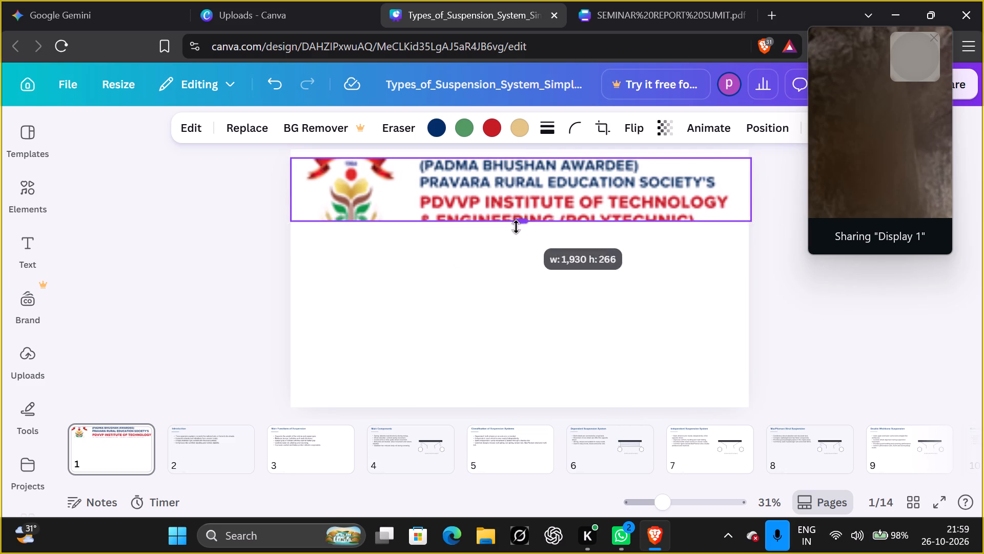
{"action": "left_click_drag", "start_coordinate": [516, 227], "coordinate": [499, 287]}
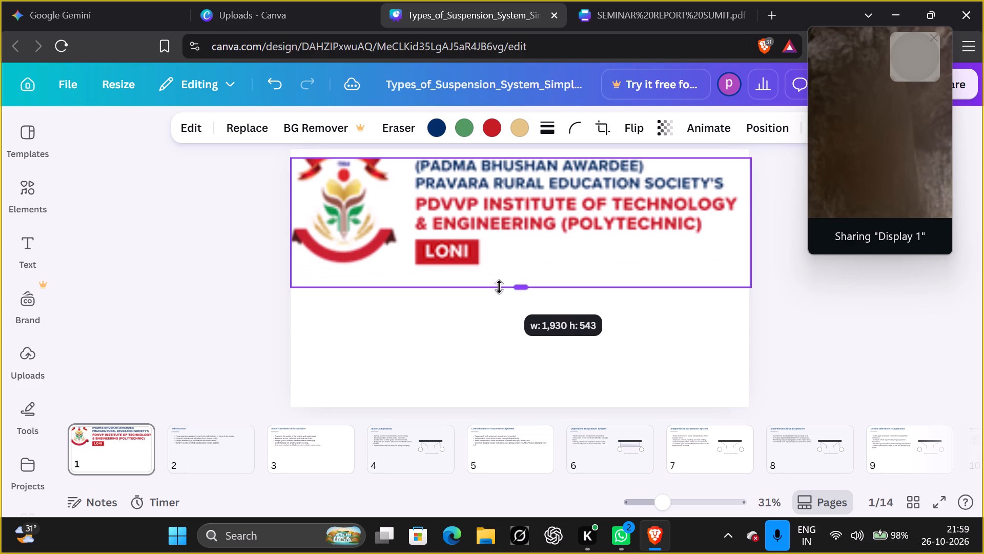
{"action": "left_click_drag", "start_coordinate": [499, 287], "coordinate": [501, 273]}
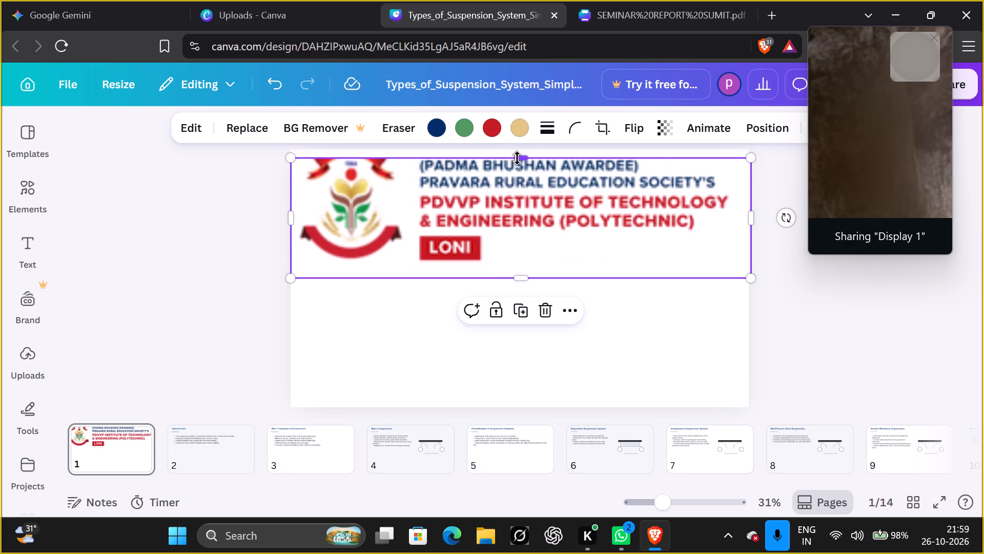
{"action": "left_click_drag", "start_coordinate": [518, 159], "coordinate": [523, 150]}
{"action": "left_click", "coordinate": [490, 221]}
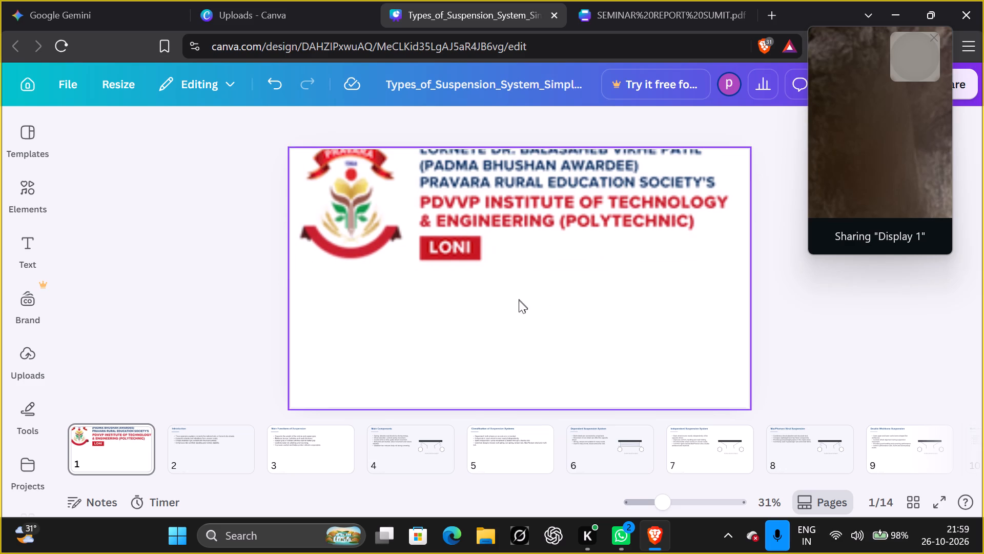
{"action": "left_click_drag", "start_coordinate": [534, 245], "coordinate": [531, 279]}
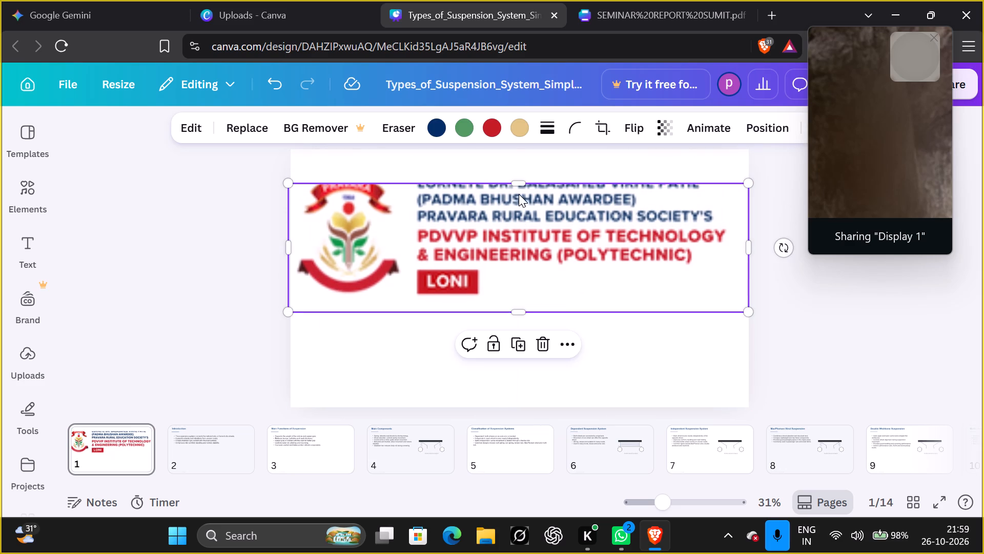
{"action": "left_click_drag", "start_coordinate": [519, 186], "coordinate": [528, 165]}
{"action": "left_click_drag", "start_coordinate": [520, 195], "coordinate": [522, 181]}
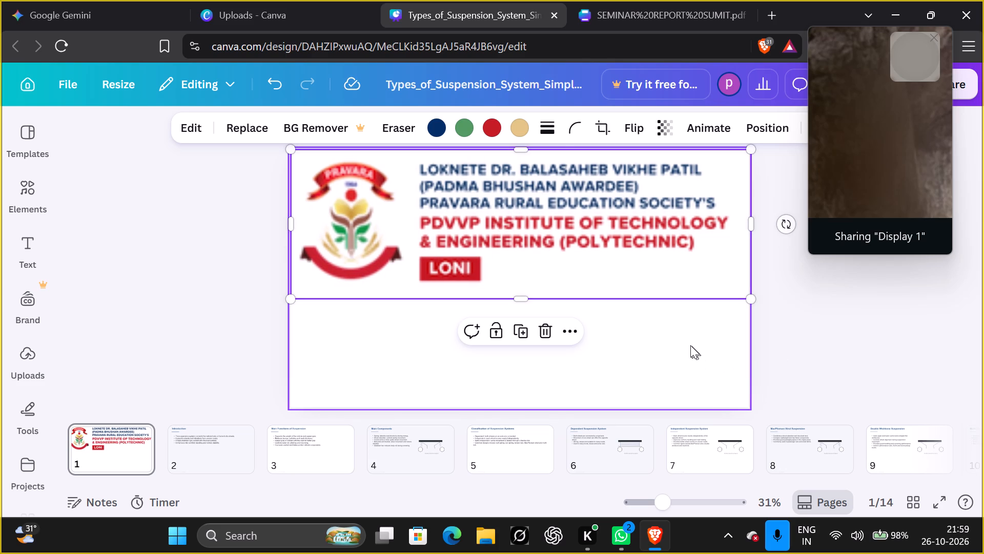
{"action": "left_click", "coordinate": [690, 345]}
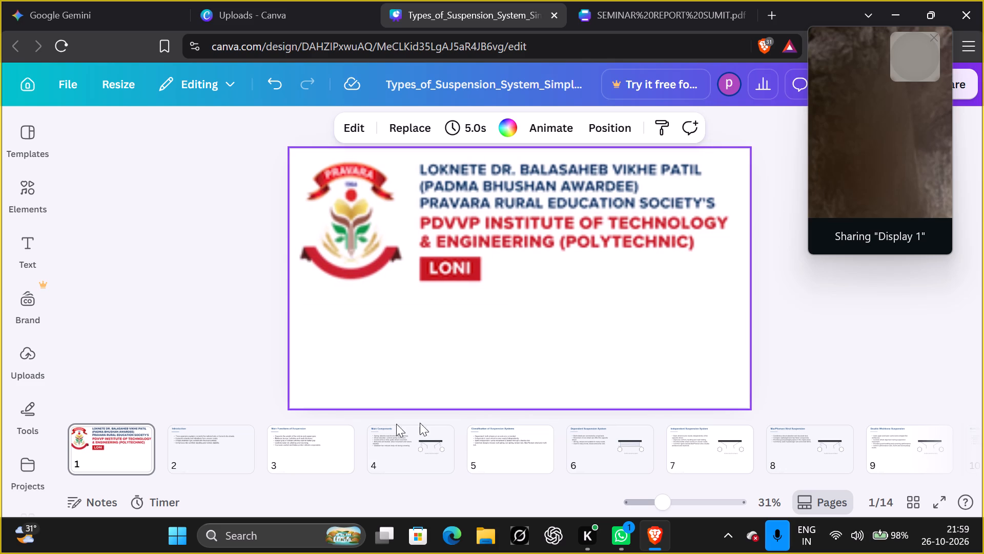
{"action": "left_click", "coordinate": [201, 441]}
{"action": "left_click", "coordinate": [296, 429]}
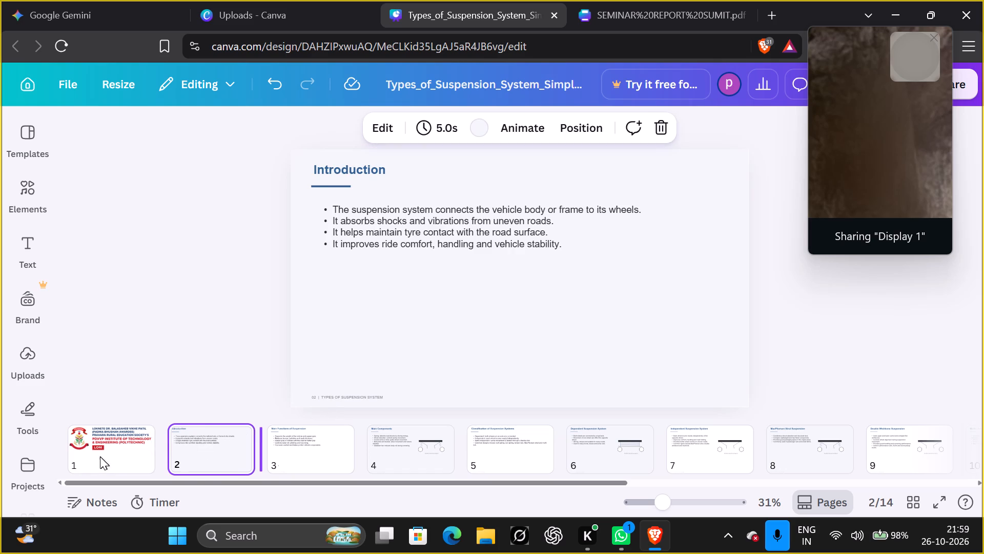
Trim the empty strip below the logo on slide 1, reducing its height to about 580.
{"action": "left_click", "coordinate": [89, 456]}
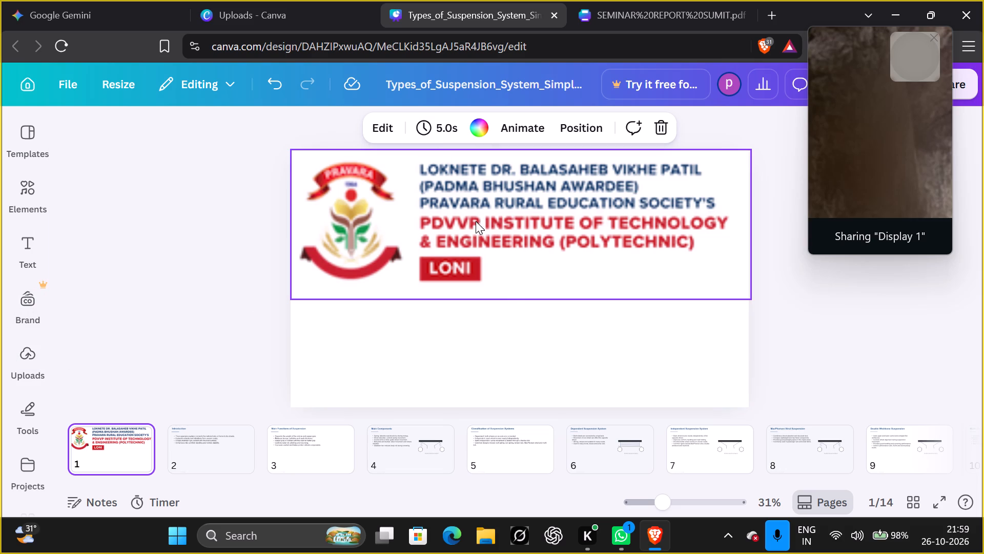
{"action": "left_click", "coordinate": [532, 263]}
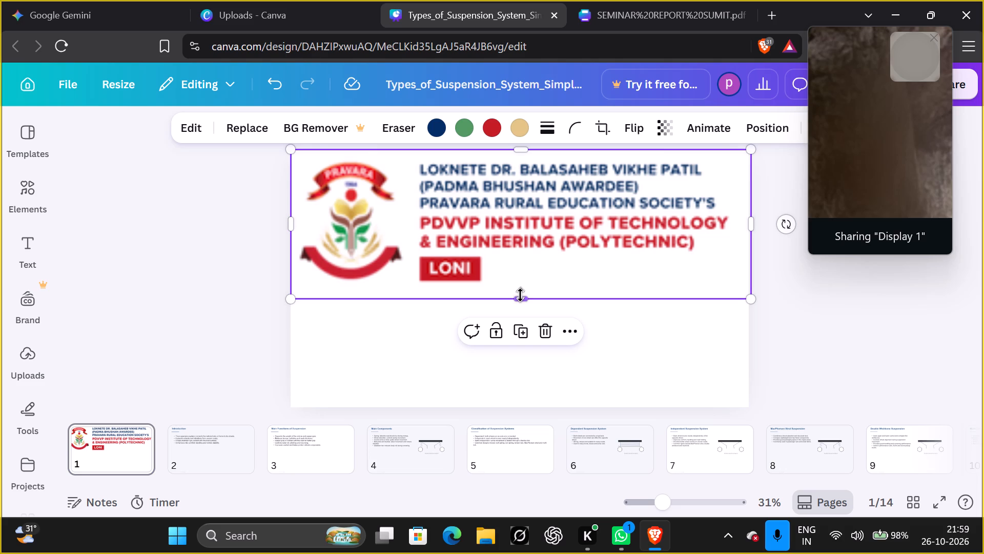
{"action": "left_click_drag", "start_coordinate": [520, 296], "coordinate": [519, 285]}
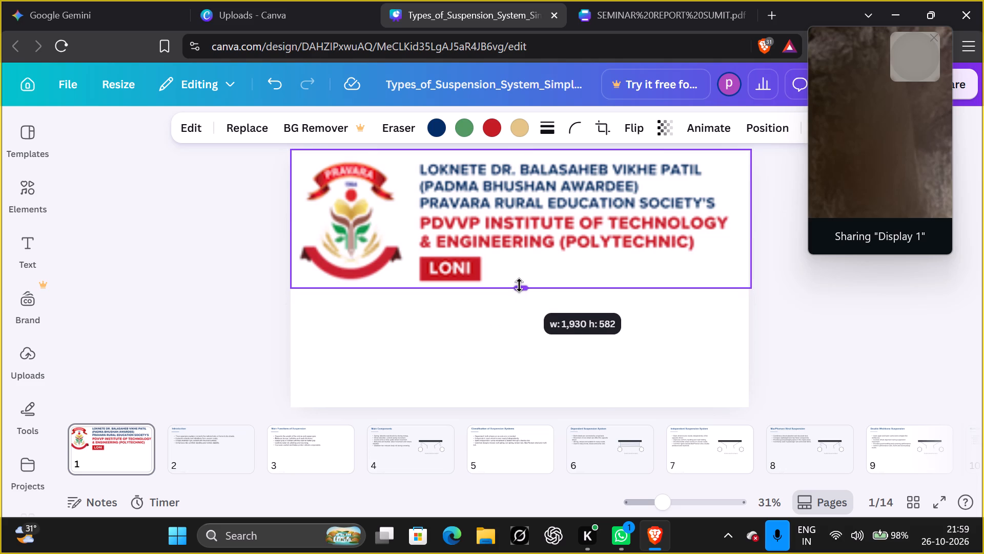
{"action": "left_click_drag", "start_coordinate": [519, 285], "coordinate": [519, 284]}
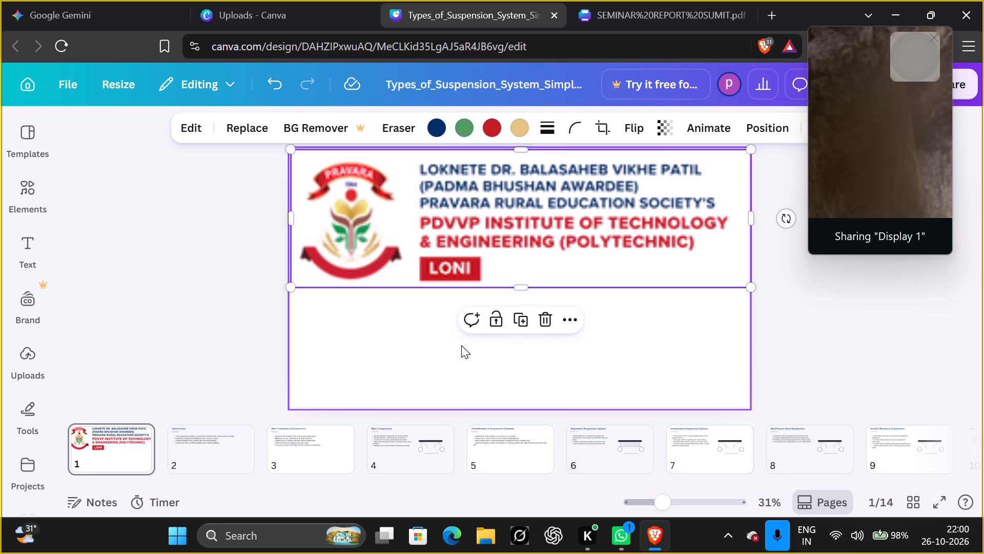
{"action": "left_click", "coordinate": [461, 346]}
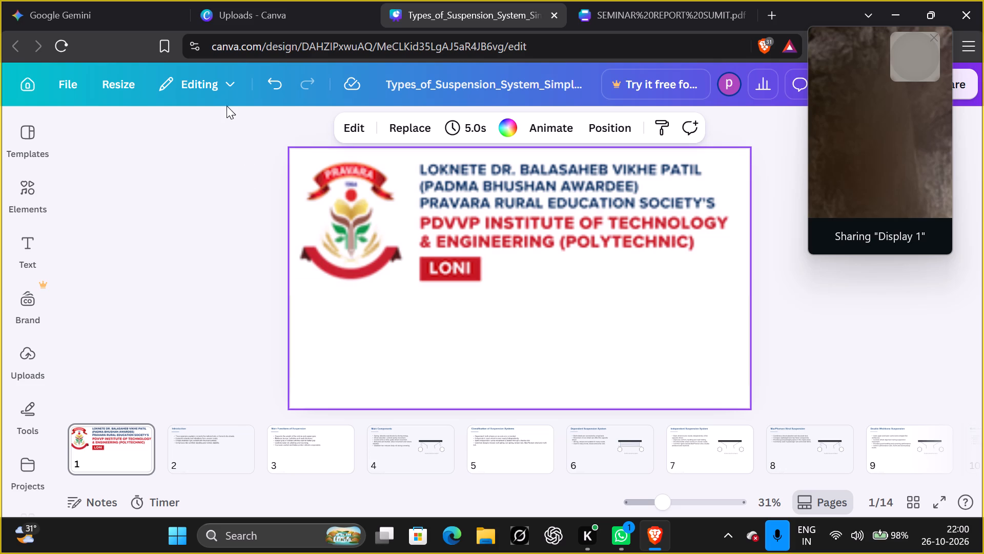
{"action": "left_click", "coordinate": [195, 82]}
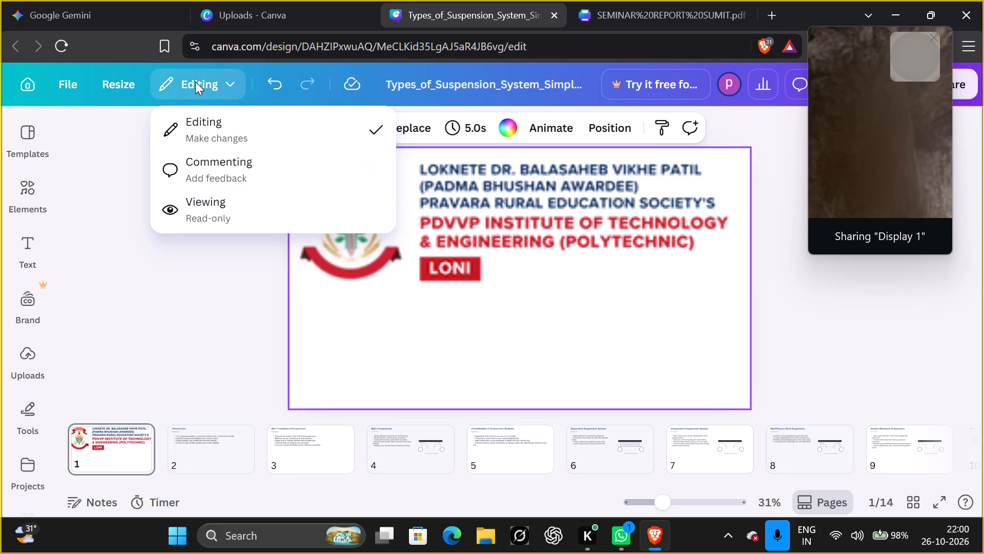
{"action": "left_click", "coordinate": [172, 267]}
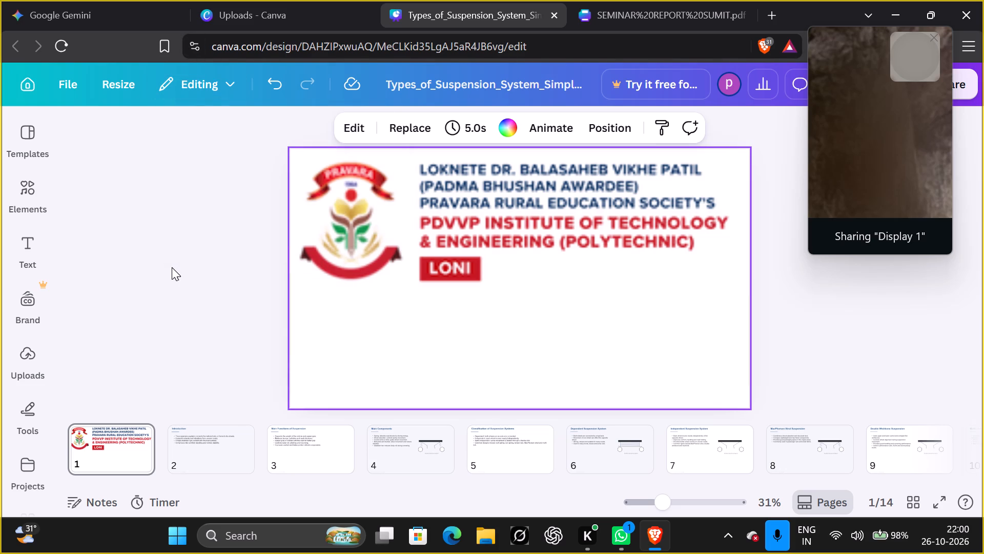
Add a text box on slide 1 and enter the department line "DEPARTMENT OF AUTOMOBILE ENGIINEER".
{"action": "left_click", "coordinate": [30, 259]}
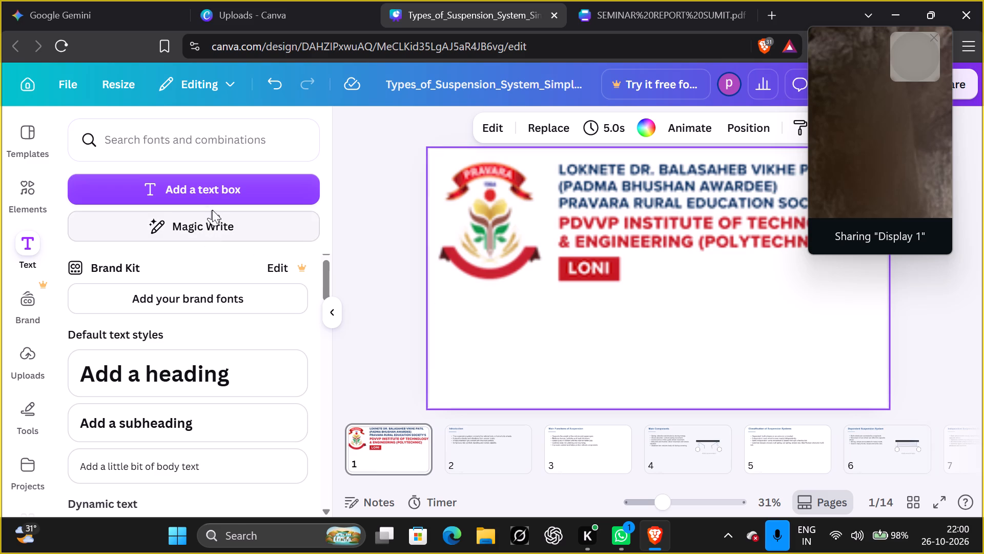
{"action": "left_click", "coordinate": [228, 192]}
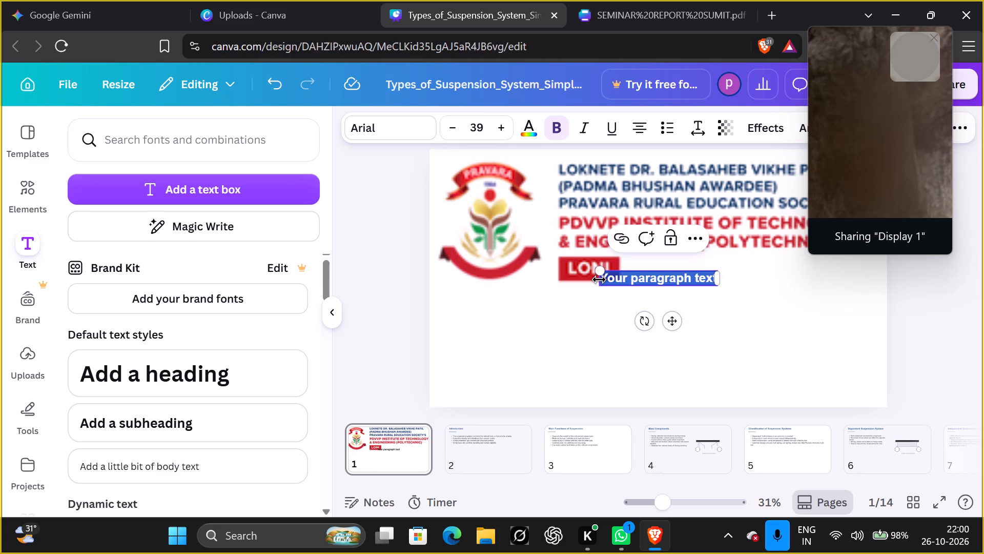
{"action": "type", "text": "DEPART"}
{"action": "type", "text": "MEN"}
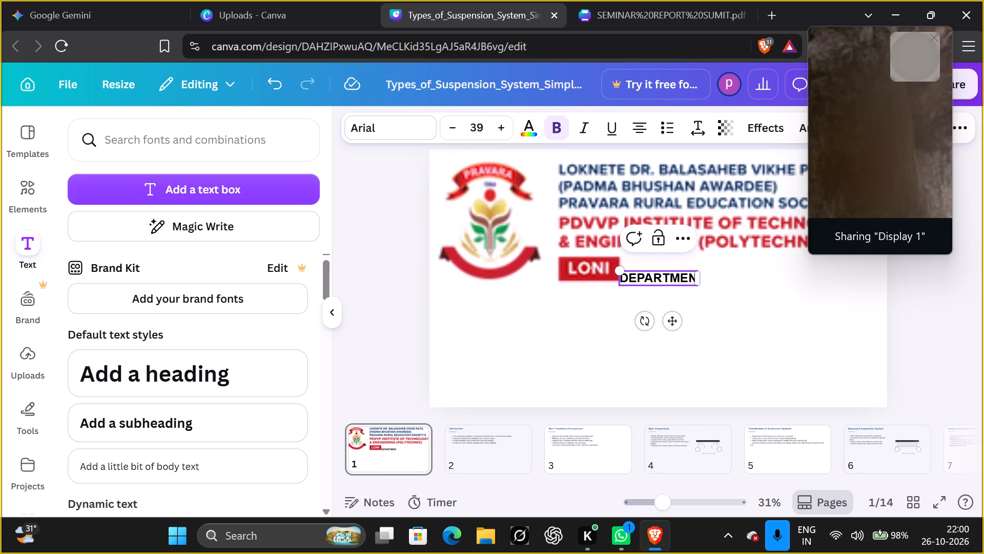
{"action": "type", "text": "T OF"}
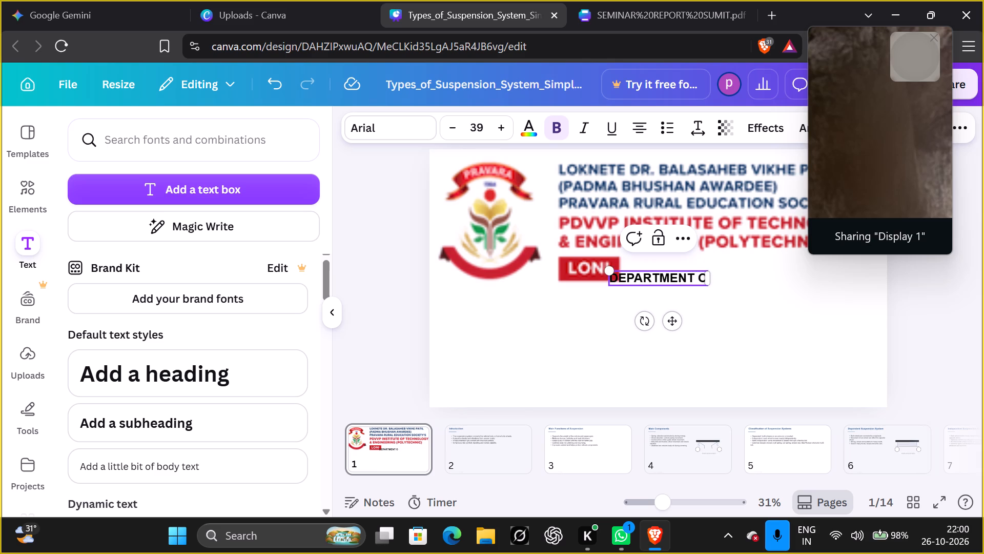
{"action": "key", "text": "space"}
{"action": "type", "text": "AU"}
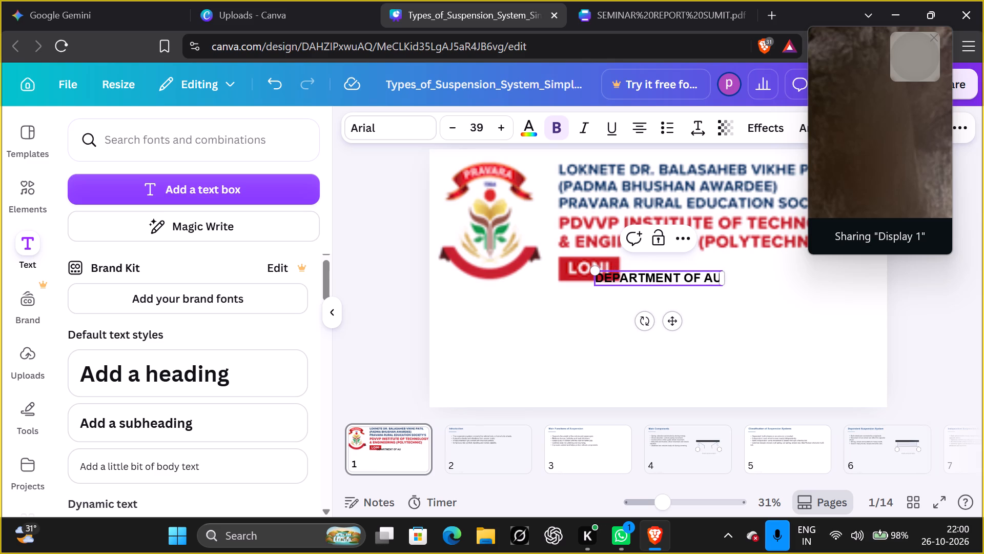
{"action": "type", "text": "TO"}
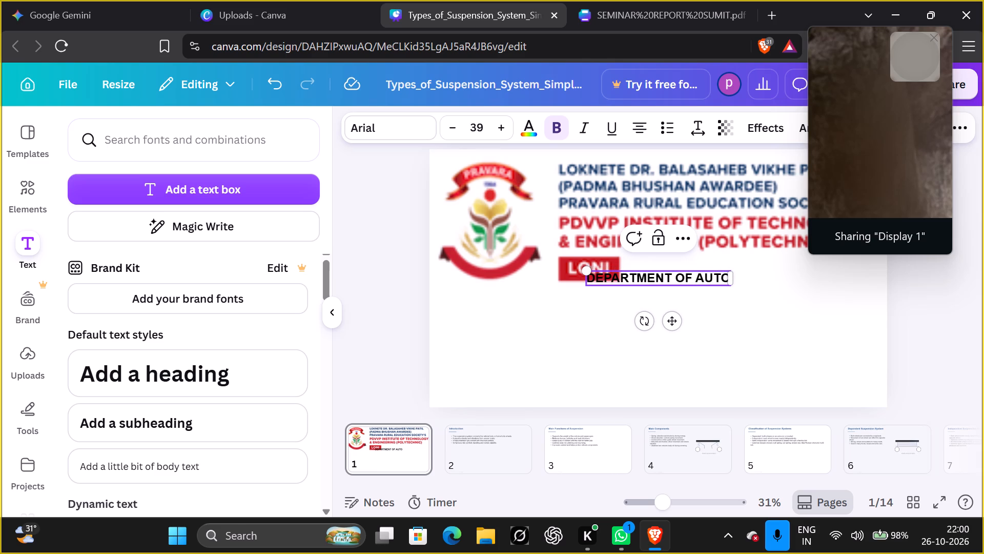
{"action": "type", "text": "MOBILE"}
{"action": "key", "text": "space"}
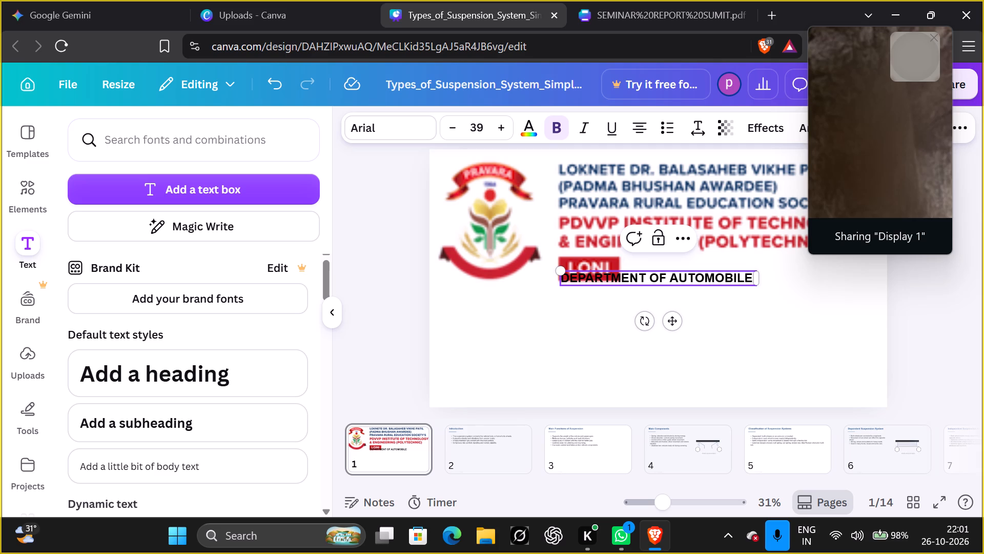
{"action": "type", "text": "EN"}
{"action": "type", "text": "GI"}
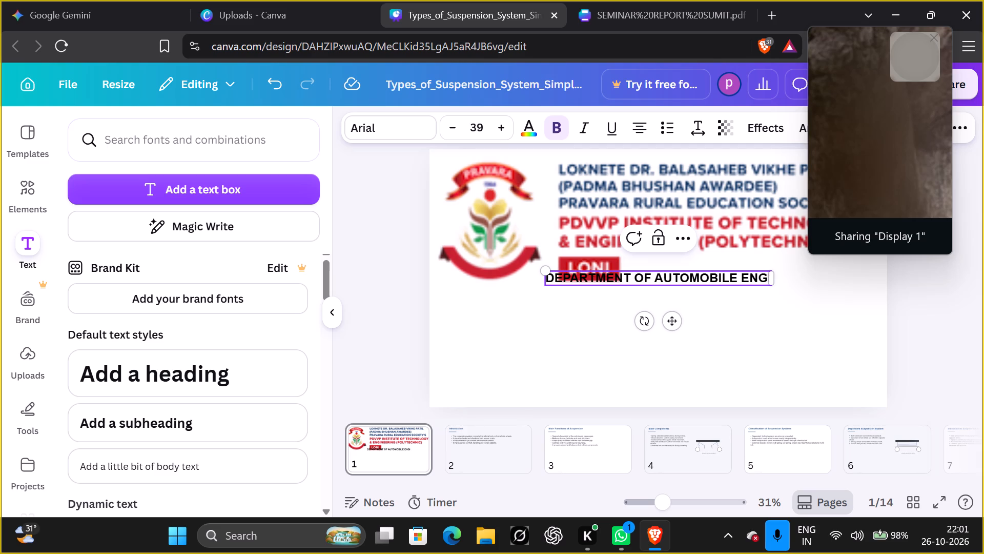
{"action": "type", "text": "INERRING"}
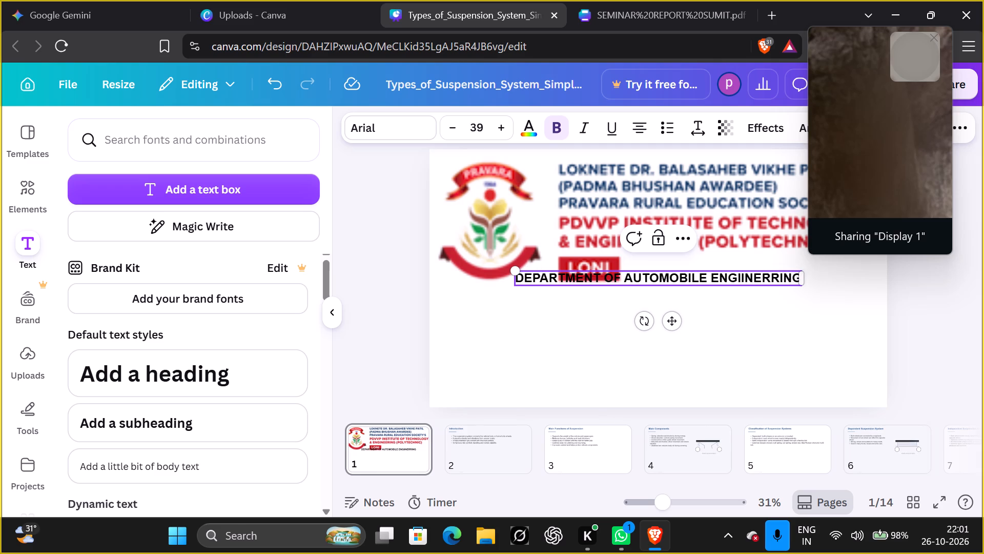
{"action": "key", "text": "BackSpace"}
{"action": "key", "text": "BackSpace"}
{"action": "key", "text": "BackSpace"}
{"action": "key", "text": "BackSpace"}
{"action": "key", "text": "BackSpace"}
{"action": "key", "text": "BackSpace"}
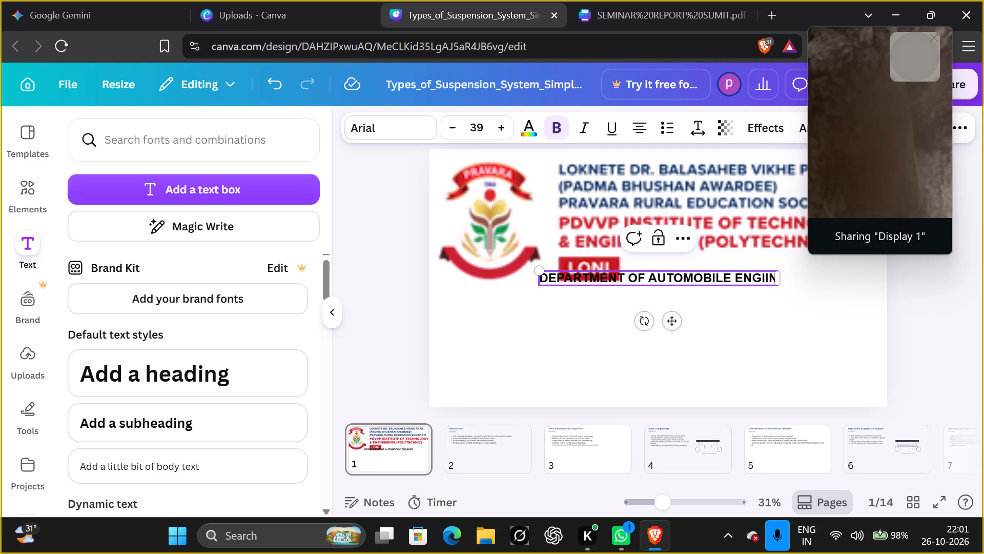
{"action": "key", "text": "BackSpace"}
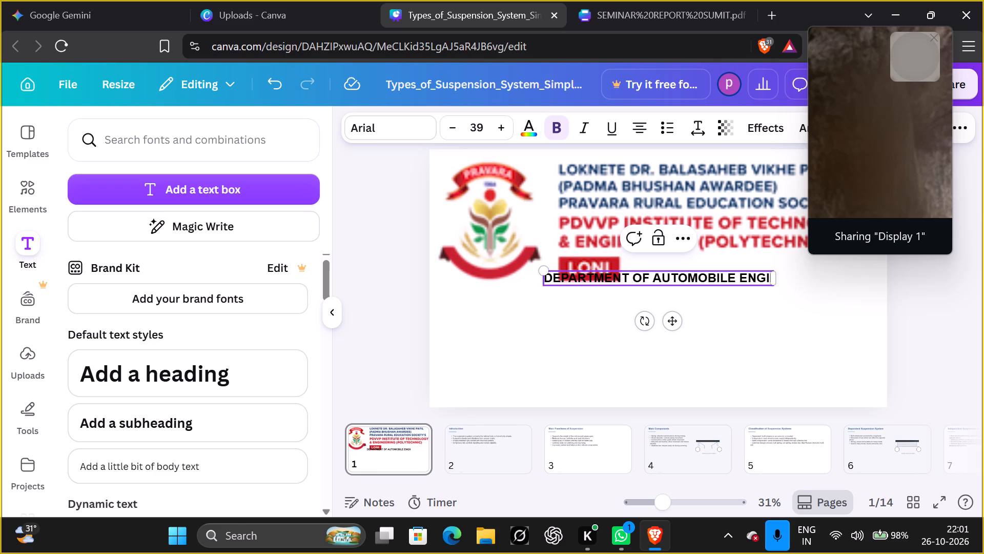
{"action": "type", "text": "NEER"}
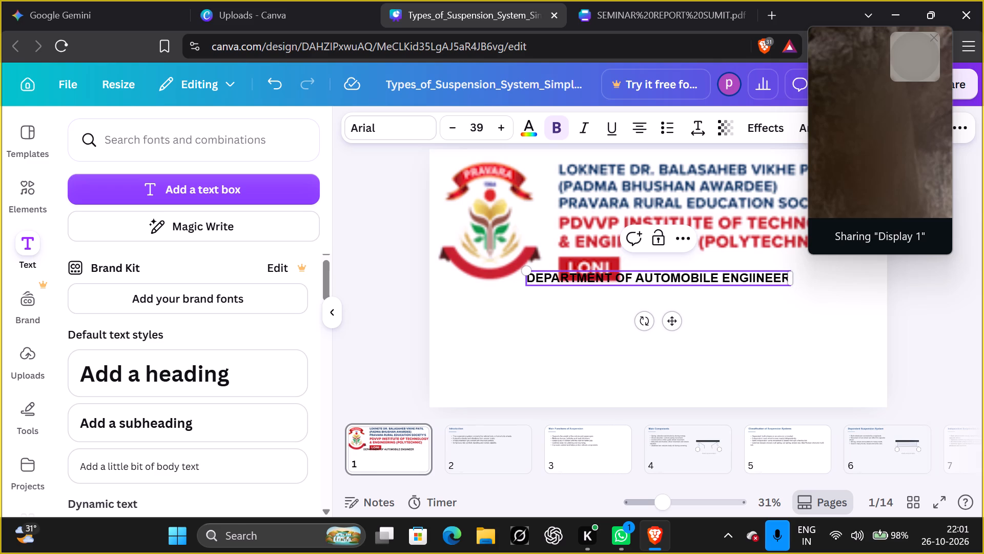
Complete the department line on slide 1 so it reads "DEPARTMENT OF AUTOMOBILE ENGIINEERING".
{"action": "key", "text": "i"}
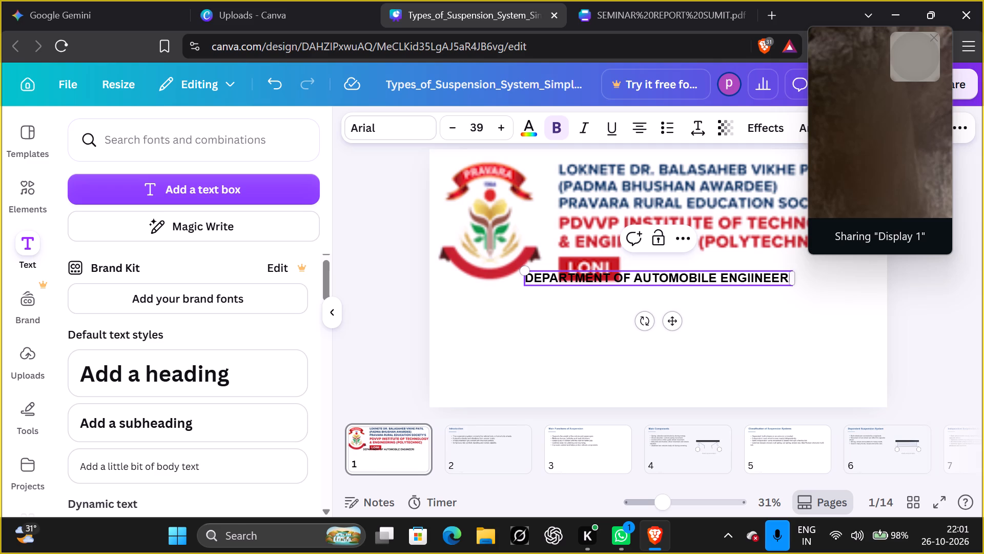
{"action": "left_click", "coordinate": [704, 319]}
{"action": "left_click", "coordinate": [787, 275]}
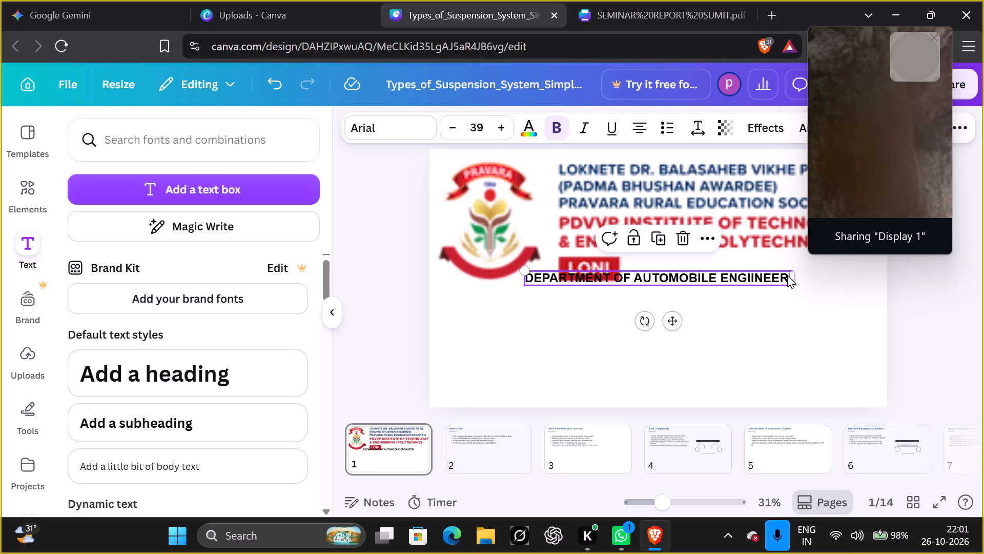
{"action": "key", "text": "Right"}
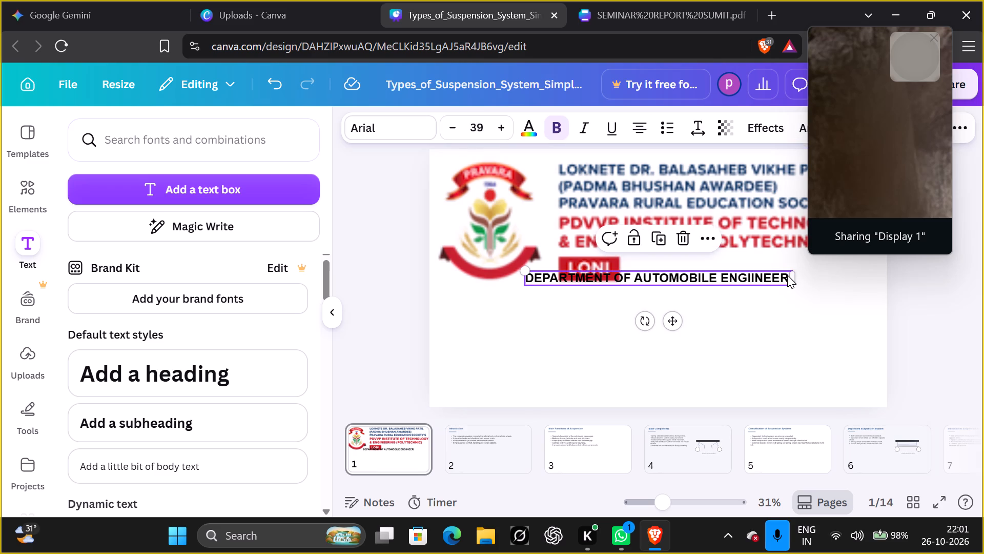
{"action": "double_click", "coordinate": [787, 275]}
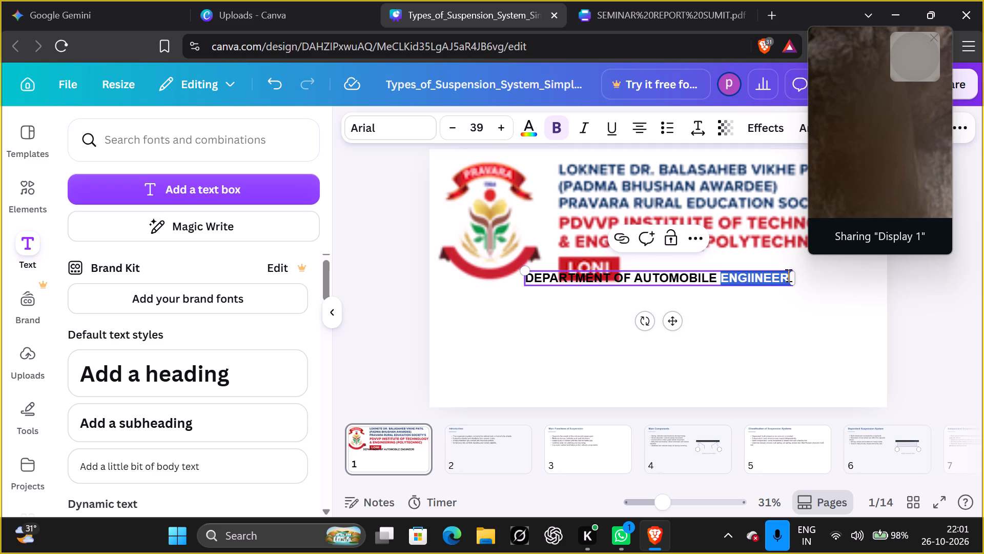
{"action": "left_click", "coordinate": [787, 275]}
{"action": "key", "text": "Right"}
{"action": "key", "text": "Right"}
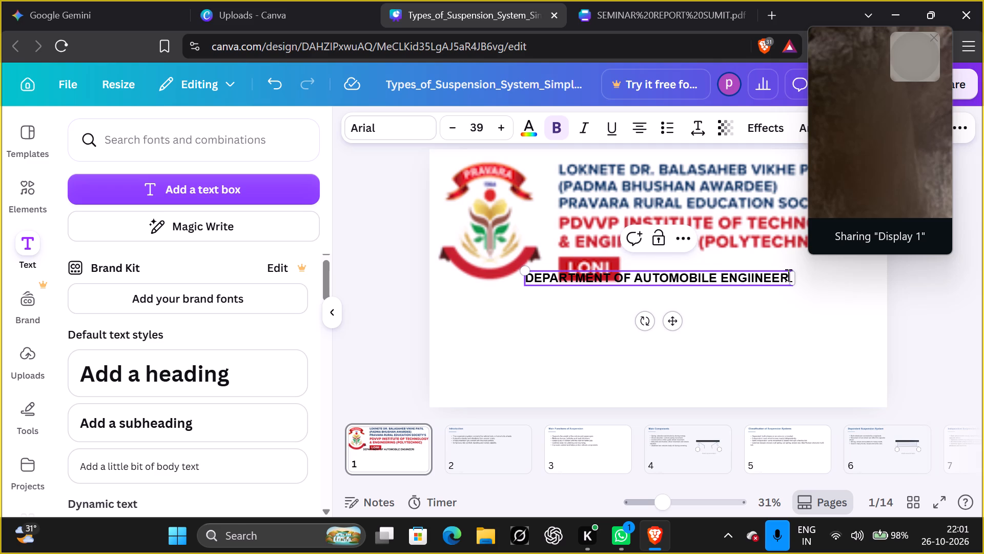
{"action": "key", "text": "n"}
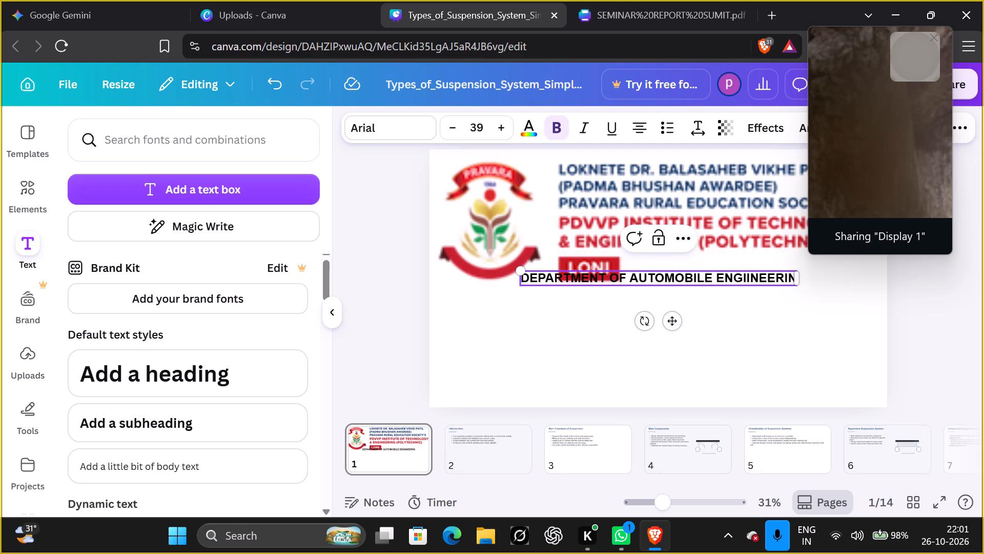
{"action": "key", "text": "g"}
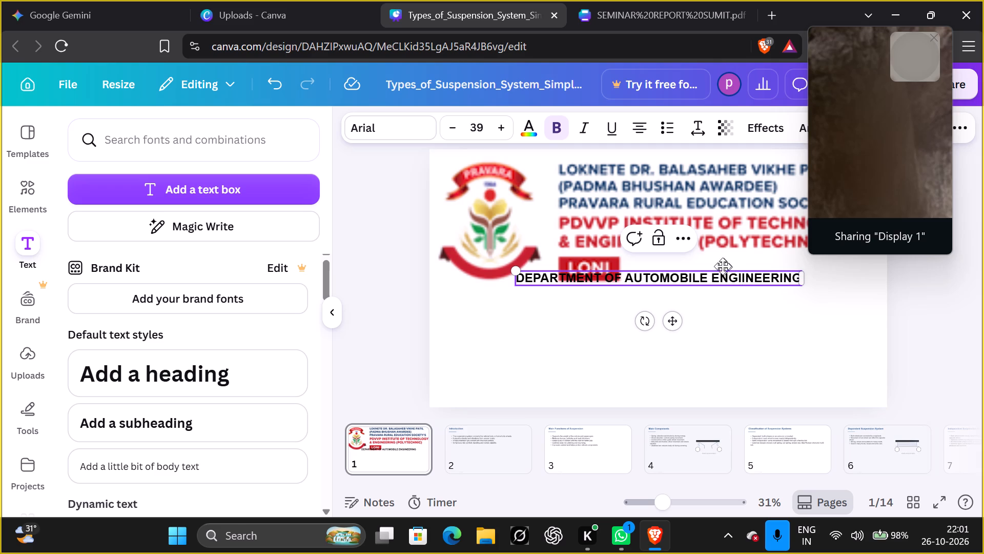
Move the department text box down into the blank area below the logo on slide 1, clear of the LONI label.
{"action": "left_click", "coordinate": [699, 279]}
{"action": "left_click_drag", "start_coordinate": [670, 320], "coordinate": [681, 375]}
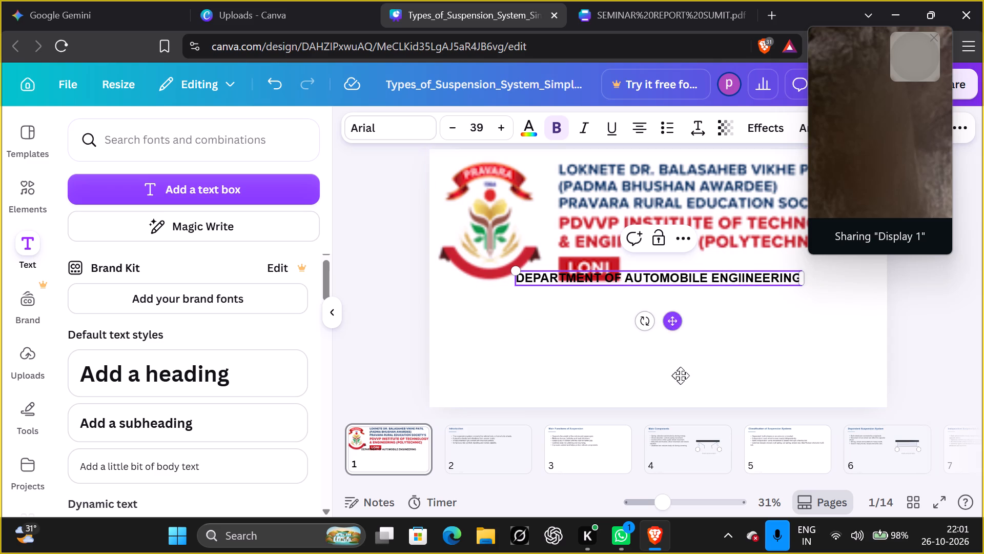
{"action": "left_click_drag", "start_coordinate": [681, 375], "coordinate": [681, 378]}
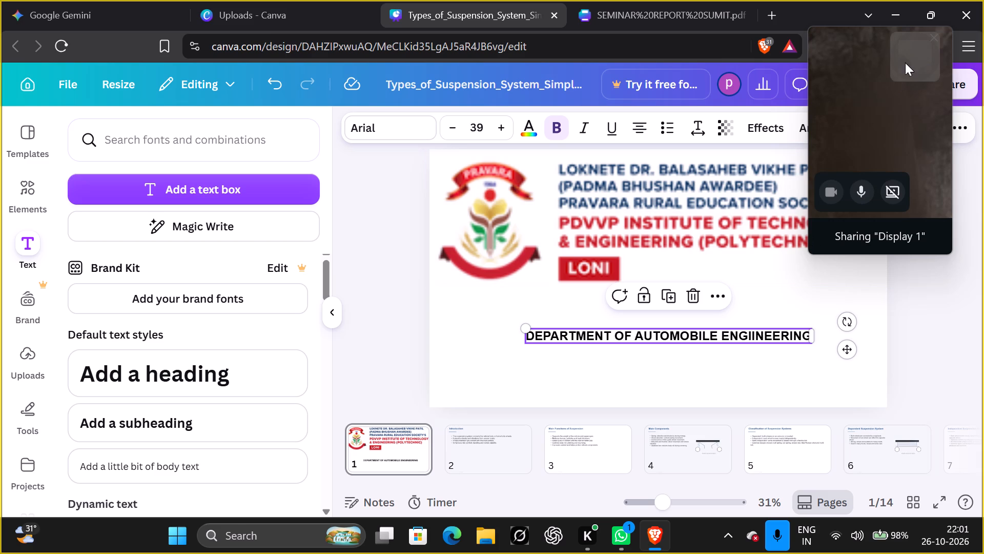
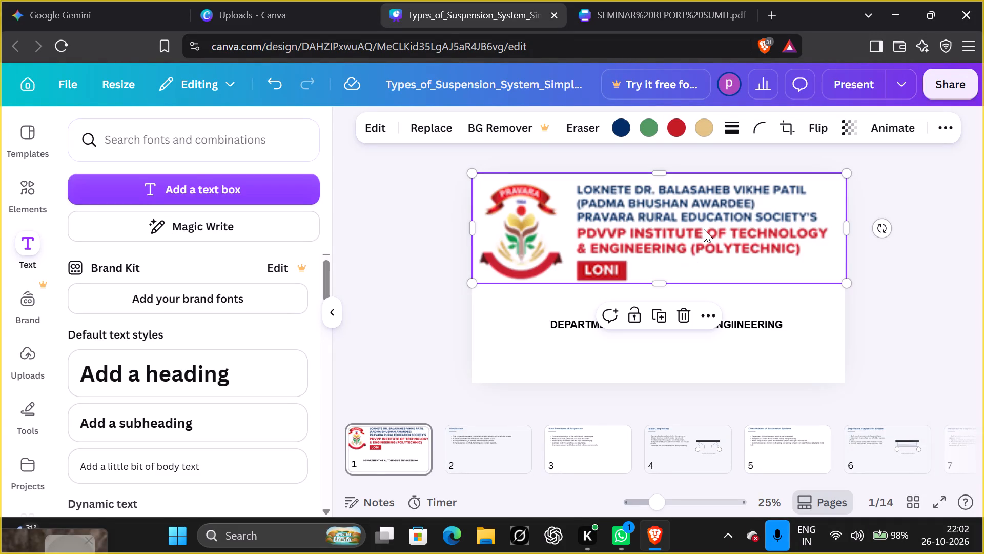
Nudge the polytechnic logo on slide 1 slightly upward so it extends just past the slide's top edge.
{"action": "left_click_drag", "start_coordinate": [704, 229], "coordinate": [704, 217]}
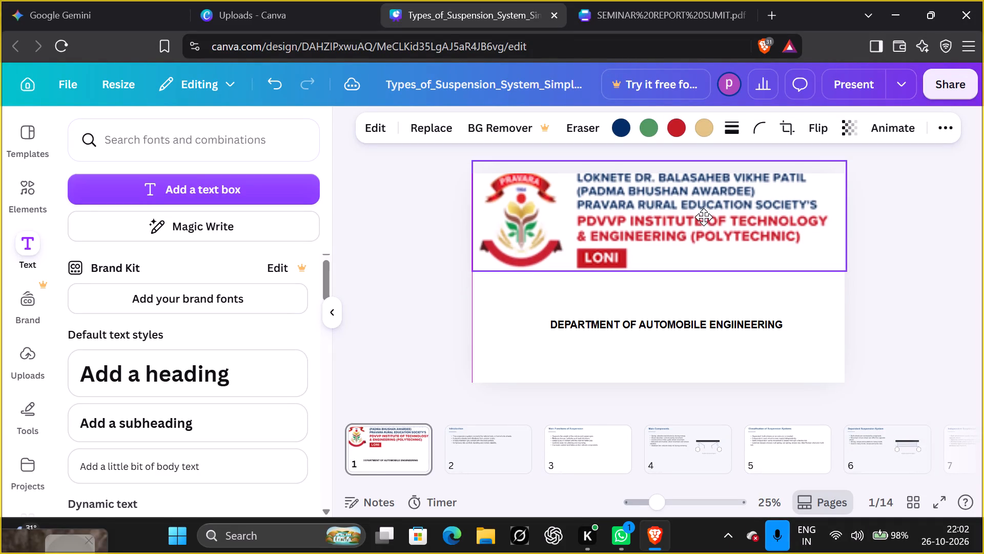
{"action": "left_click_drag", "start_coordinate": [704, 217], "coordinate": [704, 222]}
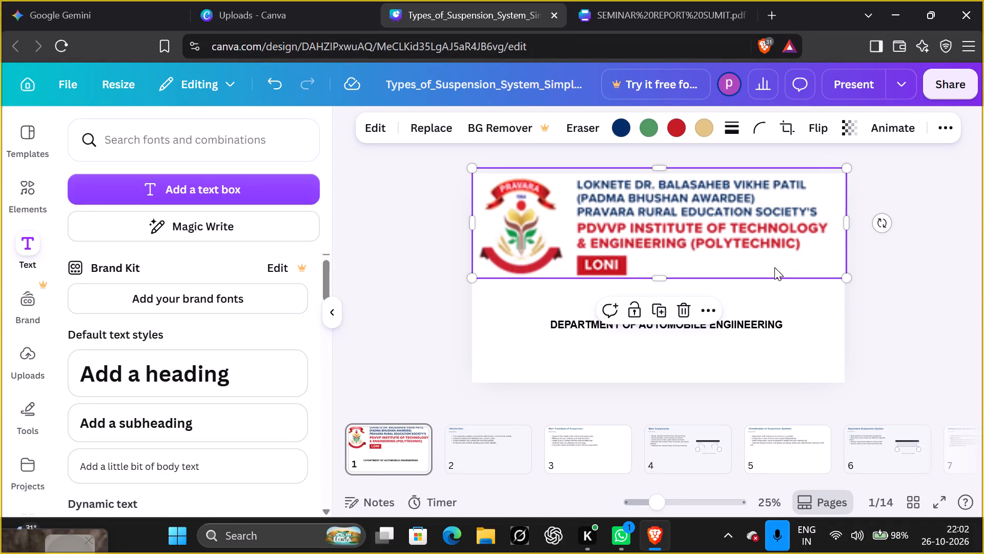
{"action": "left_click", "coordinate": [872, 316]}
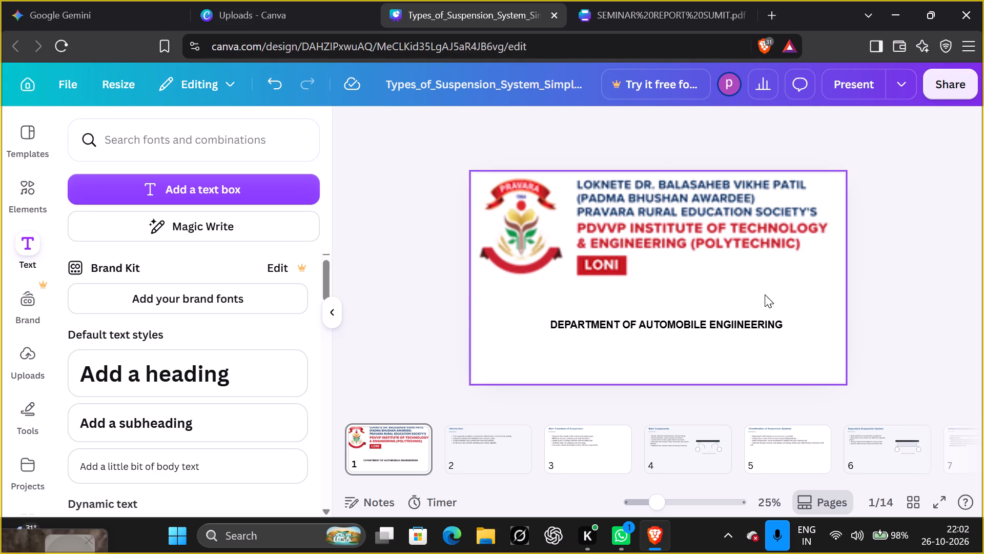
Move the department text box on slide 1 up to just below the logo.
{"action": "left_click_drag", "start_coordinate": [668, 326], "coordinate": [632, 298]}
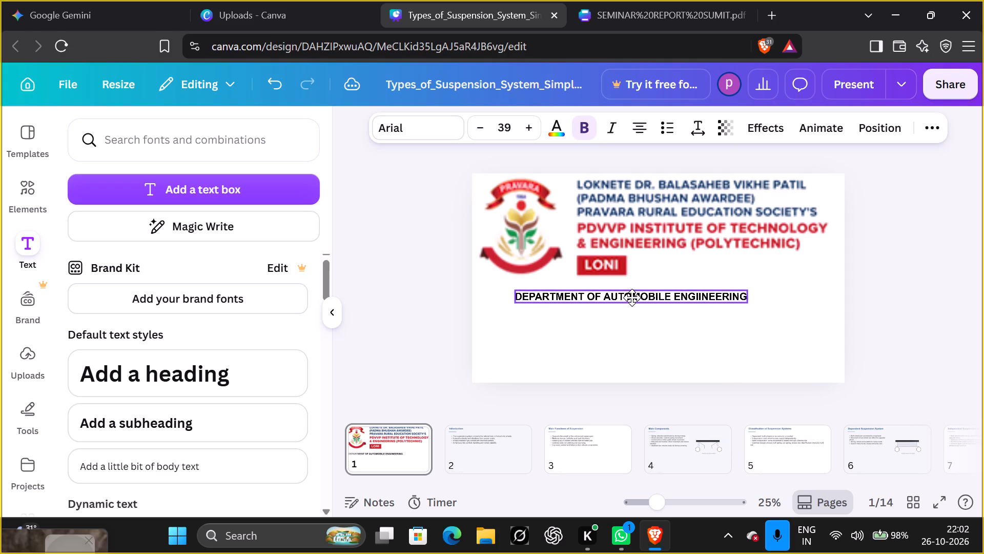
{"action": "left_click_drag", "start_coordinate": [632, 298], "coordinate": [632, 296]}
Start a second line in the text box below the "DEPARTMENT OF AUTOMOBILE ENGIINEERING" line.
{"action": "left_click", "coordinate": [632, 296]}
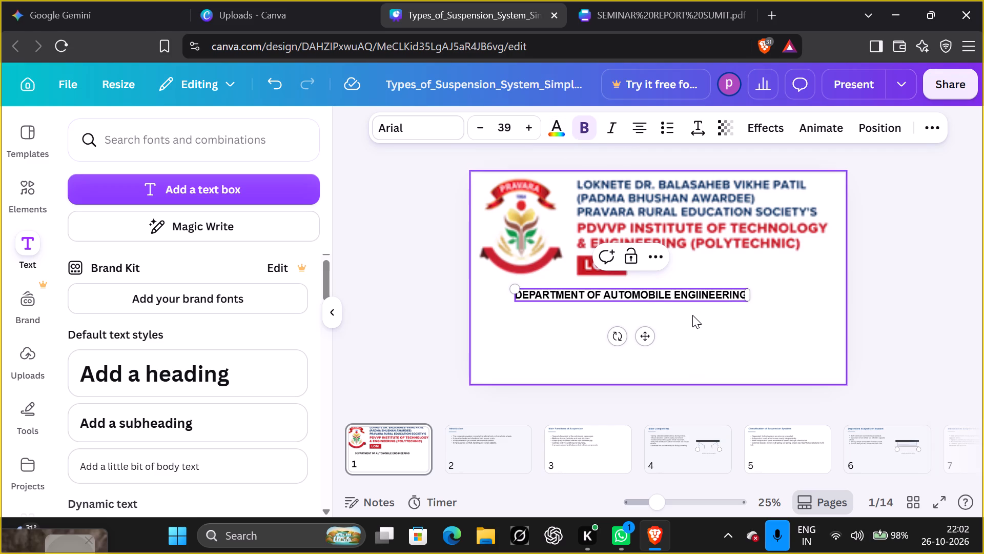
{"action": "left_click", "coordinate": [743, 294]}
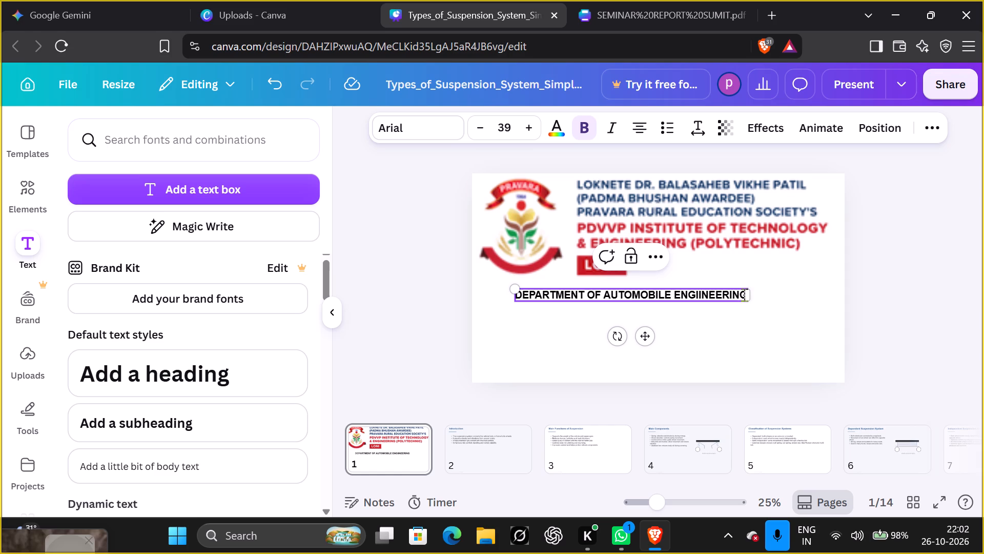
{"action": "key", "text": "Right"}
{"action": "key", "text": "Right"}
{"action": "key", "text": "Return"}
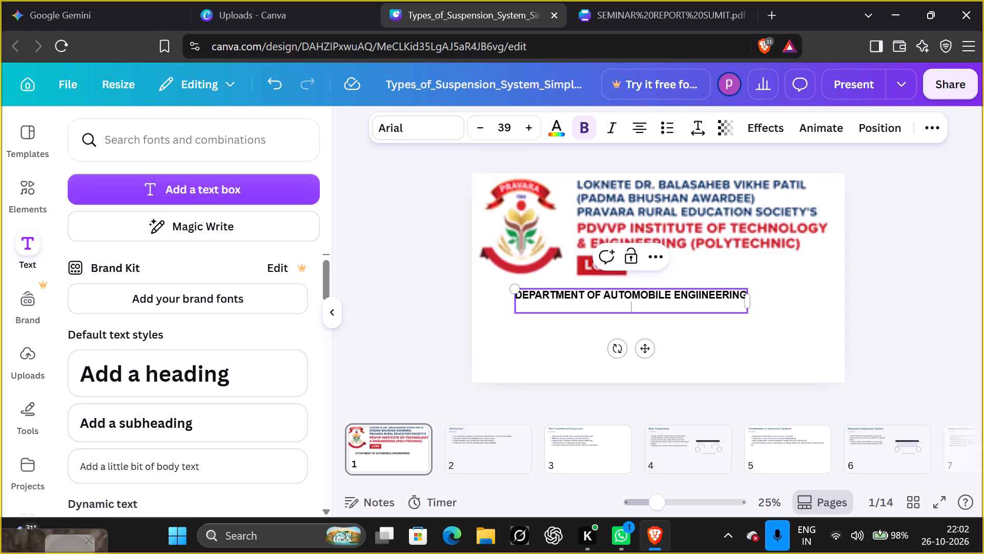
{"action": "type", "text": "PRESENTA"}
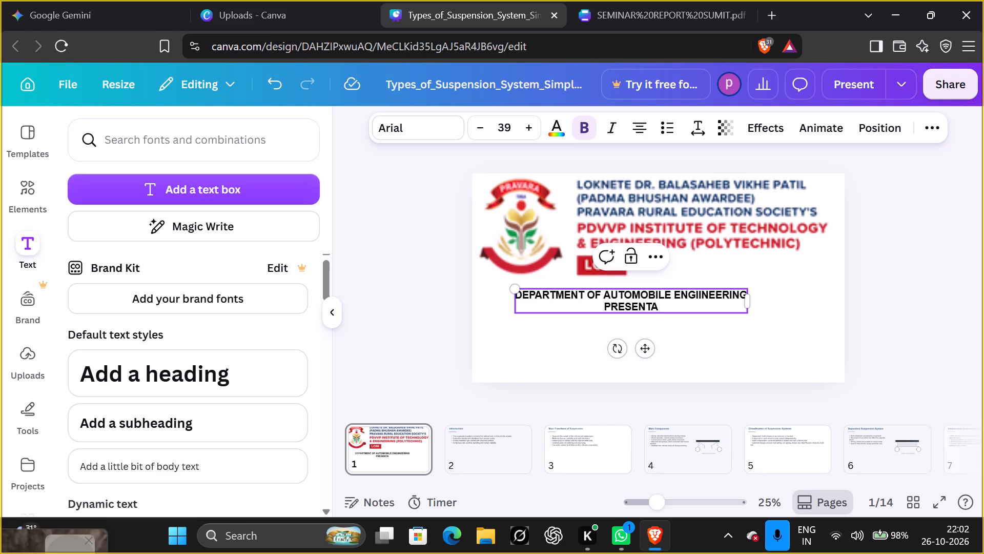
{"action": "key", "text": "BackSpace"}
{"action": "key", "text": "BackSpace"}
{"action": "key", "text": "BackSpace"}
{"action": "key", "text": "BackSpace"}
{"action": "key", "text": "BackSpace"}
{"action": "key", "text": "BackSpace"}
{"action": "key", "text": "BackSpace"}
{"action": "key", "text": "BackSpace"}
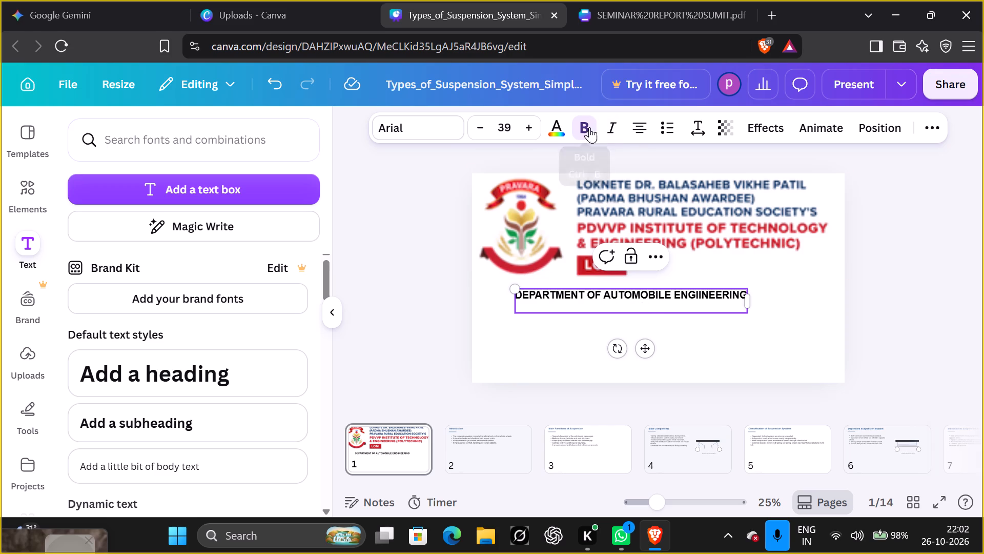
Enter "Presentation On" in non-bold text on the second line and start a third line below it.
{"action": "left_click", "coordinate": [587, 129]}
{"action": "type", "text": "Presentation on"}
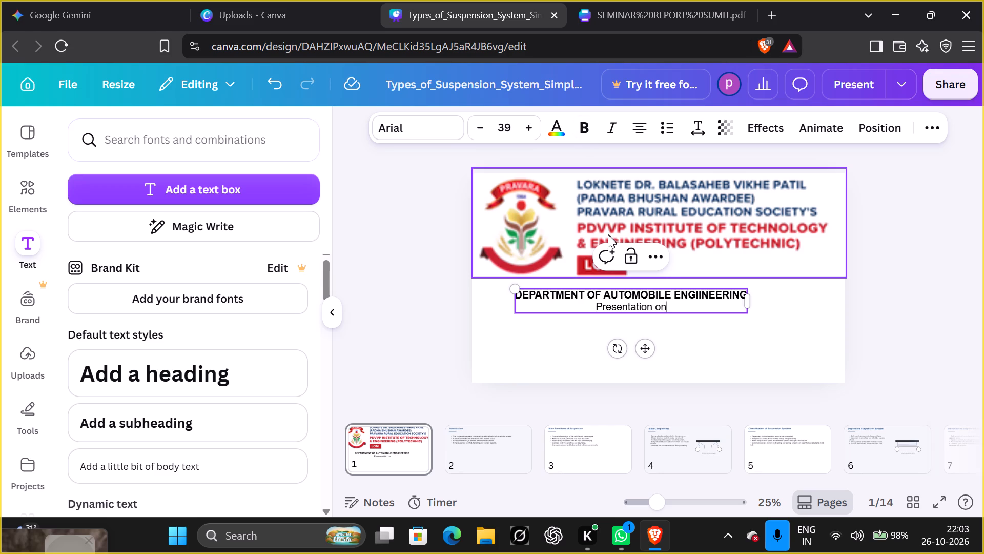
{"action": "key", "text": "Left"}
{"action": "key", "text": "Left"}
{"action": "key", "text": "Right"}
{"action": "key", "text": "BackSpace"}
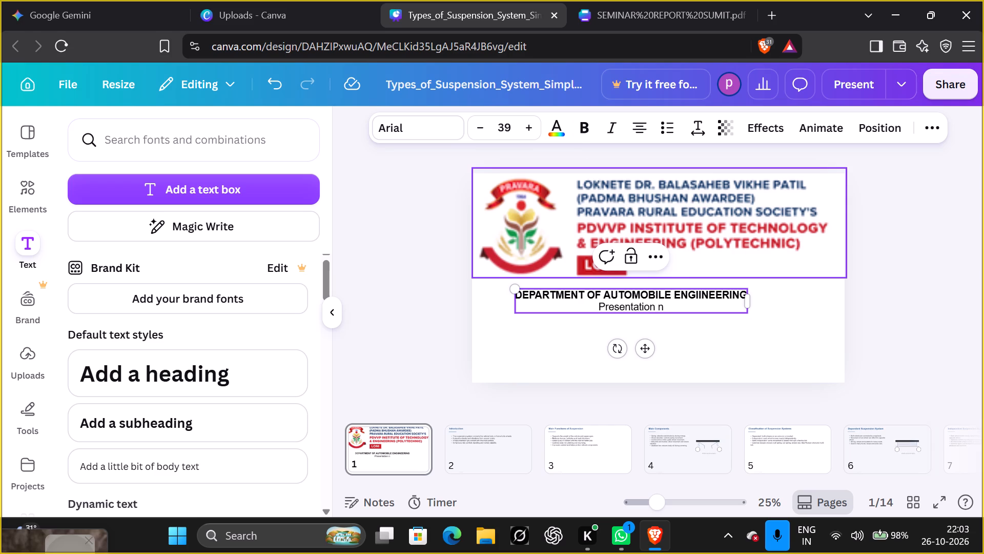
{"action": "key", "text": "shift+o"}
{"action": "key", "text": "Right"}
{"action": "key", "text": "Right"}
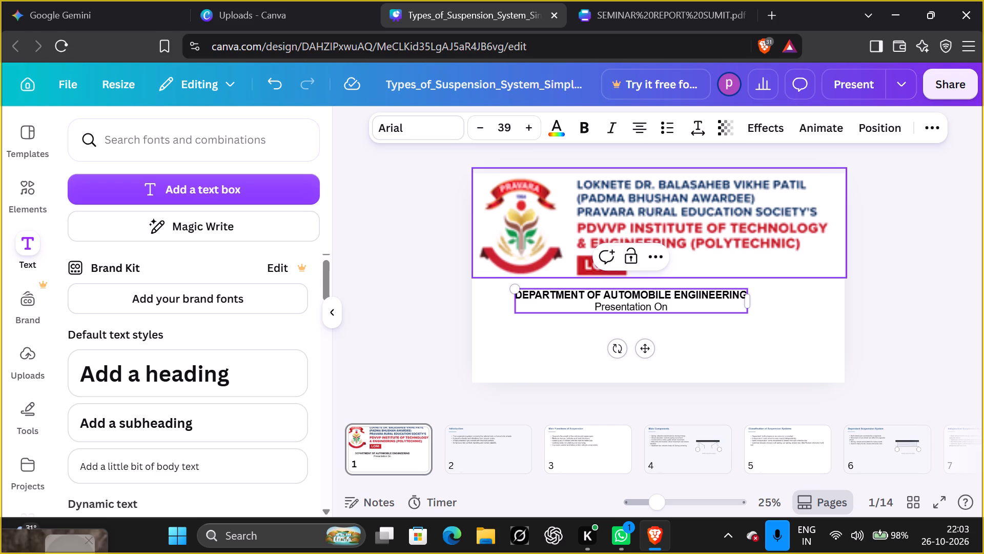
{"action": "key", "text": "Return"}
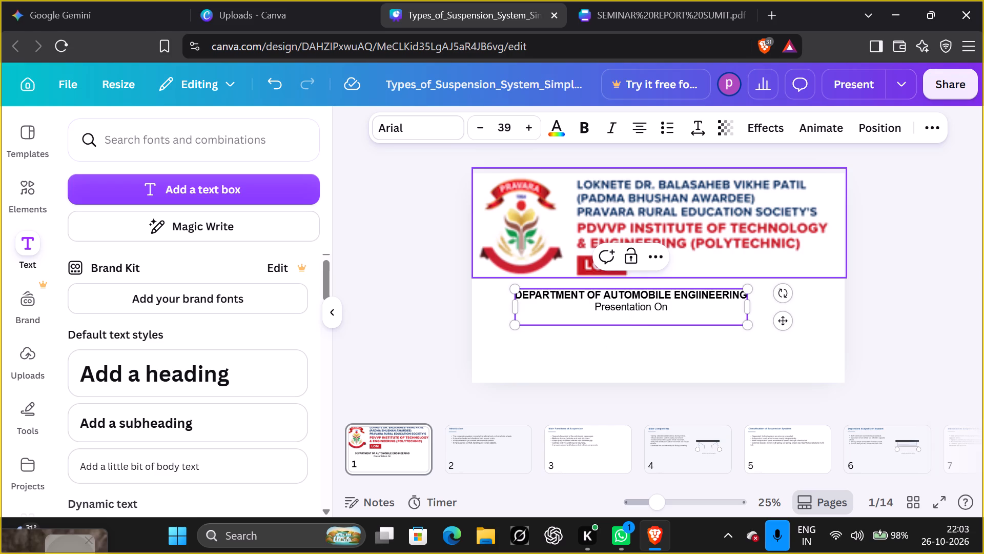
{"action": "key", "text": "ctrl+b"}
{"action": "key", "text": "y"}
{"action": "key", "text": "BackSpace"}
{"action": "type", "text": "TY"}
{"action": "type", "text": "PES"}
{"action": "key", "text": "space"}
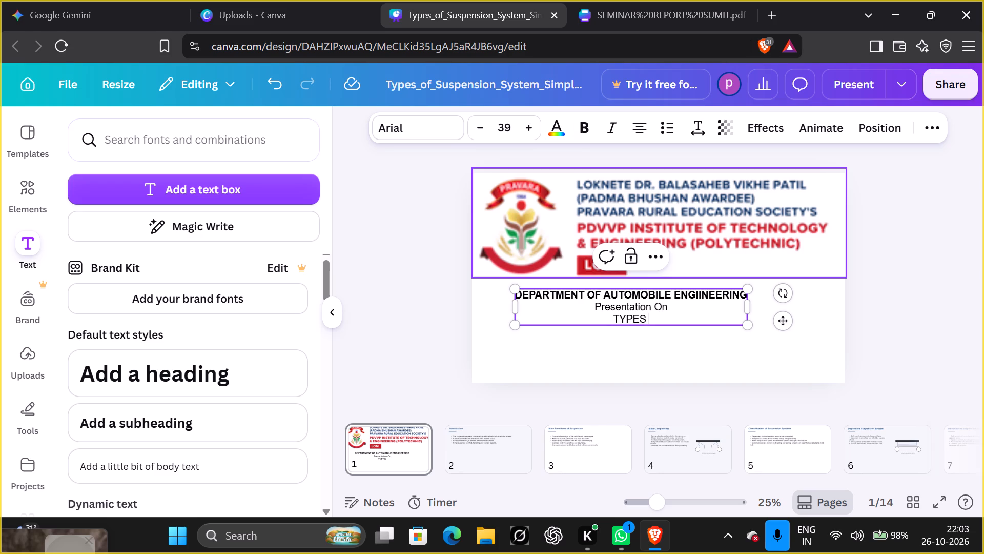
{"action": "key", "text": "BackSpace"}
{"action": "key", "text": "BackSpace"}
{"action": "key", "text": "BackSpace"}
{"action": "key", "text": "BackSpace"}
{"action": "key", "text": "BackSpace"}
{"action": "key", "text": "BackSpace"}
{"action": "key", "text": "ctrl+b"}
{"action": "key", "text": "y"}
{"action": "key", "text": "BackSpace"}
Enter the topic "TYPES OF SUSPENTION SYSTEM" on the third line of the text box.
{"action": "type", "text": "TYPES O"}
{"action": "type", "text": "F S"}
{"action": "key", "text": "u"}
{"action": "type", "text": "SPEN"}
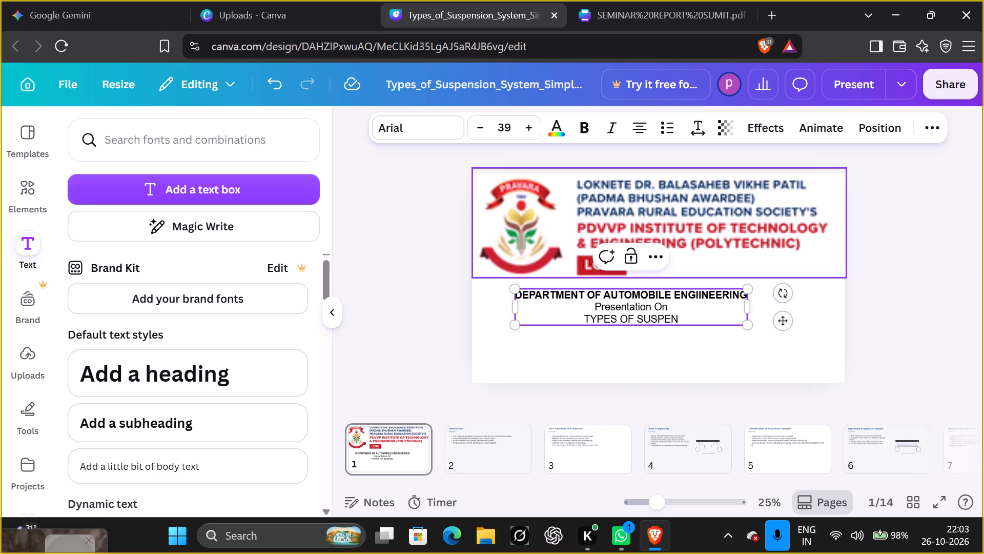
{"action": "type", "text": "TION S"}
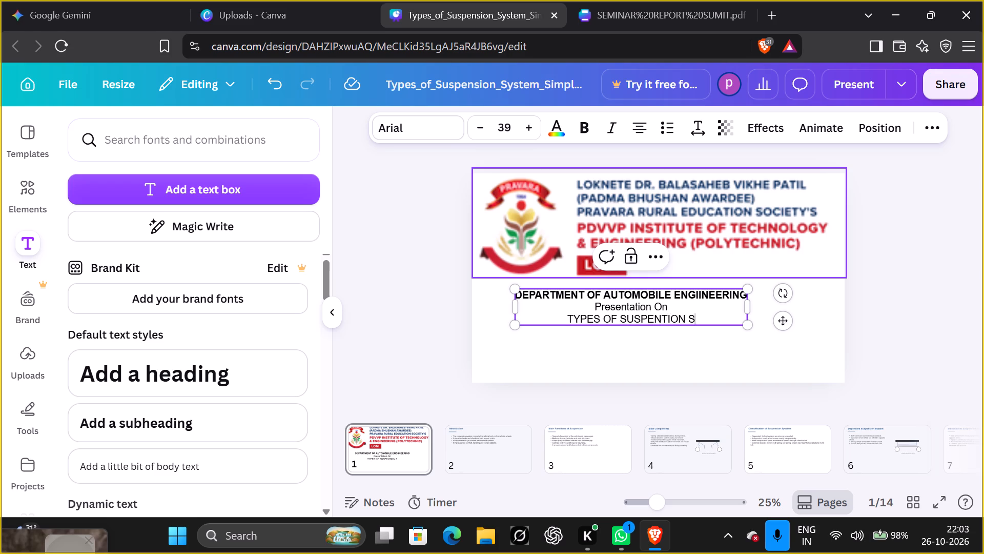
{"action": "key", "text": "y"}
{"action": "type", "text": "SYEM"}
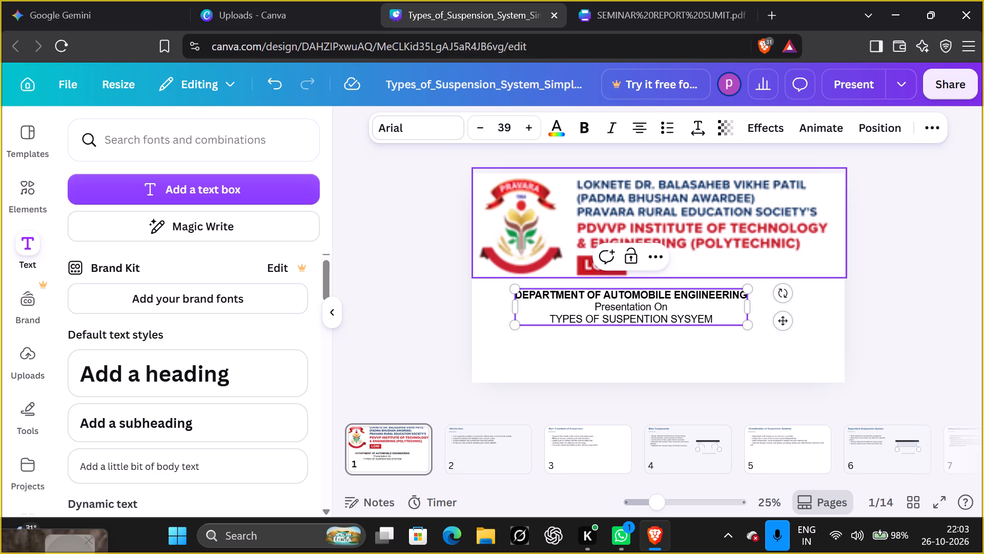
{"action": "key", "text": "BackSpace"}
{"action": "key", "text": "BackSpace"}
{"action": "key", "text": "BackSpace"}
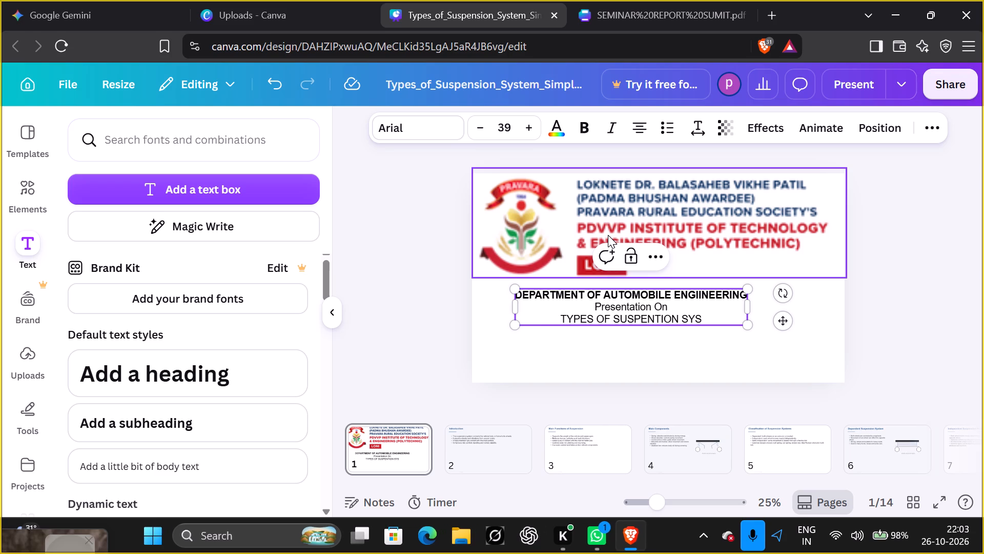
{"action": "type", "text": "TEM"}
{"action": "key", "text": "space"}
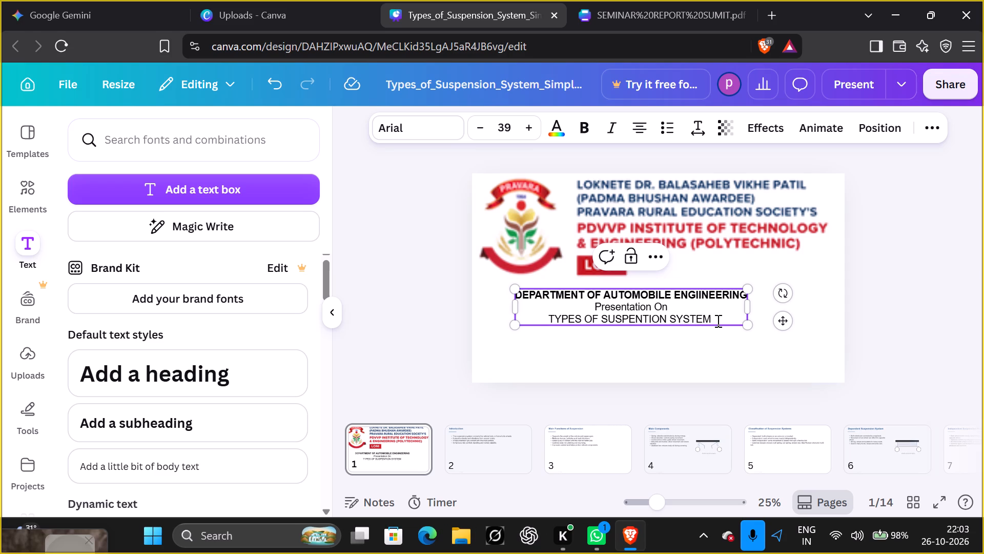
Make the whole "TYPES OF SUSPENTION SYSTEM" line bold.
{"action": "left_click_drag", "start_coordinate": [717, 321], "coordinate": [562, 336]}
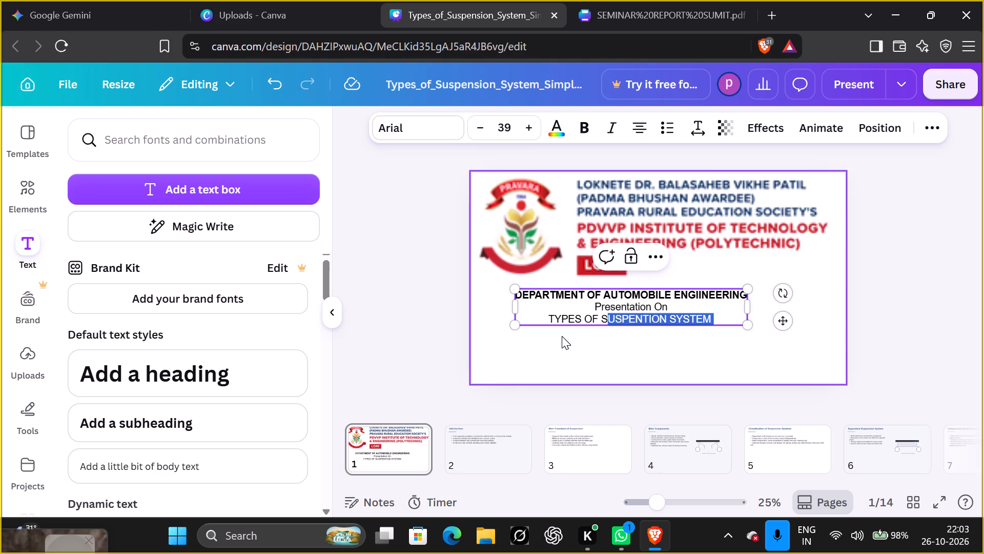
{"action": "left_click_drag", "start_coordinate": [562, 336], "coordinate": [530, 332]}
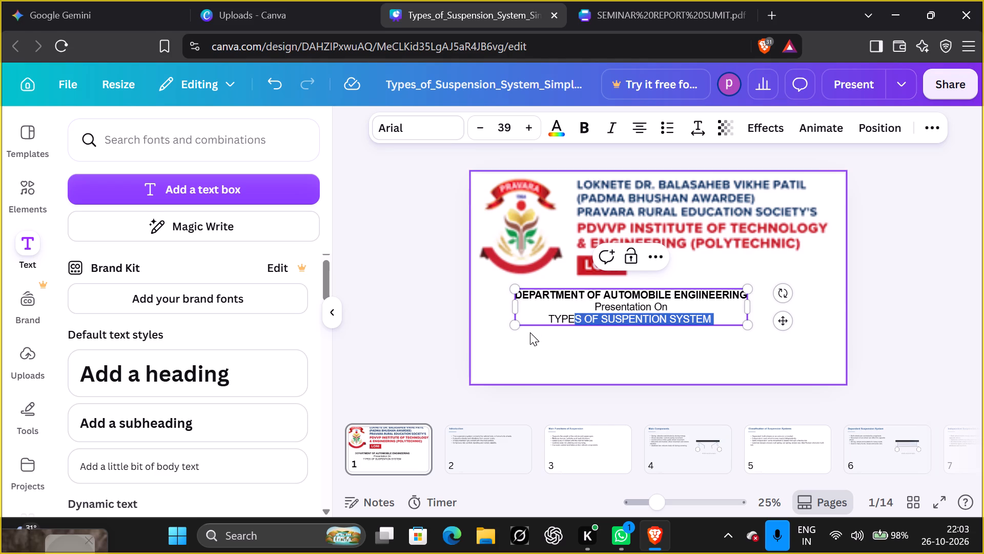
{"action": "left_click_drag", "start_coordinate": [530, 332], "coordinate": [529, 321]}
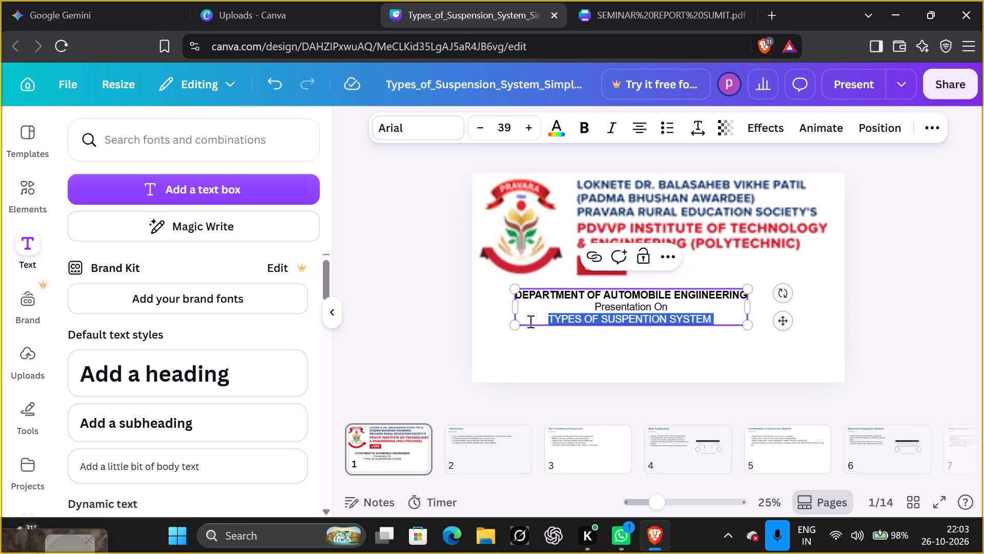
{"action": "key", "text": "ctrl+b"}
{"action": "left_click", "coordinate": [559, 344]}
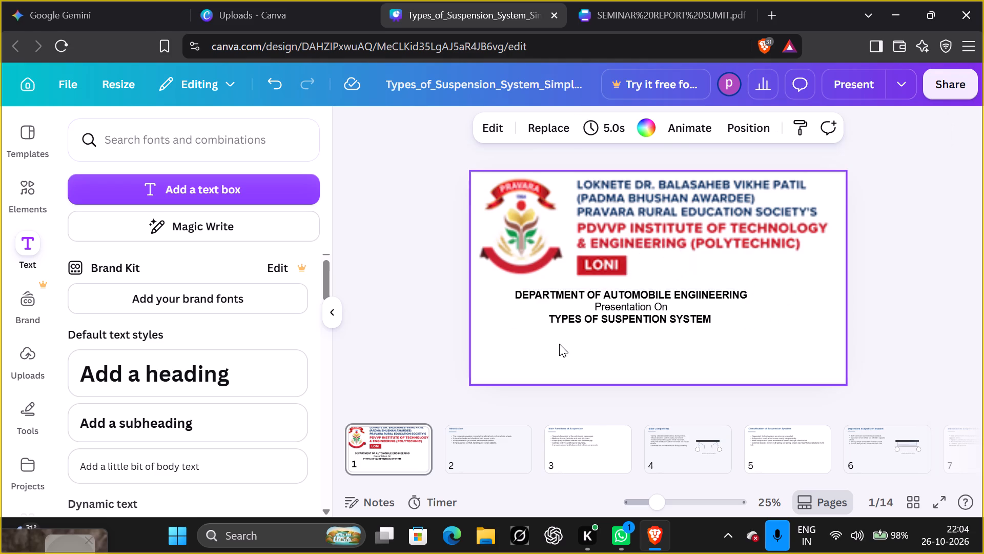
Start a fourth line in the text box below the topic line.
{"action": "left_click", "coordinate": [722, 314]}
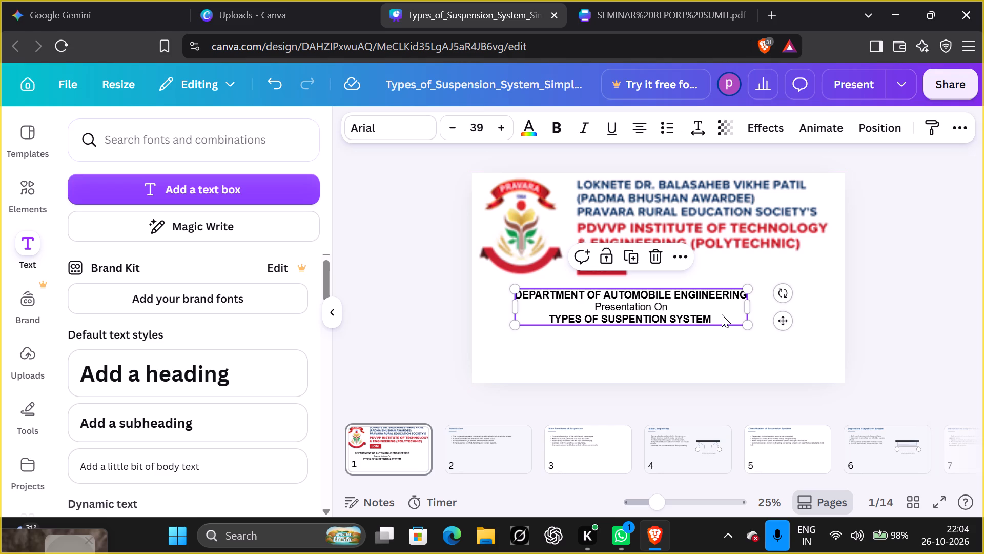
{"action": "left_click", "coordinate": [716, 315]}
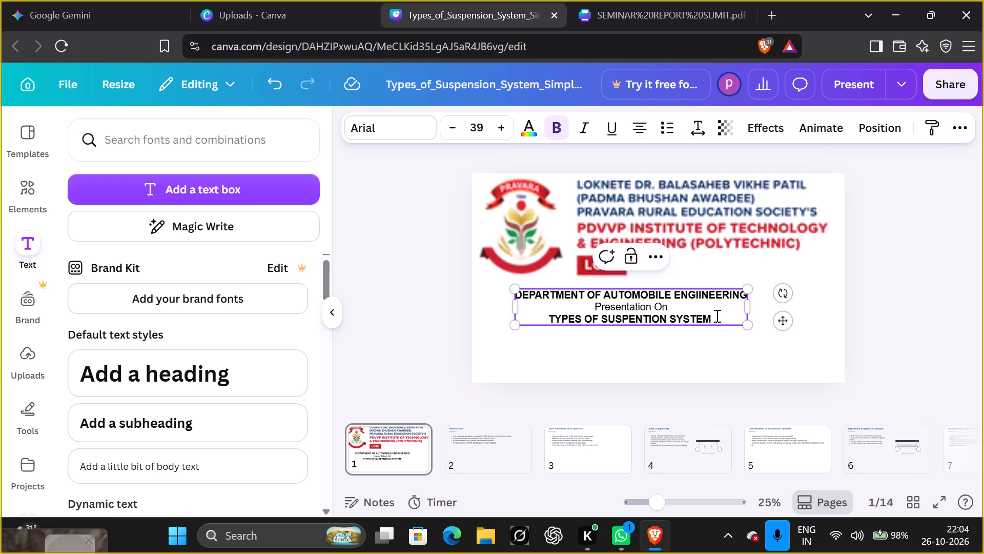
{"action": "key", "text": "Return"}
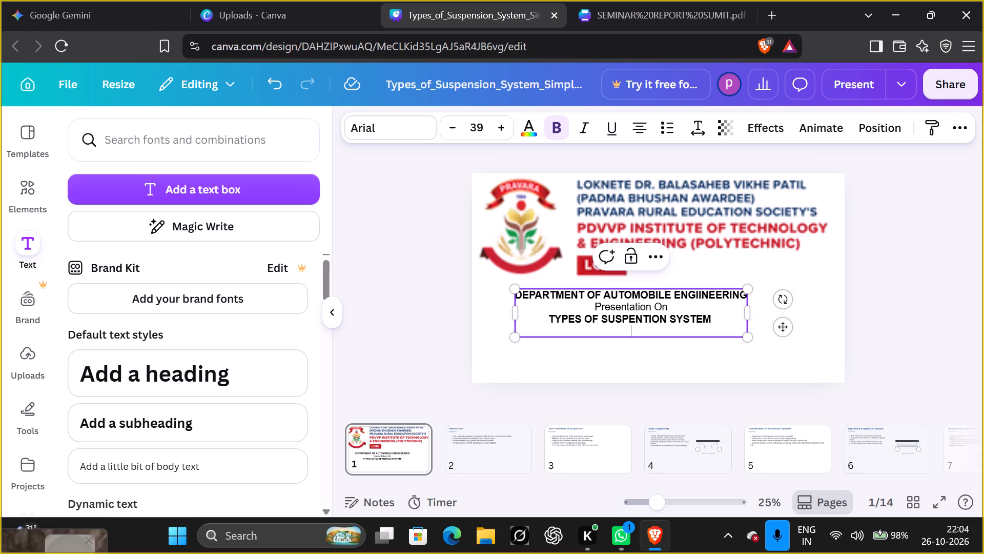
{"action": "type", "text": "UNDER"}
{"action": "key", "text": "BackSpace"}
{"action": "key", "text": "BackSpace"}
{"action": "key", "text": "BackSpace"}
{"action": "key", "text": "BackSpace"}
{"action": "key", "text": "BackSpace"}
Enter "Under Guidence :" in non-bold text on the fourth line of the text box.
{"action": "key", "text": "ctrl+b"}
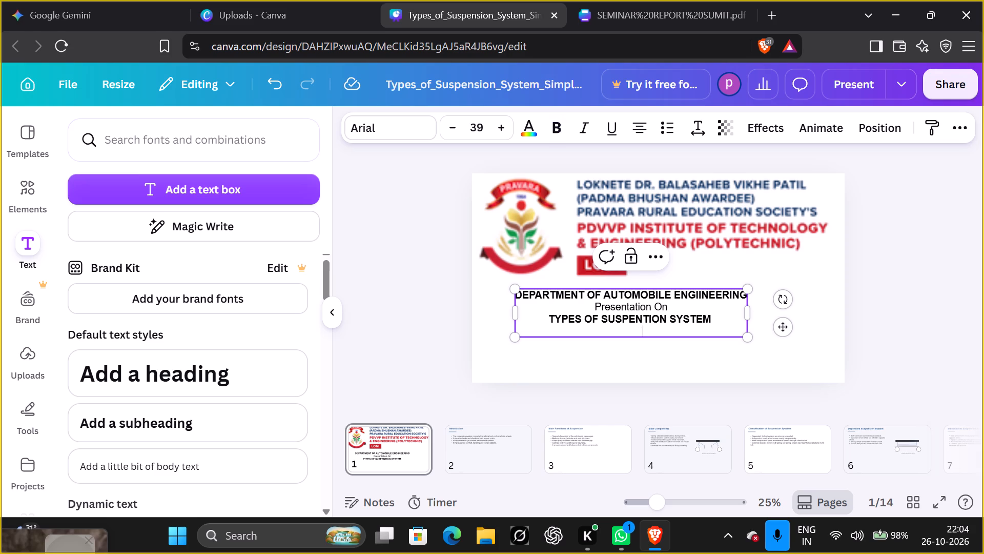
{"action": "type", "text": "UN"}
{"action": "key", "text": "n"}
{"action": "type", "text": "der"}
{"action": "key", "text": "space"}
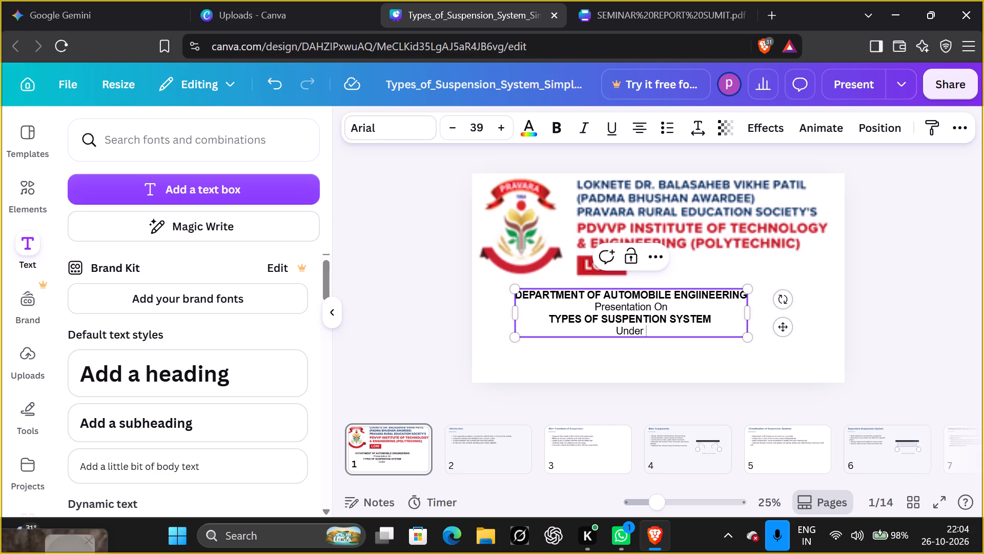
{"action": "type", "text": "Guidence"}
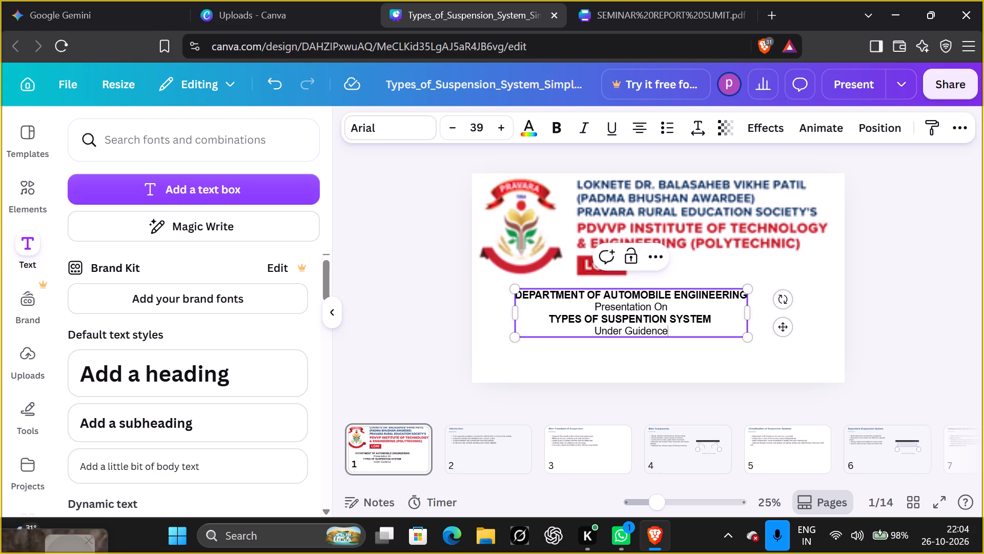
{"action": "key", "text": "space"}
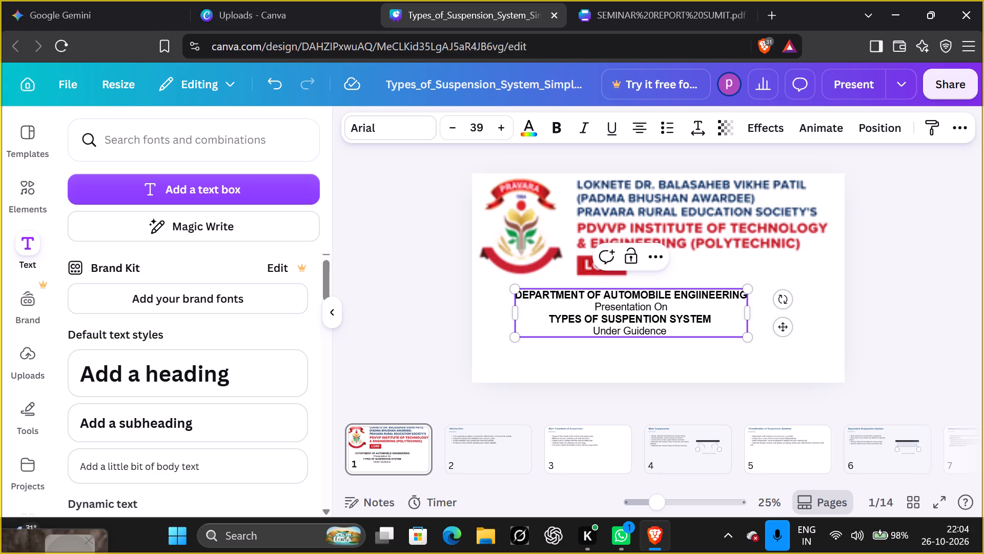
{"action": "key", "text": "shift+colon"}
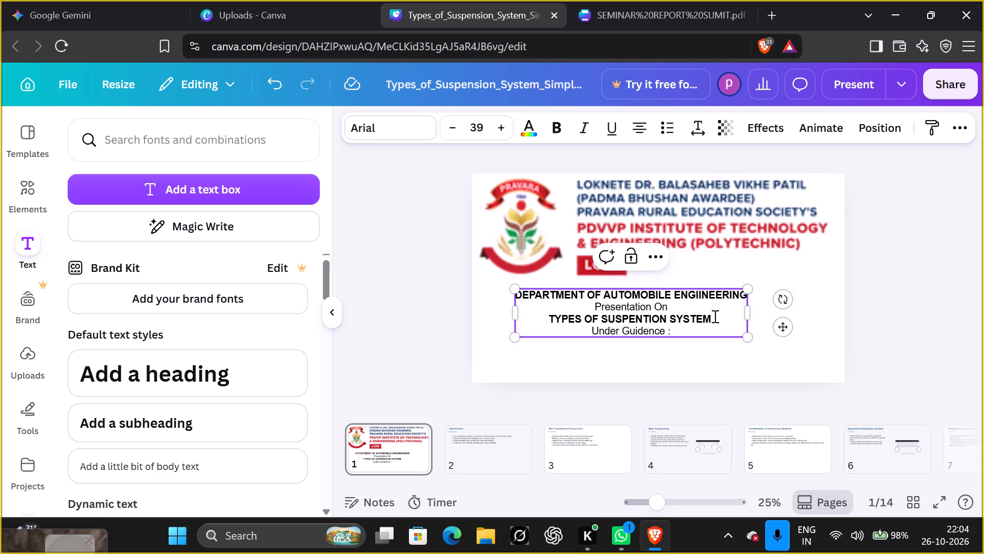
Enter the guide's title, initials and surname after "Under Guidence :" and correct the surname's spelling.
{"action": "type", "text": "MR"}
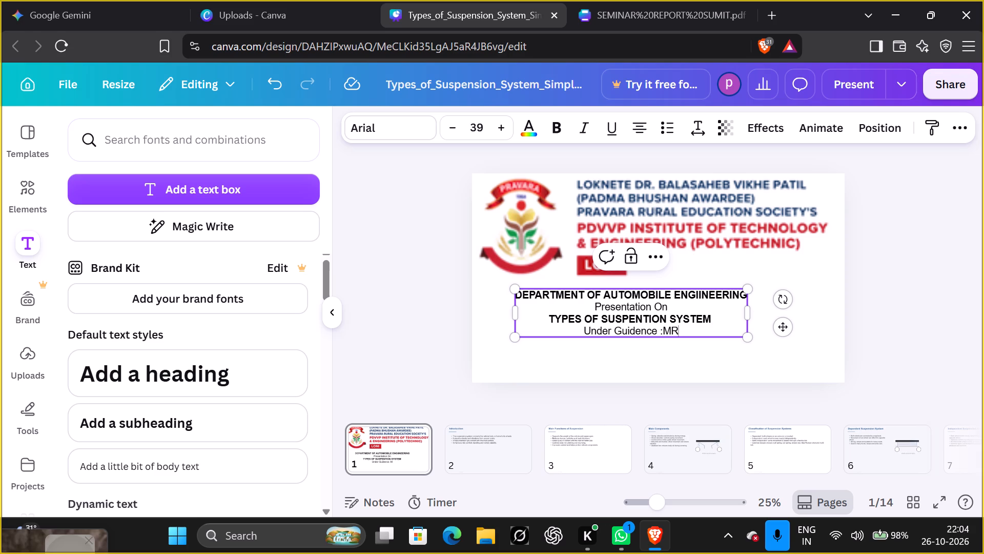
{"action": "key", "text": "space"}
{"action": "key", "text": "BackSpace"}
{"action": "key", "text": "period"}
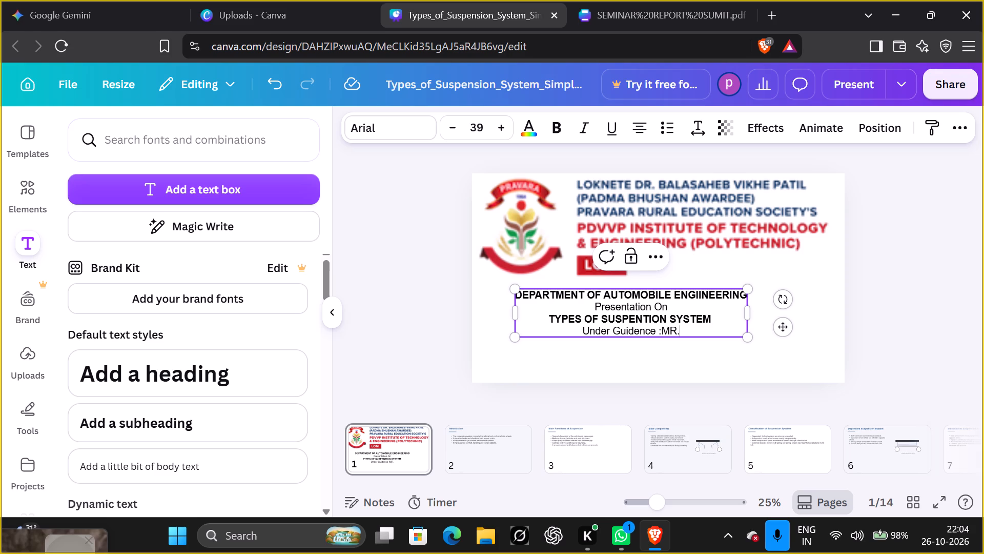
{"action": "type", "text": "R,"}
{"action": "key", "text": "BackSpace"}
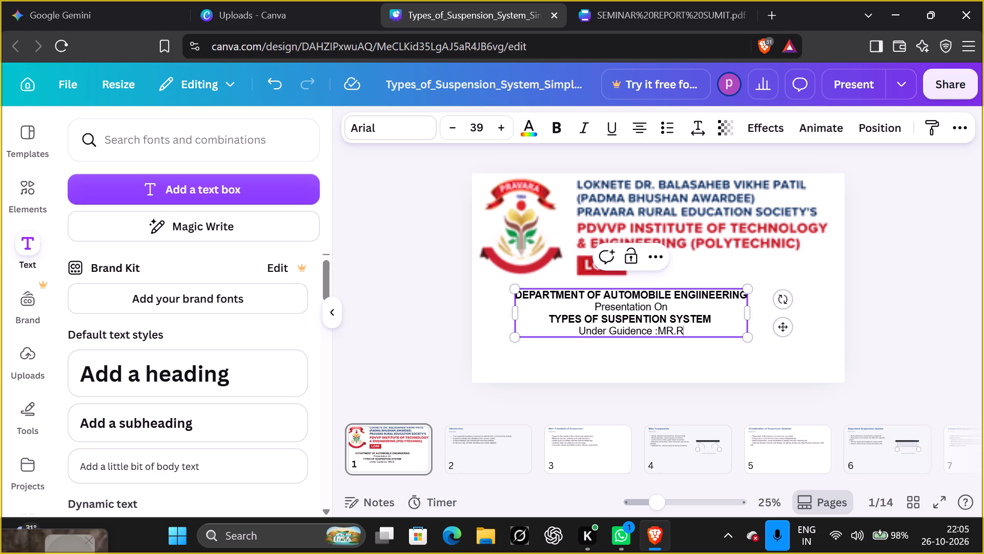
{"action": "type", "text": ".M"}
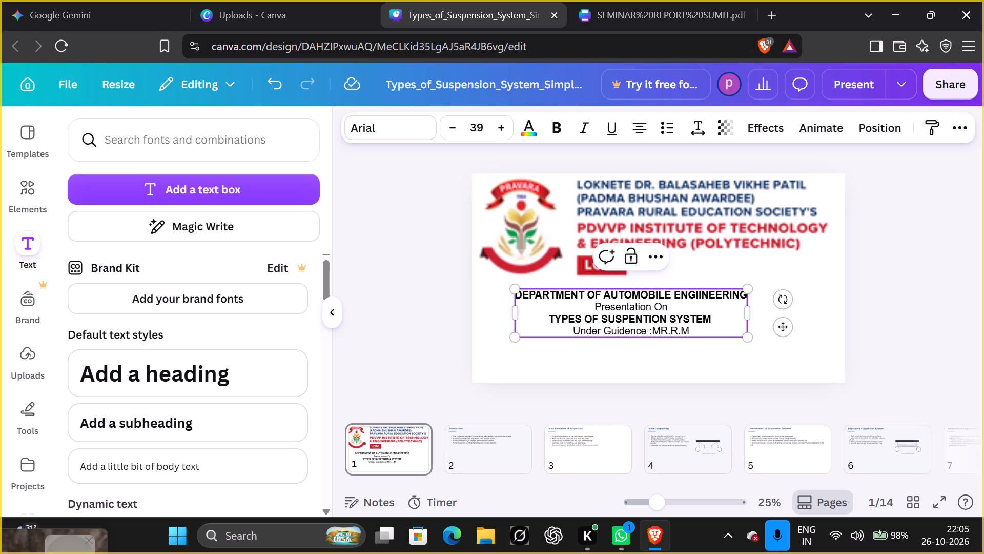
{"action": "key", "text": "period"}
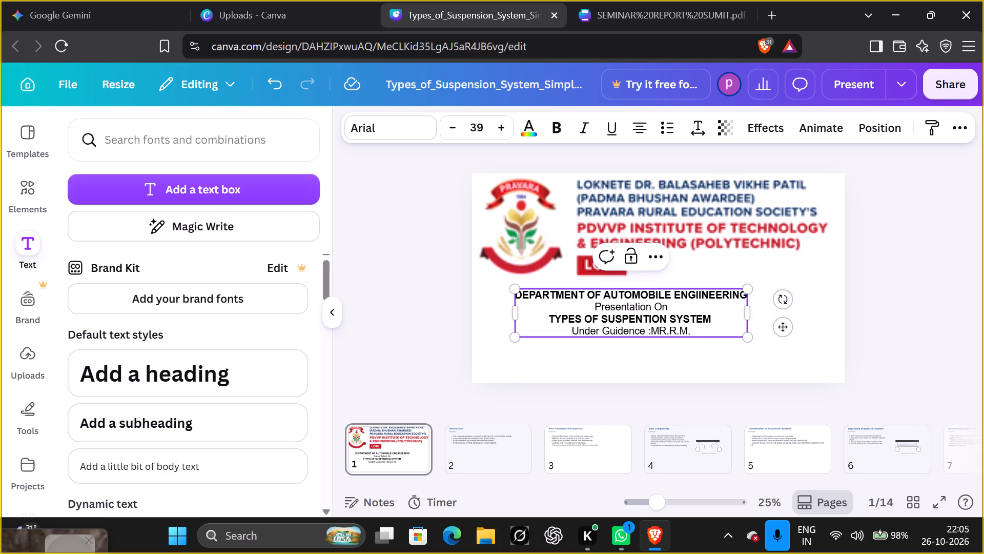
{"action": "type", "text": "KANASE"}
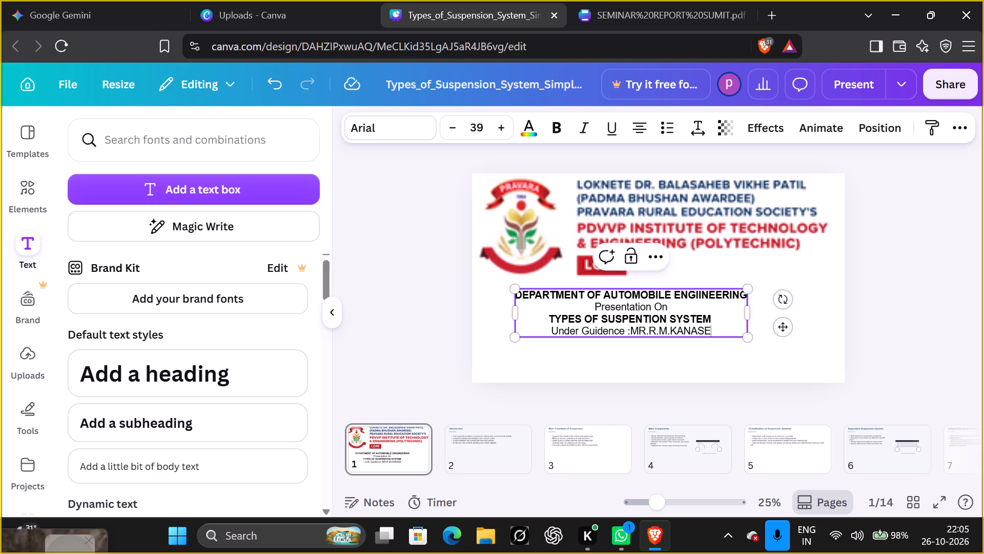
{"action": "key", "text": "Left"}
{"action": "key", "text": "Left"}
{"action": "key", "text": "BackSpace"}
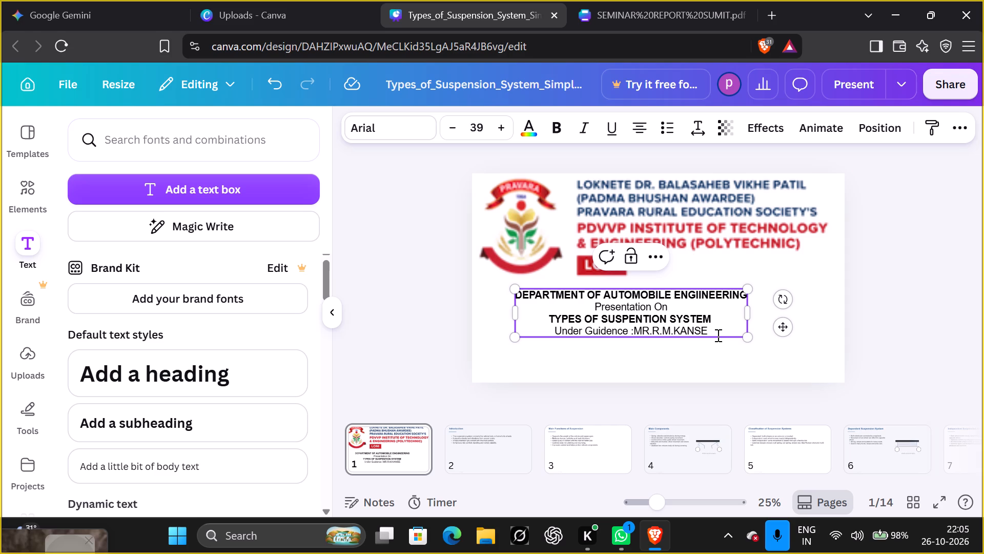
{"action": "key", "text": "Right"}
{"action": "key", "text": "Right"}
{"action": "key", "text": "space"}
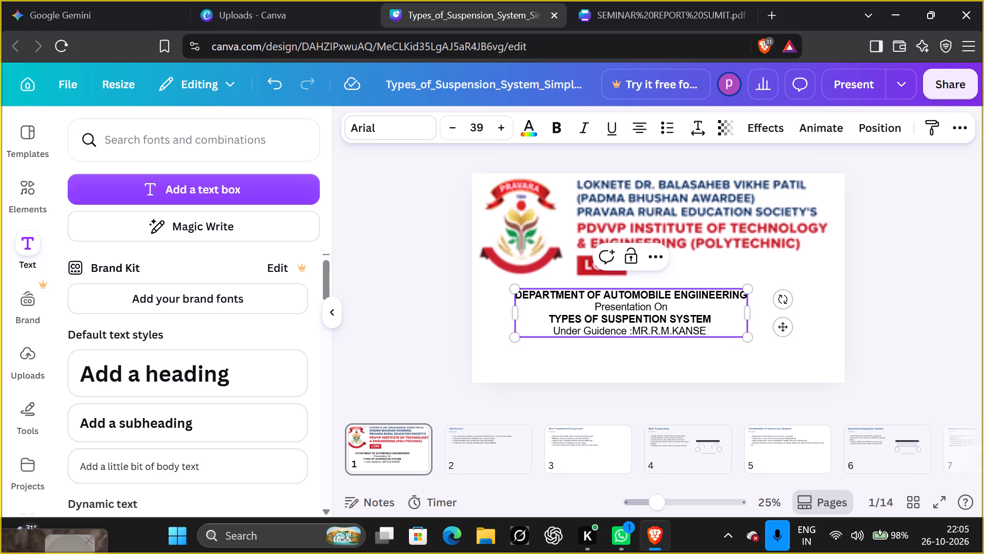
Correct the spelling in the bold topic line so it reads "TYPES OF SUSPENSION SYSTEM".
{"action": "left_click", "coordinate": [643, 319]}
{"action": "key", "text": "s"}
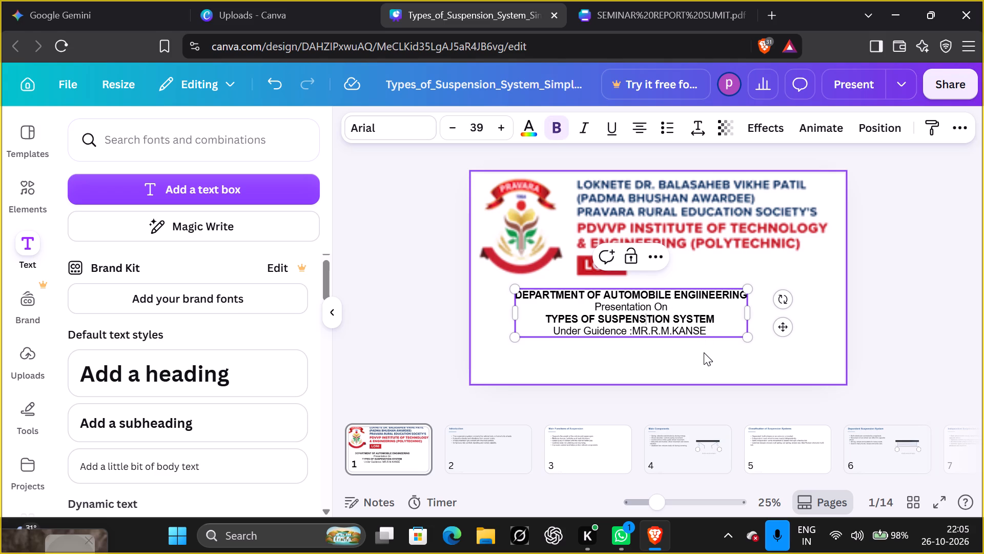
{"action": "left_click", "coordinate": [653, 320]}
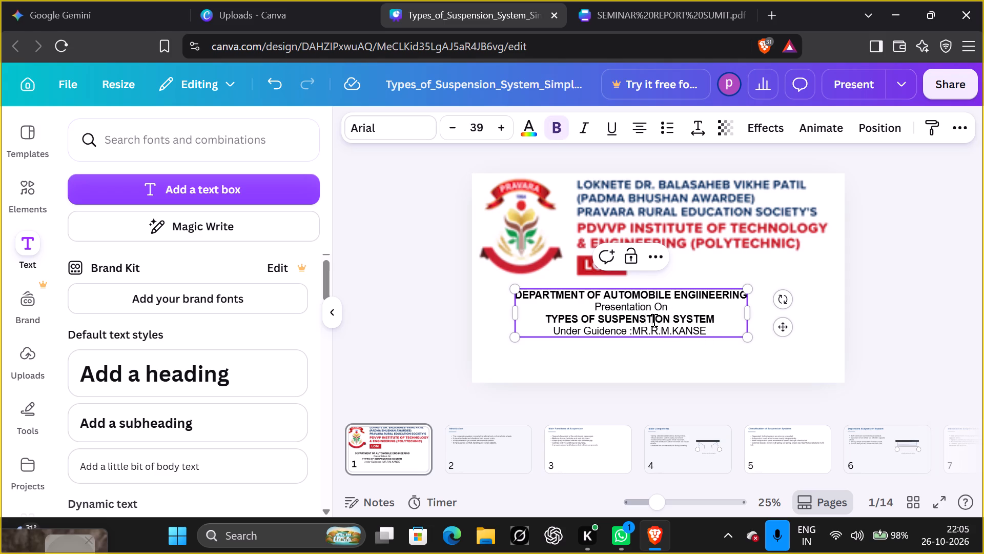
{"action": "key", "text": "BackSpace"}
{"action": "key", "text": "BackSpace"}
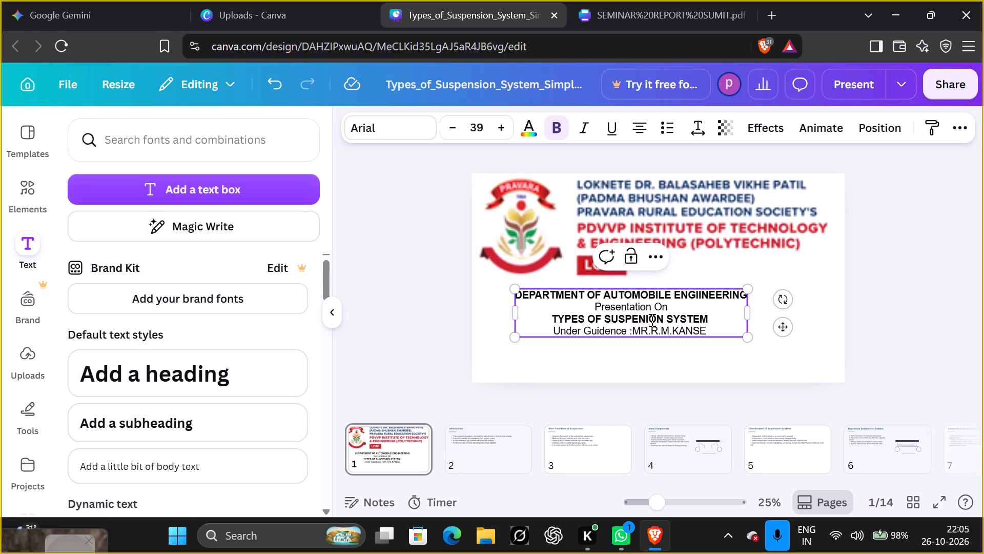
{"action": "key", "text": "s"}
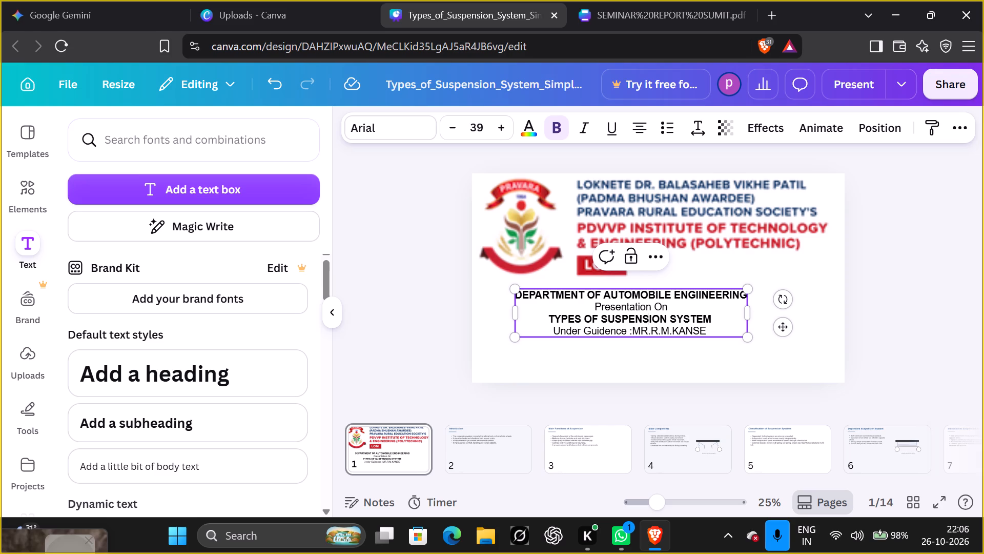
Add "SIR" after the guide's name on the fourth line.
{"action": "left_click", "coordinate": [717, 333]}
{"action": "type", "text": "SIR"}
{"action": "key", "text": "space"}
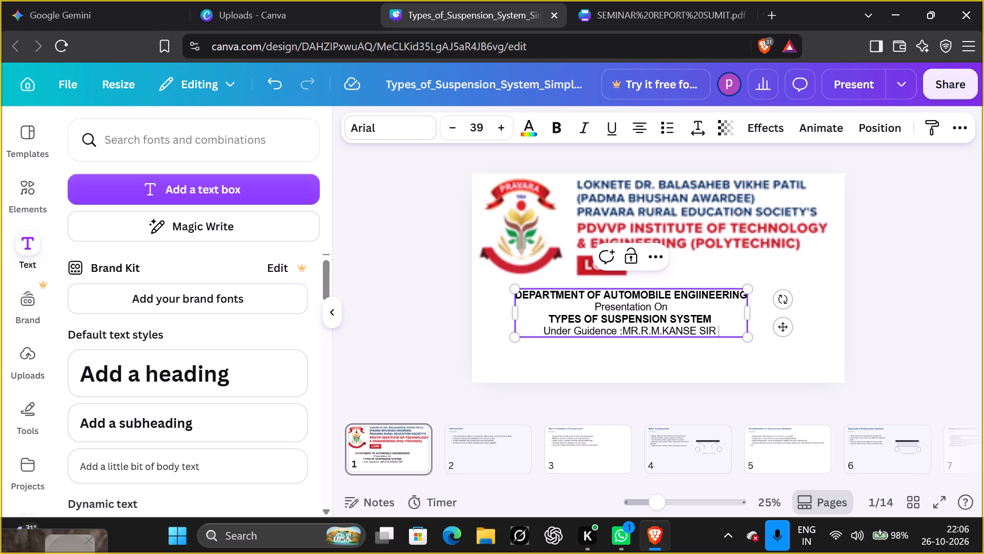
Start a fifth line below the guide's line and enter the label "Presented By:".
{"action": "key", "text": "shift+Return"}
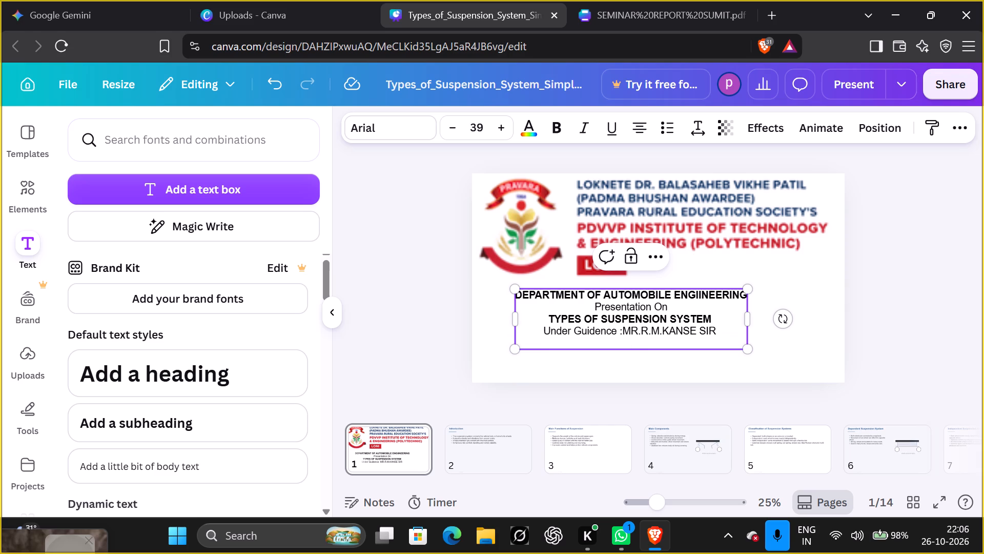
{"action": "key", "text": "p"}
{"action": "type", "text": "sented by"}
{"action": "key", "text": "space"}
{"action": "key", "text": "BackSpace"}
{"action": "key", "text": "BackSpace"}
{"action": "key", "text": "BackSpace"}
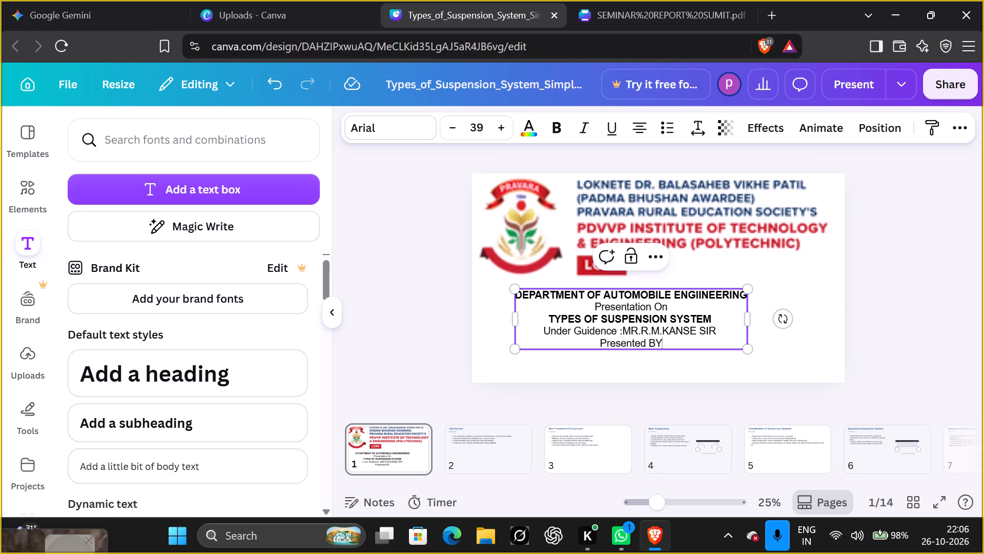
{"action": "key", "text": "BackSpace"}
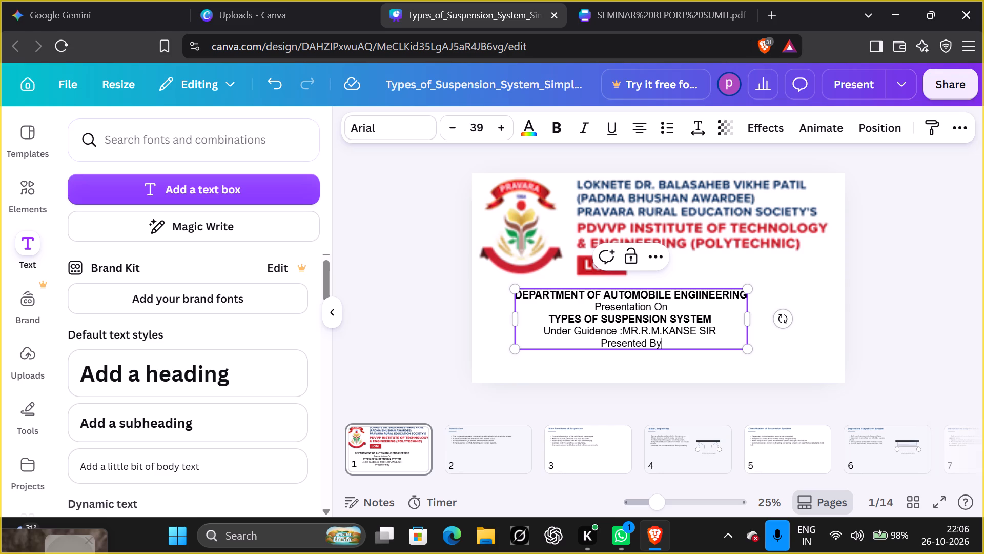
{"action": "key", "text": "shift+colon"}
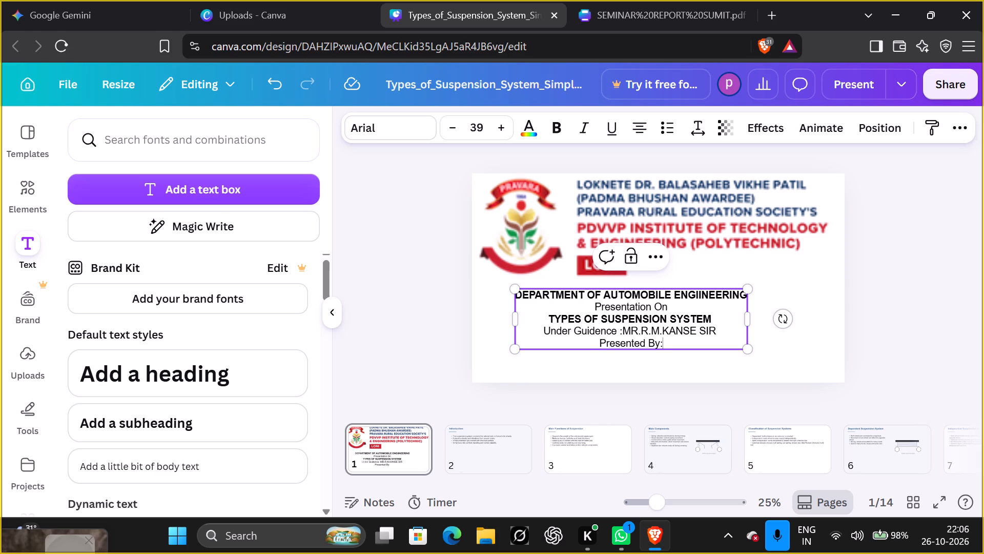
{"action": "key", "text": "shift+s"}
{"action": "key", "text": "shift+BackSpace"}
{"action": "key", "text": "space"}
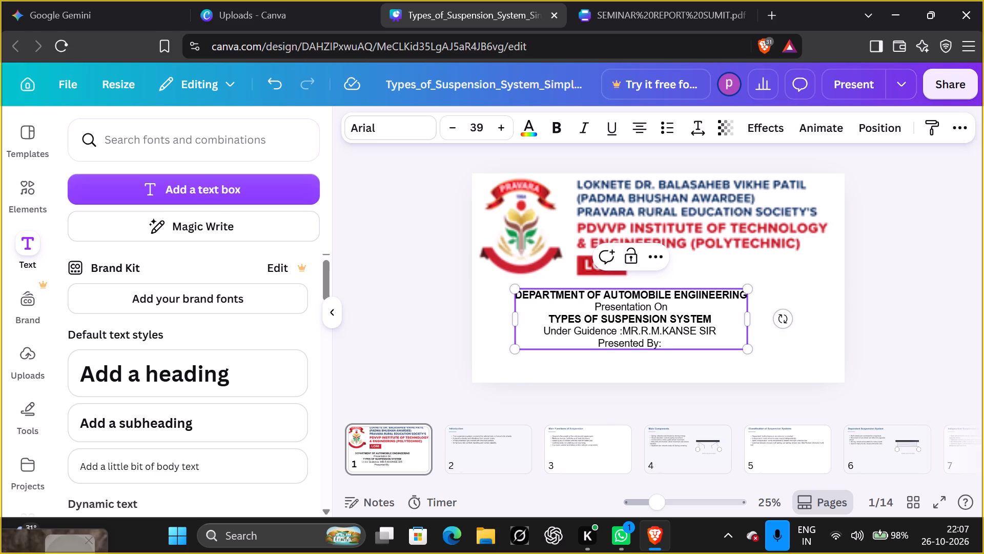
Enter the presenter's full name in capitals after "Presented By:".
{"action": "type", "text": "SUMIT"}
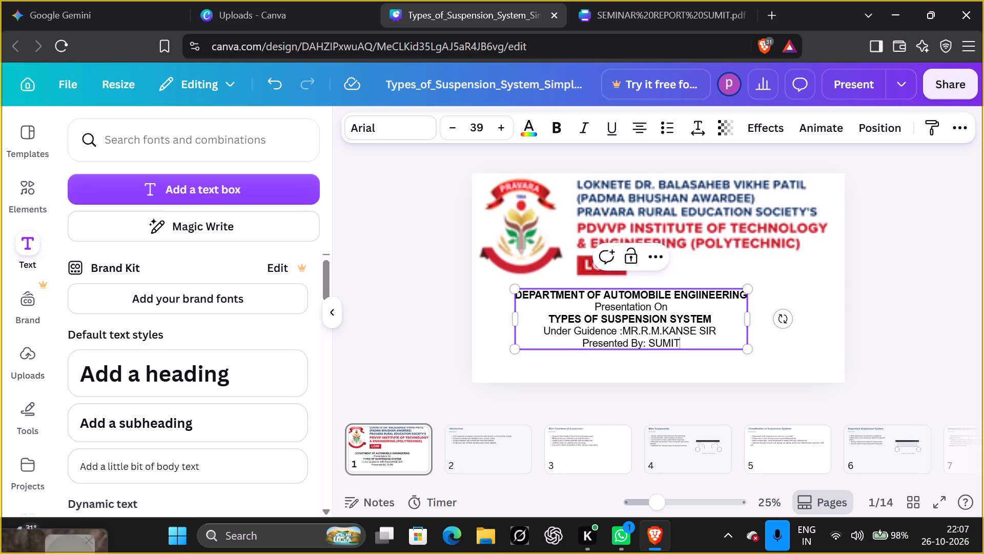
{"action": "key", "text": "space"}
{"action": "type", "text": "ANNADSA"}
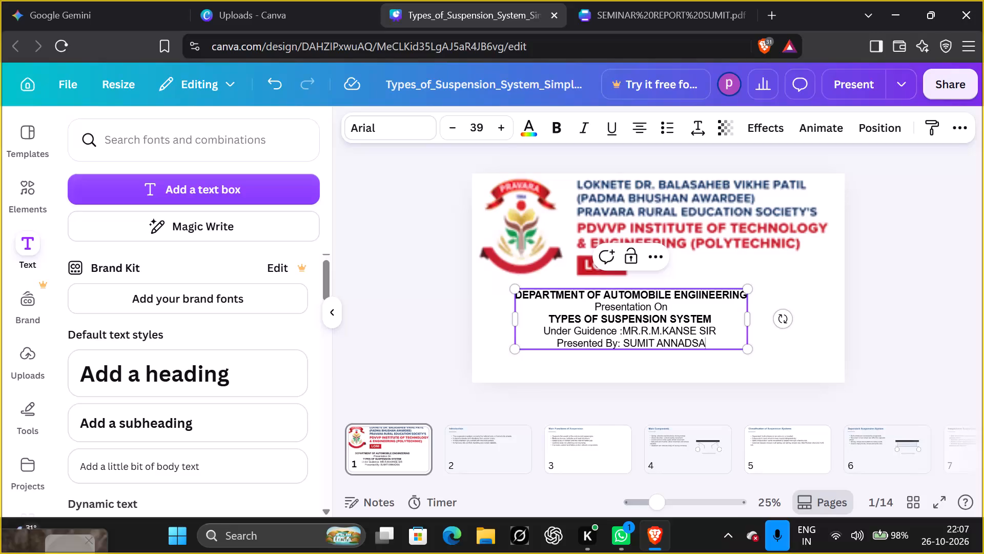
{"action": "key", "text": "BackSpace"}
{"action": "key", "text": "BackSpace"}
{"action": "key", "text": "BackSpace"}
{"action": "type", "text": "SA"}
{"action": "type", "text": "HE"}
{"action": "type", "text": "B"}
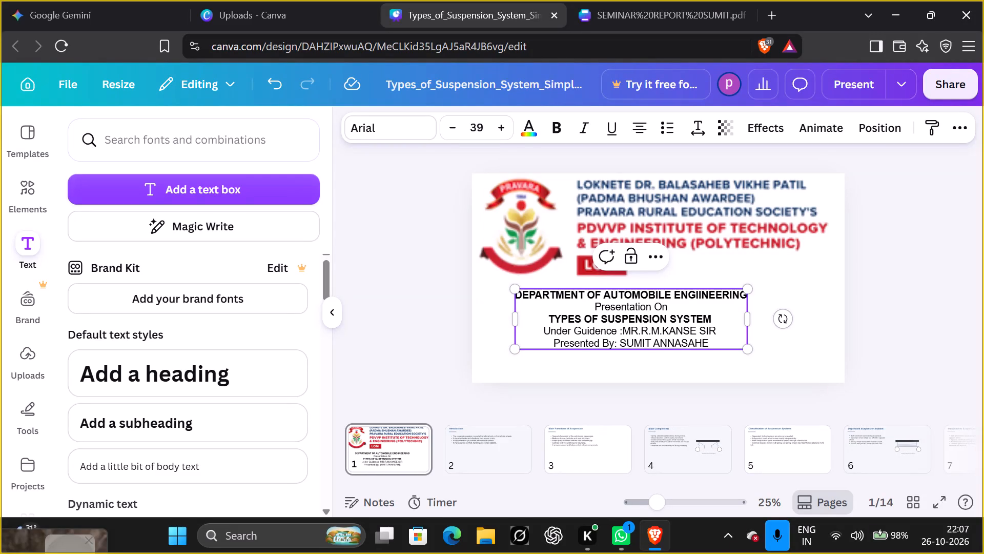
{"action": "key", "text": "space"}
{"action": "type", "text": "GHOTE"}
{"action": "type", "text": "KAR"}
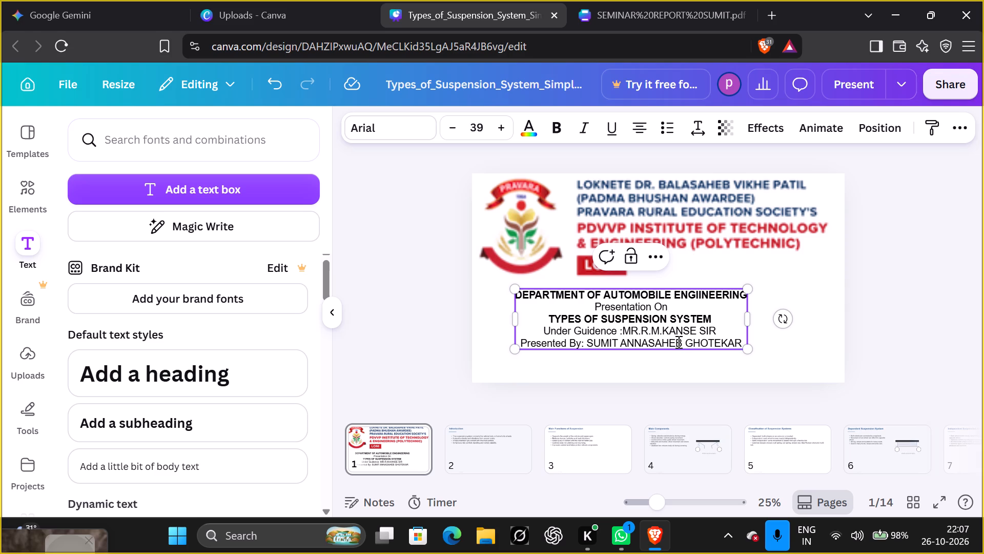
Start a sixth line below the presenter's line and enter "Class: TYAE".
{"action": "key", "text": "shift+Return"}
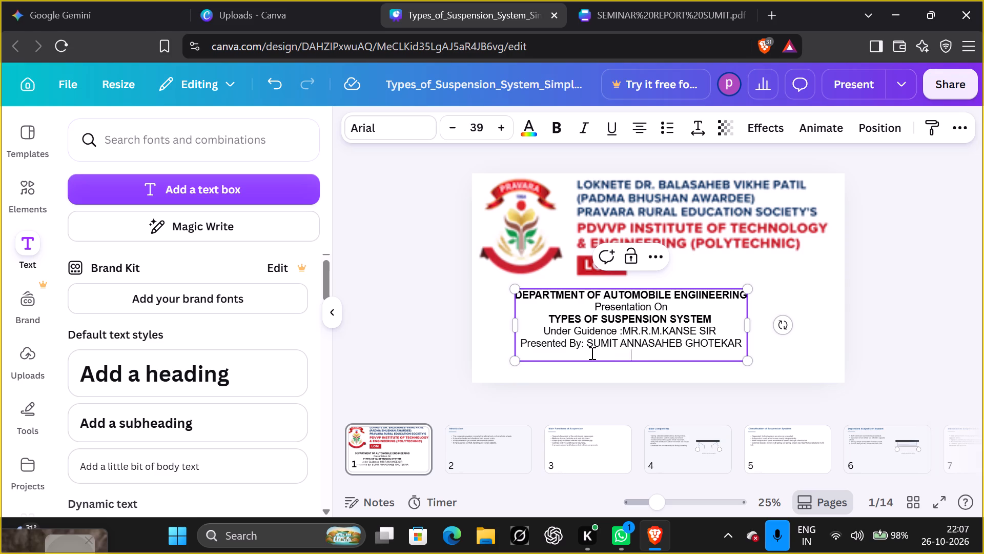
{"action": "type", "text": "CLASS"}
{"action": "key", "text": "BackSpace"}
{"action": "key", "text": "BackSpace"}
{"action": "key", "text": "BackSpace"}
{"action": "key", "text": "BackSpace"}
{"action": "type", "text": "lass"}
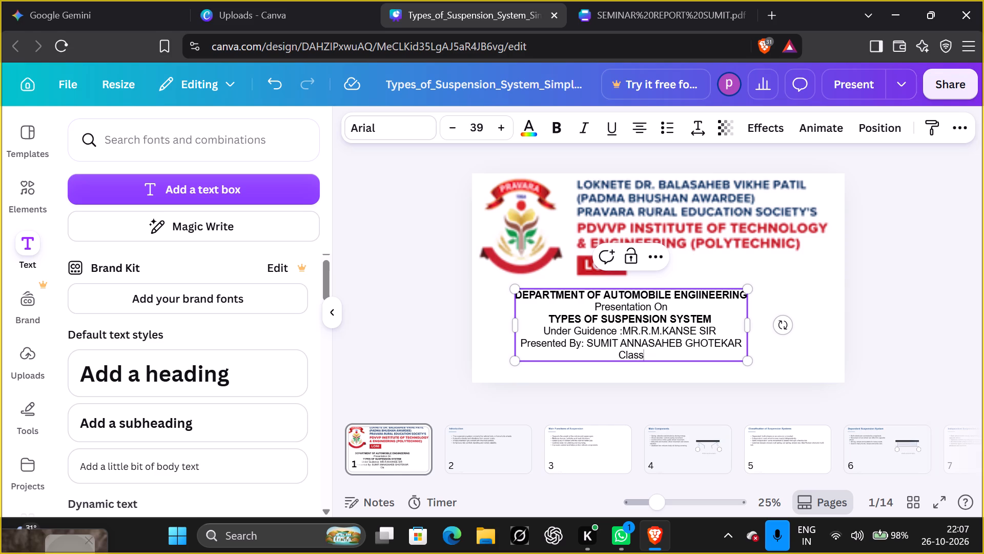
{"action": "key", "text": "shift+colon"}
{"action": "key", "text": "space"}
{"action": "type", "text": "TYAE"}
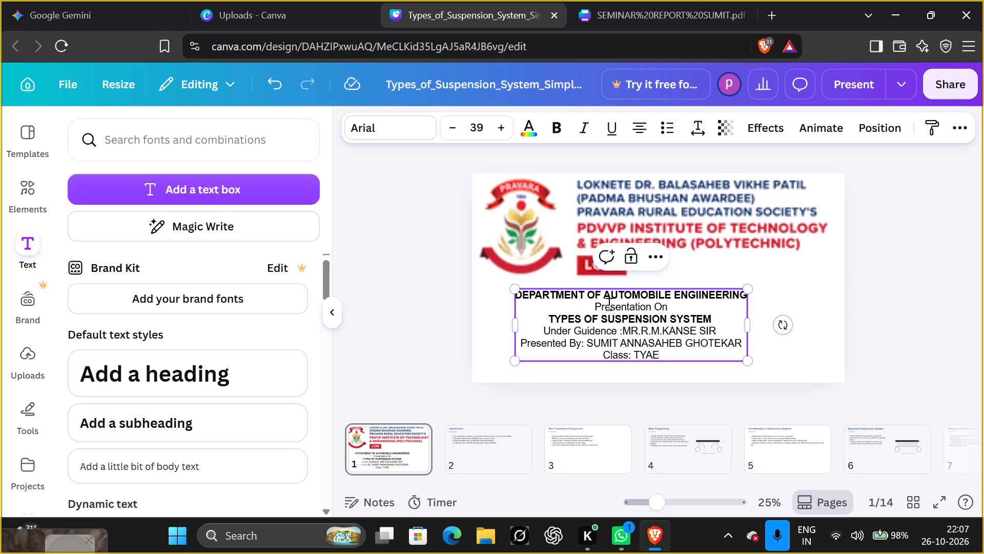
Set the font of the "Class: TYAE" line to Times New Roman.
{"action": "left_click", "coordinate": [417, 122]}
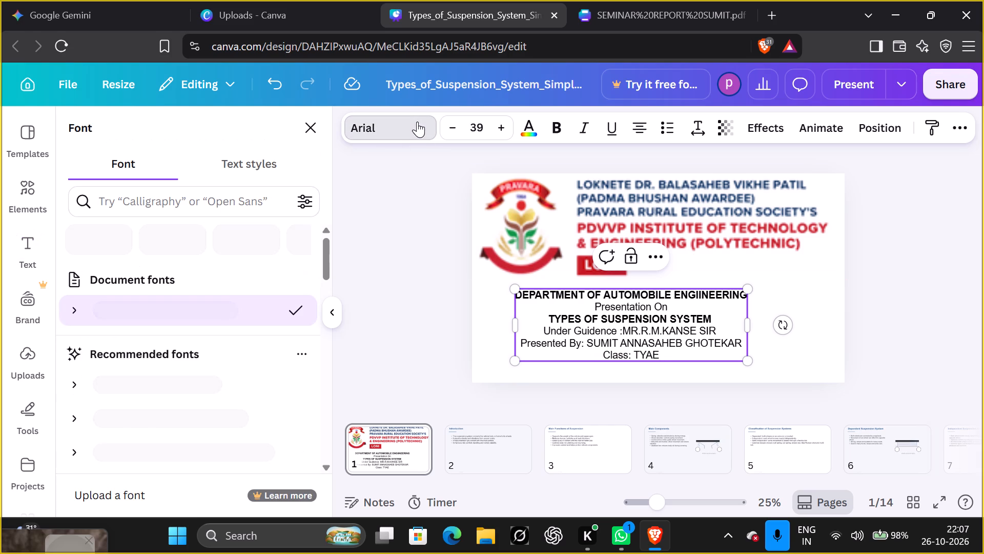
{"action": "scroll", "coordinate": [167, 371], "scroll_direction": "down", "scroll_amount": 1}
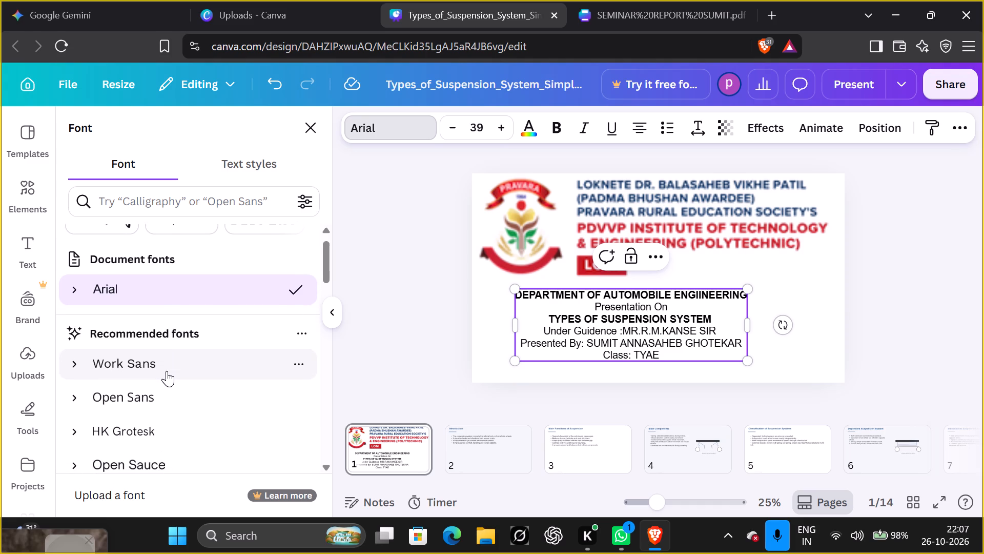
{"action": "scroll", "coordinate": [167, 371], "scroll_direction": "up", "scroll_amount": 1}
{"action": "scroll", "coordinate": [167, 371], "scroll_direction": "down", "scroll_amount": 3}
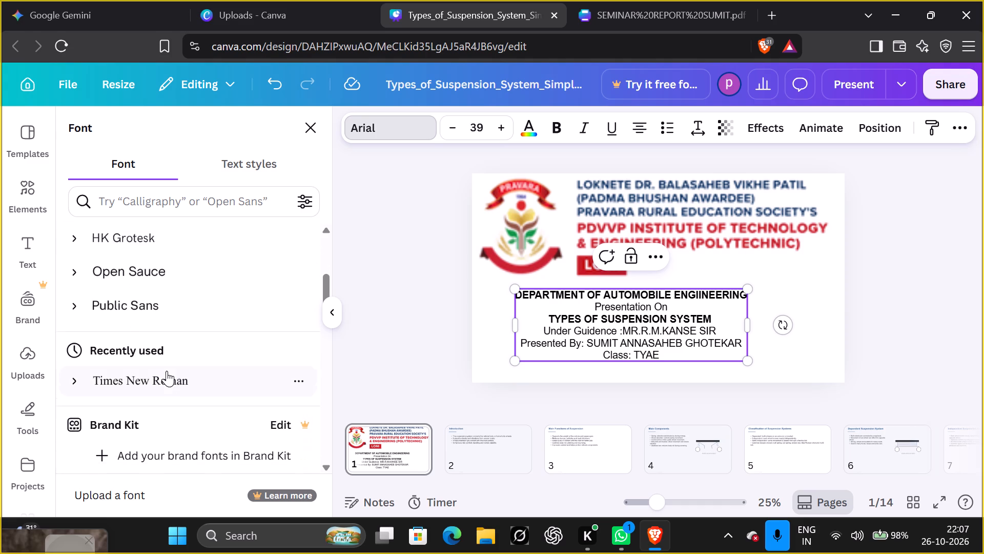
{"action": "left_click", "coordinate": [167, 371]}
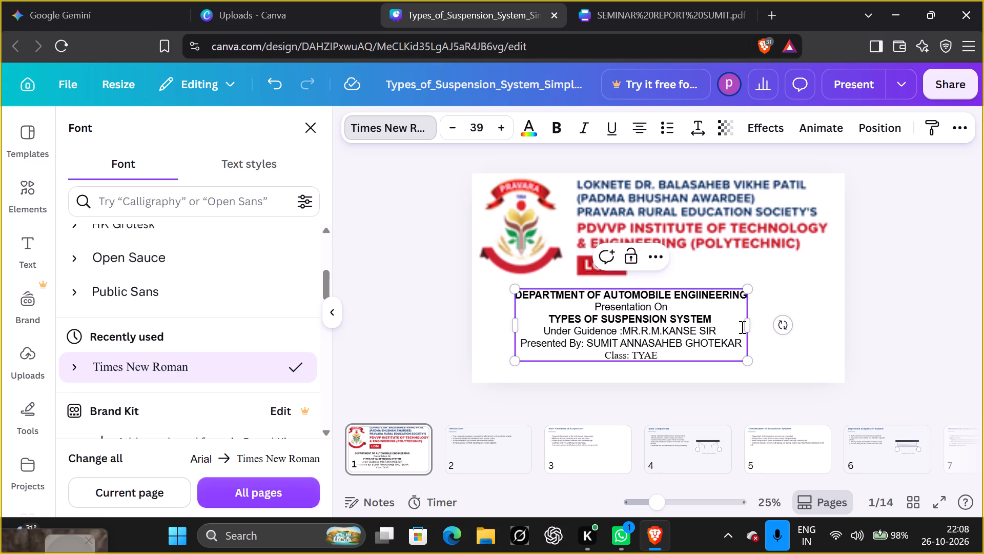
Widen the details text box on both sides so it spans the full width of the slide.
{"action": "left_click_drag", "start_coordinate": [750, 329], "coordinate": [810, 333]}
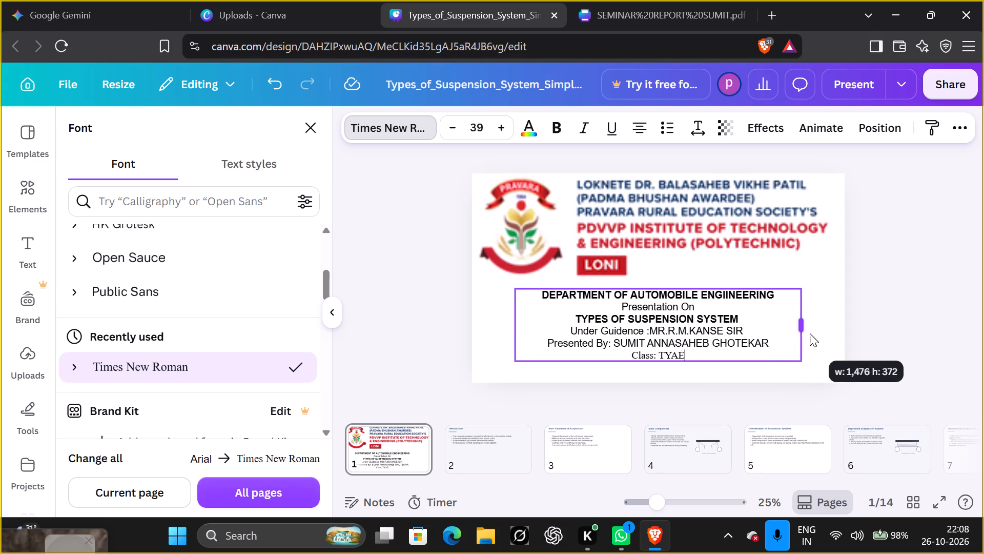
{"action": "left_click_drag", "start_coordinate": [810, 333], "coordinate": [847, 333]}
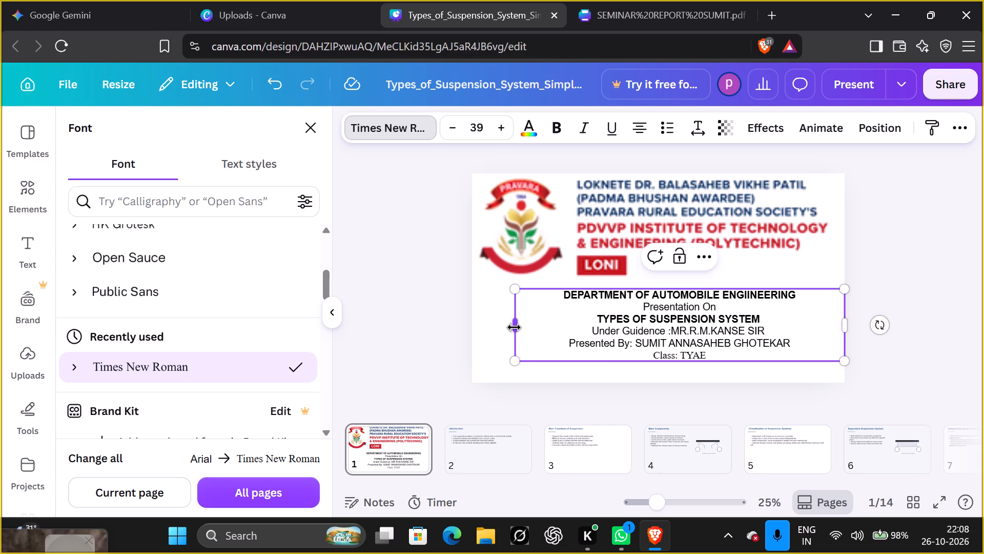
{"action": "left_click_drag", "start_coordinate": [514, 327], "coordinate": [471, 325]}
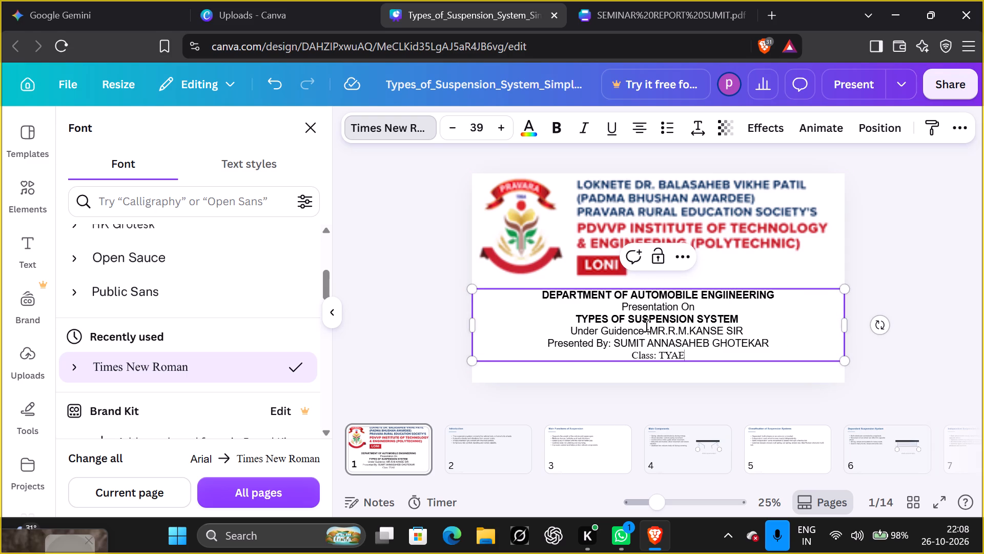
Move the details text box slightly down, leaving a gap below the polytechnic logo banner.
{"action": "left_click", "coordinate": [707, 332]}
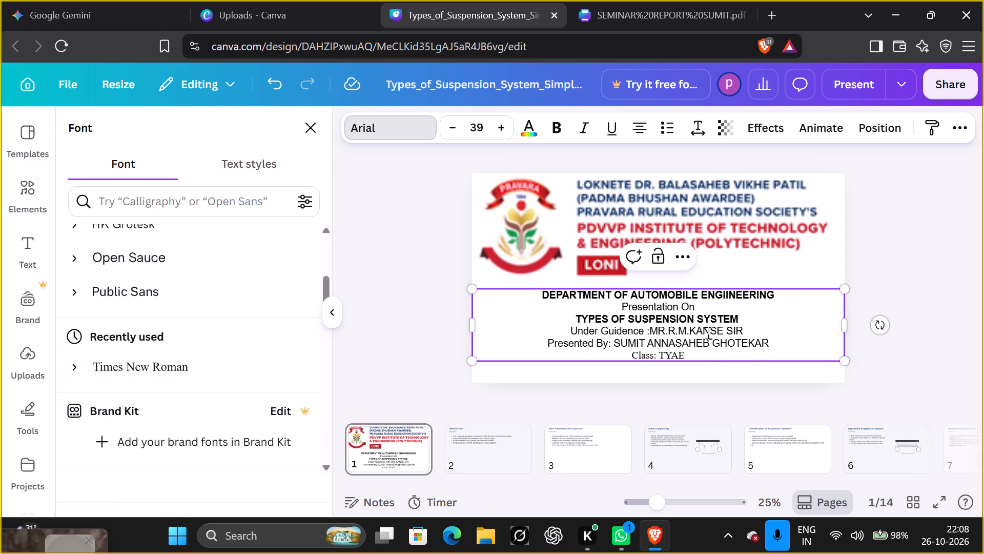
{"action": "left_click_drag", "start_coordinate": [687, 361], "coordinate": [688, 373]}
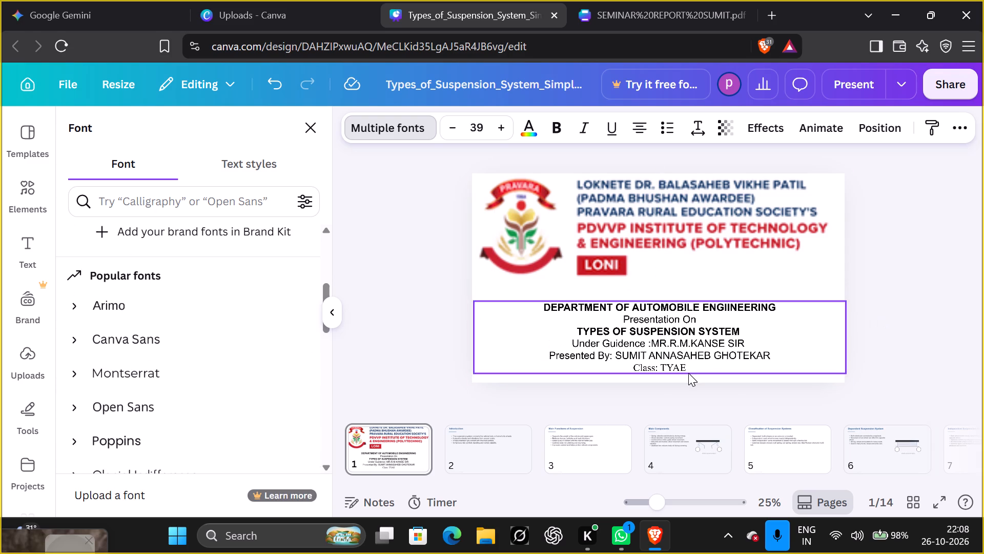
{"action": "left_click_drag", "start_coordinate": [688, 373], "coordinate": [689, 375]}
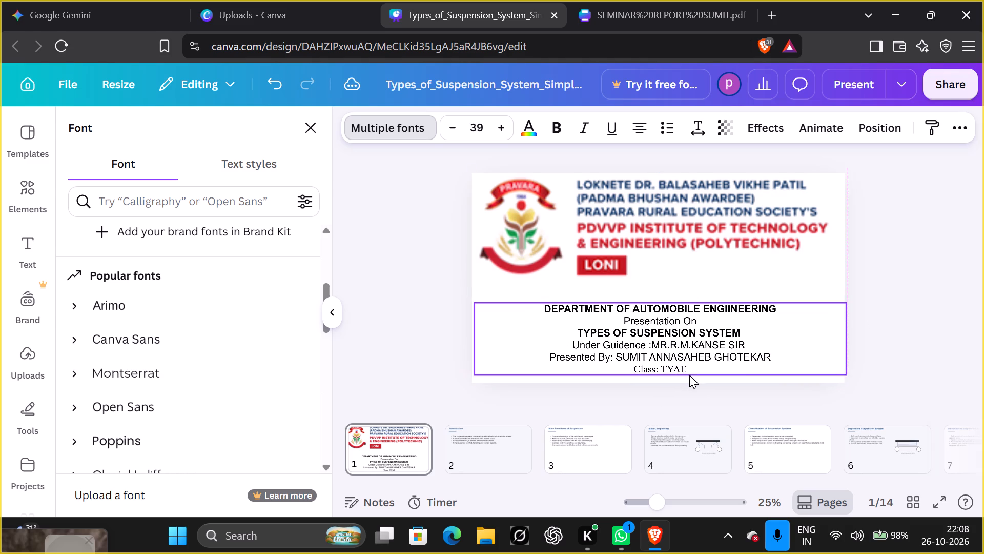
{"action": "left_click_drag", "start_coordinate": [689, 375], "coordinate": [684, 373]}
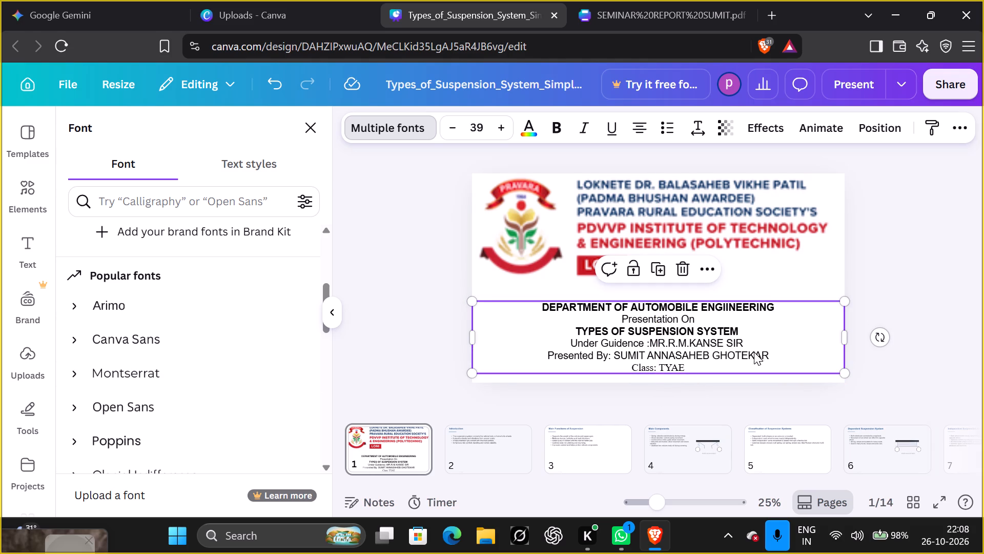
Correct the spelling in the department line so it reads "DEPARTMENT OF AUTOMOBILE ENGINEERING".
{"action": "left_click", "coordinate": [779, 323]}
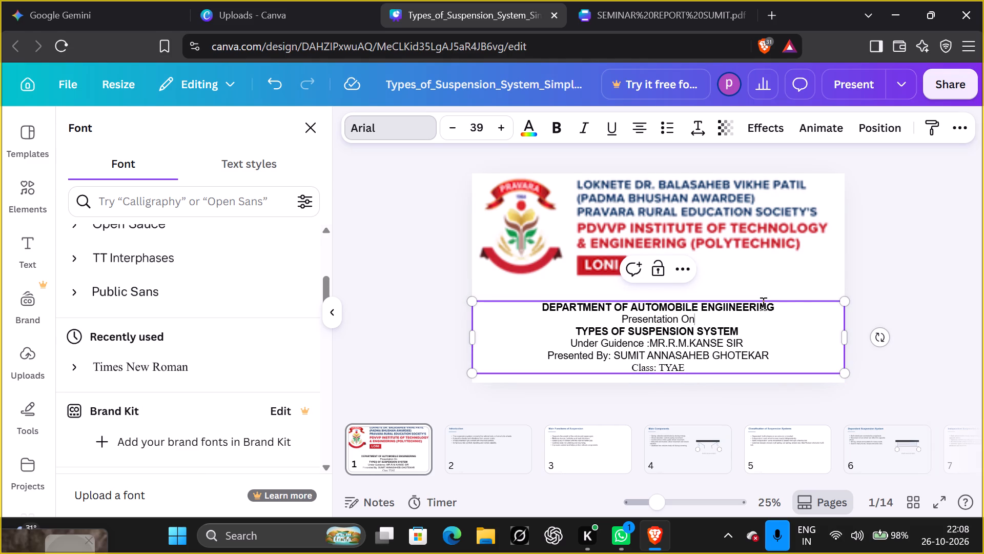
{"action": "left_click", "coordinate": [725, 307]}
{"action": "key", "text": "BackSpace"}
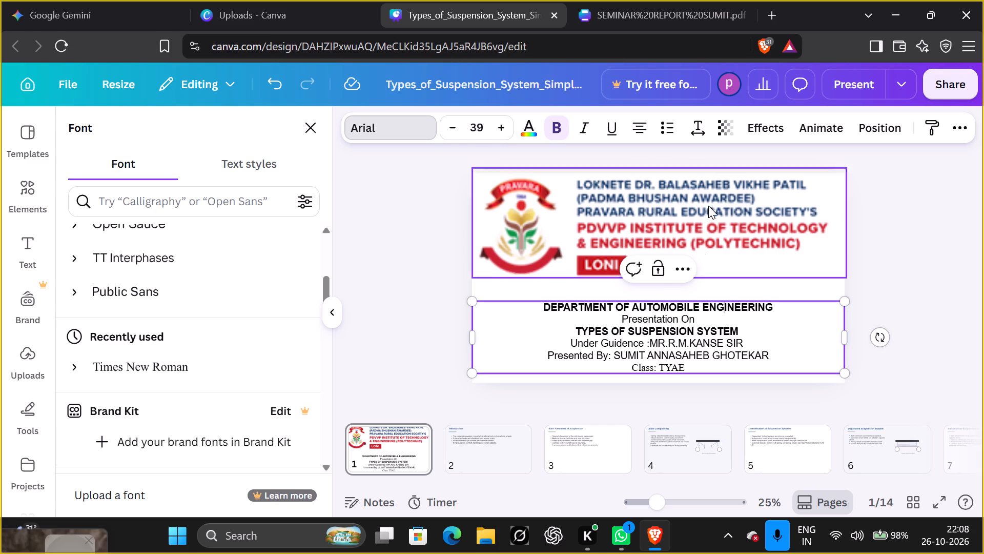
Scale up the details text box slightly so its text size becomes 40.4.
{"action": "left_click", "coordinate": [672, 313]}
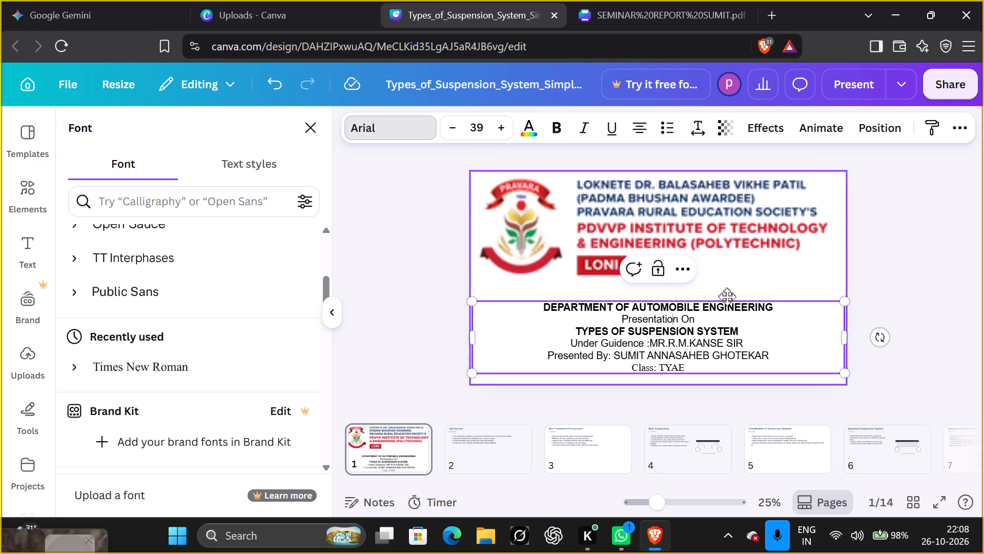
{"action": "left_click_drag", "start_coordinate": [848, 303], "coordinate": [817, 279]}
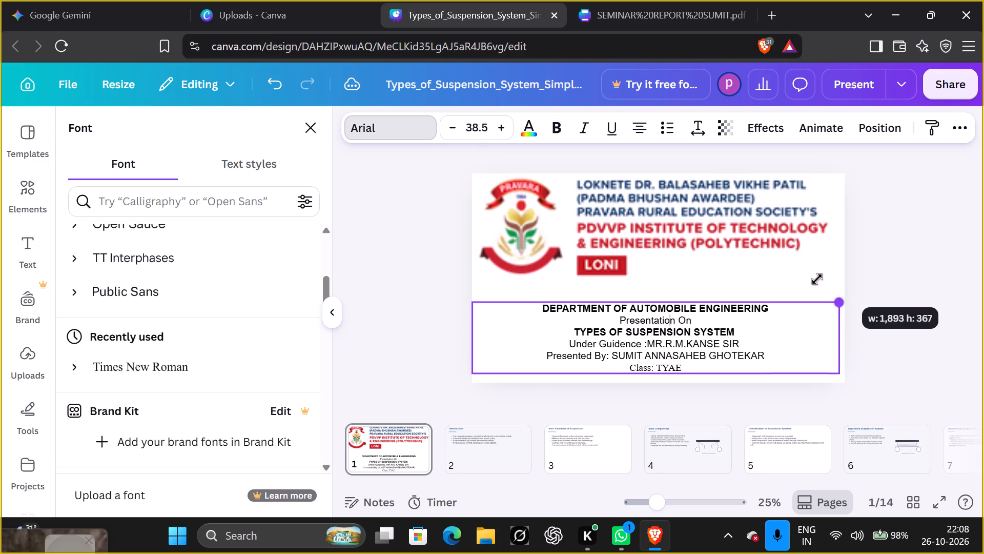
{"action": "left_click_drag", "start_coordinate": [817, 279], "coordinate": [850, 254]}
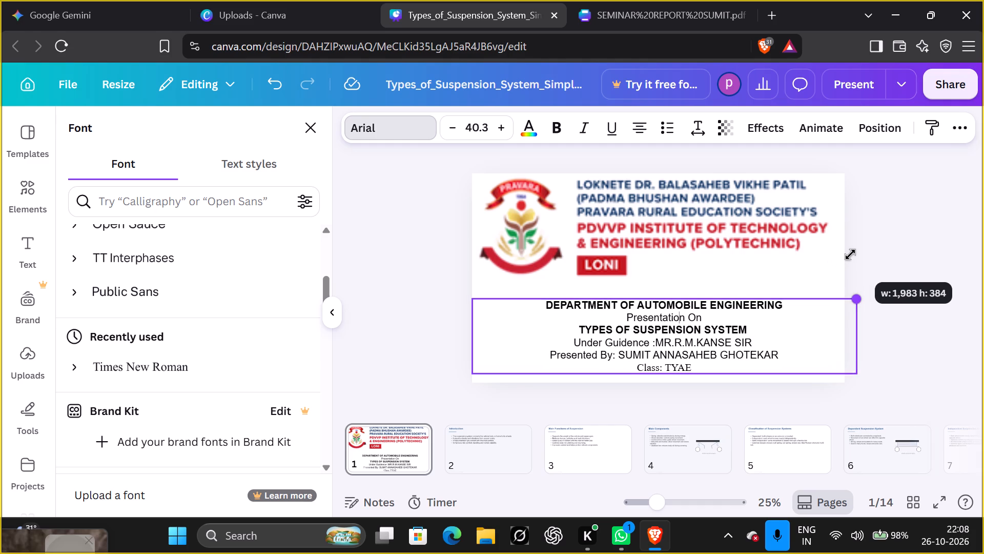
{"action": "left_click_drag", "start_coordinate": [850, 254], "coordinate": [851, 251]}
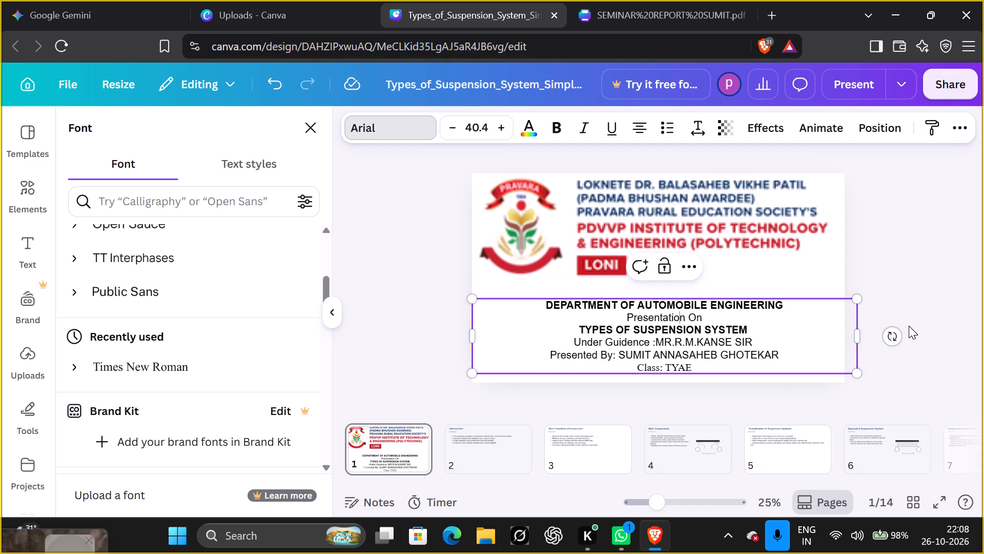
{"action": "left_click", "coordinate": [910, 326]}
Fix the spacing around the colon in the guide's line so the label reads "Under Guidance: " before the name.
{"action": "left_click", "coordinate": [811, 330]}
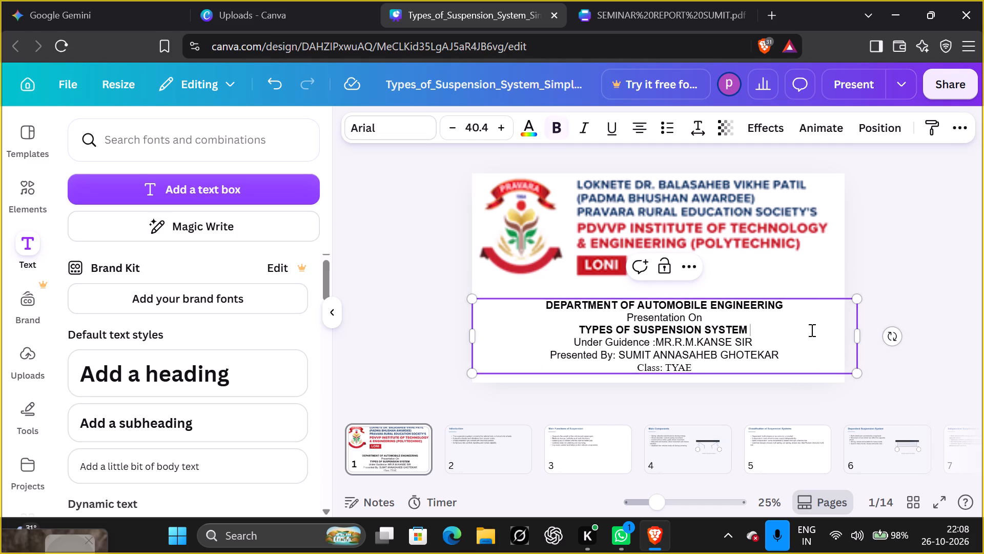
{"action": "left_click", "coordinate": [654, 343]}
{"action": "key", "text": "BackSpace"}
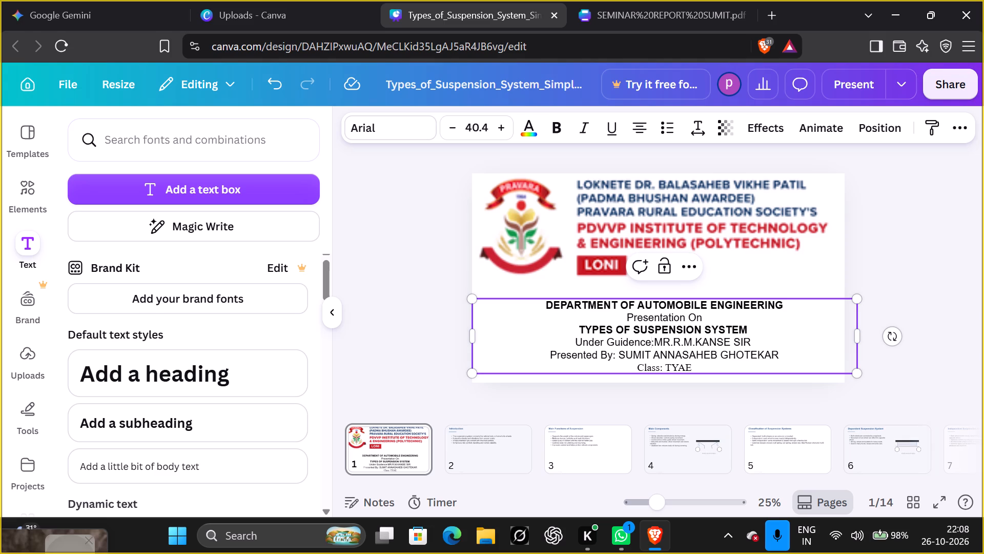
{"action": "key", "text": "Right"}
{"action": "key", "text": "space"}
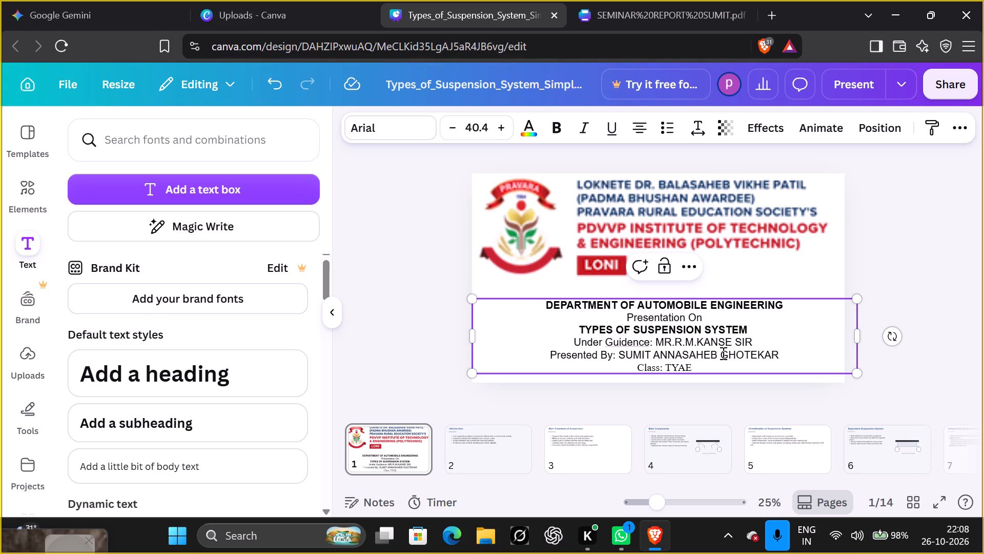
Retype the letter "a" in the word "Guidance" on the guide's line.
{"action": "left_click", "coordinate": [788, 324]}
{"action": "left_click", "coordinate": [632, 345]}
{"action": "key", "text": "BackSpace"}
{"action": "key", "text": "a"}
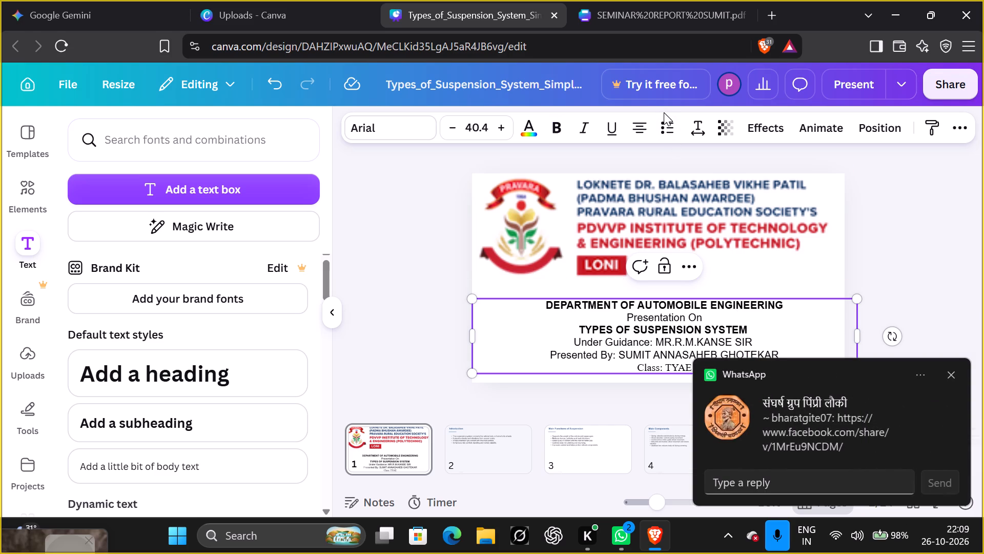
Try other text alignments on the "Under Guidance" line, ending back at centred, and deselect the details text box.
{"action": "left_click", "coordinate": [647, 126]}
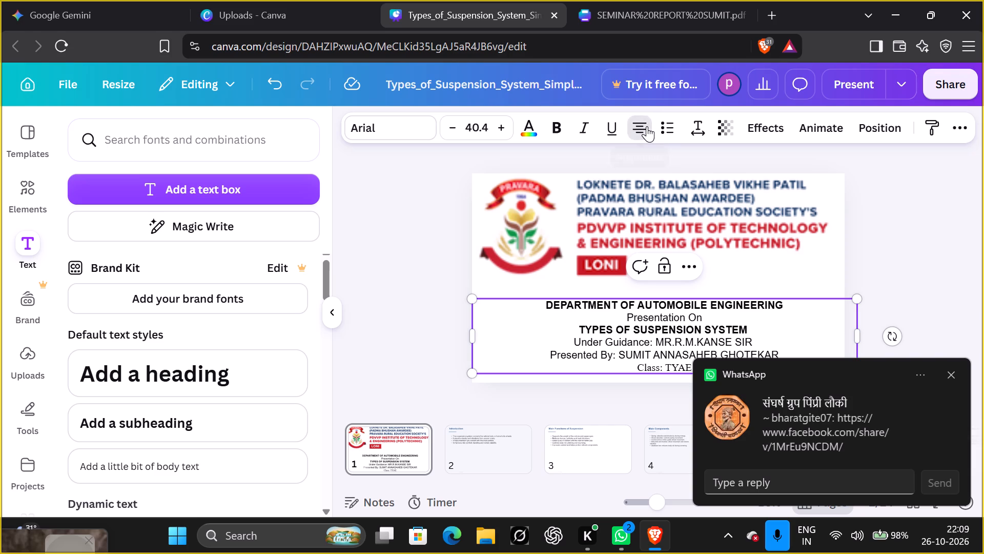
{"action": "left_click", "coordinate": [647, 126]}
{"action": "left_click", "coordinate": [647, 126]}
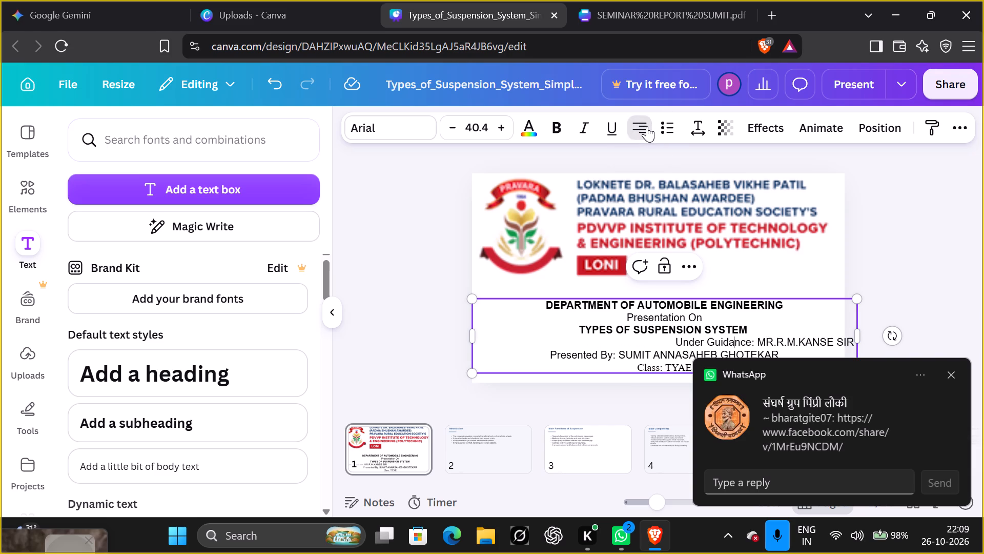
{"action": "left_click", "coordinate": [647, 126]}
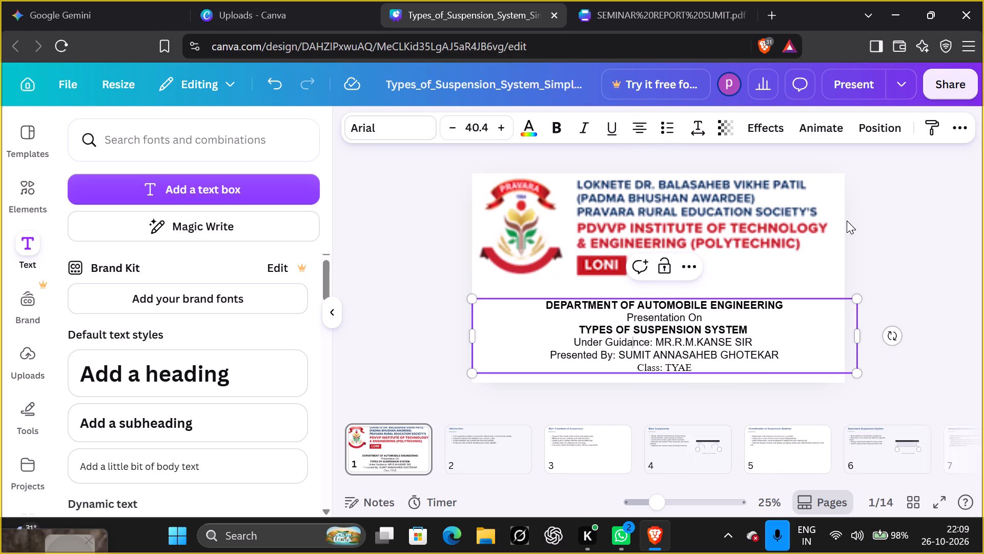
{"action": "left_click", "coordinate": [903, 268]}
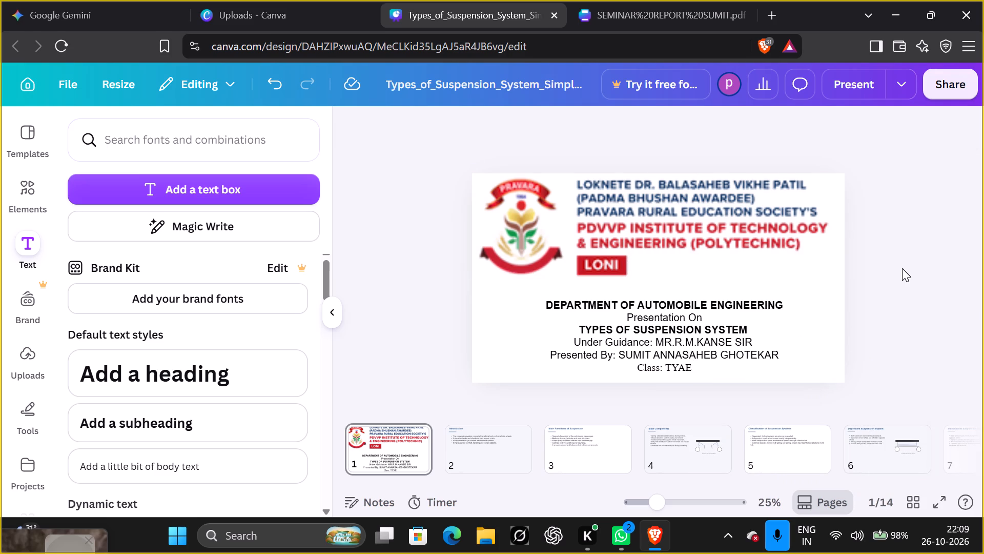
Enlarge the "DEPARTMENT OF AUTOMOBILE ENGINEERING" line on the title slide to font size 47.4.
{"action": "left_click", "coordinate": [703, 301]}
{"action": "double_click", "coordinate": [703, 301]}
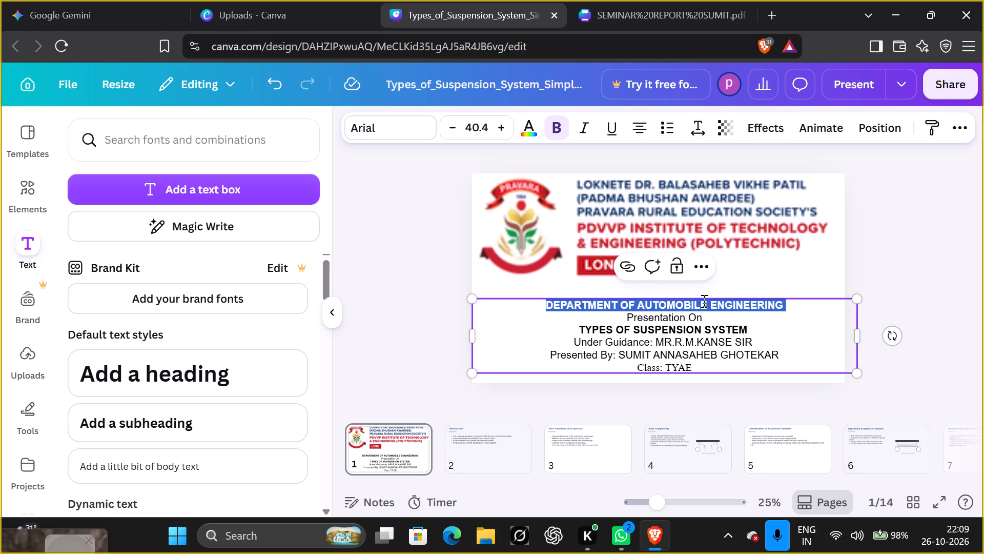
{"action": "left_click", "coordinate": [499, 122]}
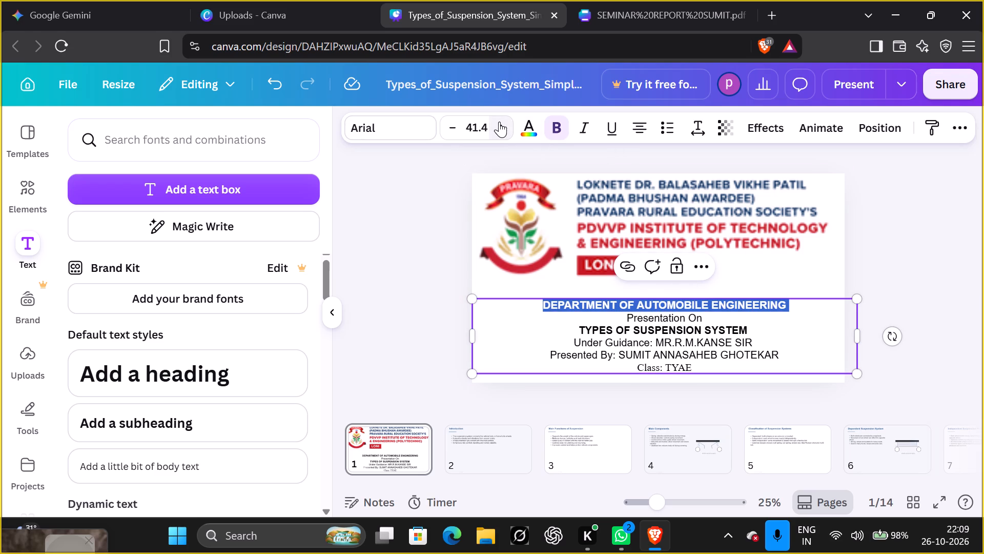
{"action": "triple_click", "coordinate": [499, 122]}
{"action": "triple_click", "coordinate": [499, 122]}
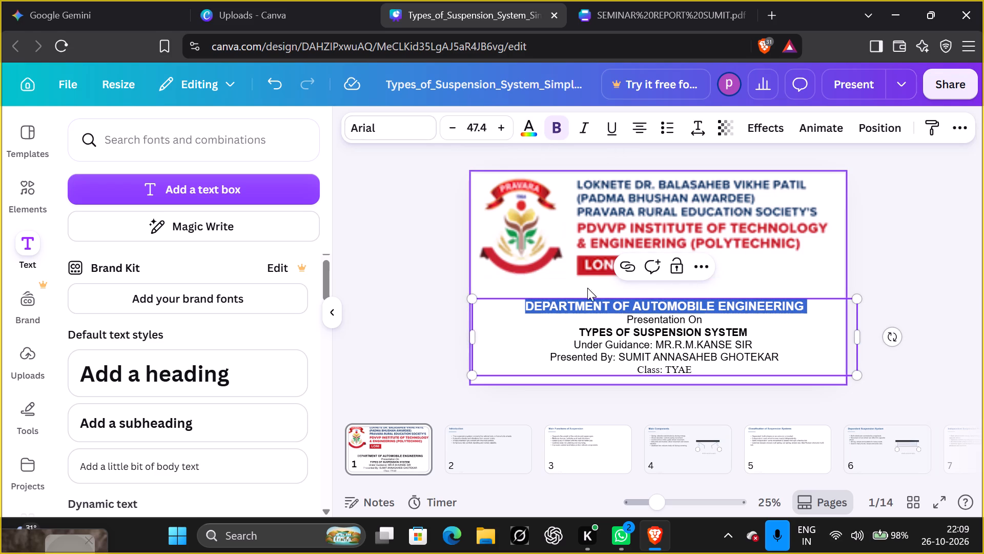
{"action": "left_click", "coordinate": [924, 202]}
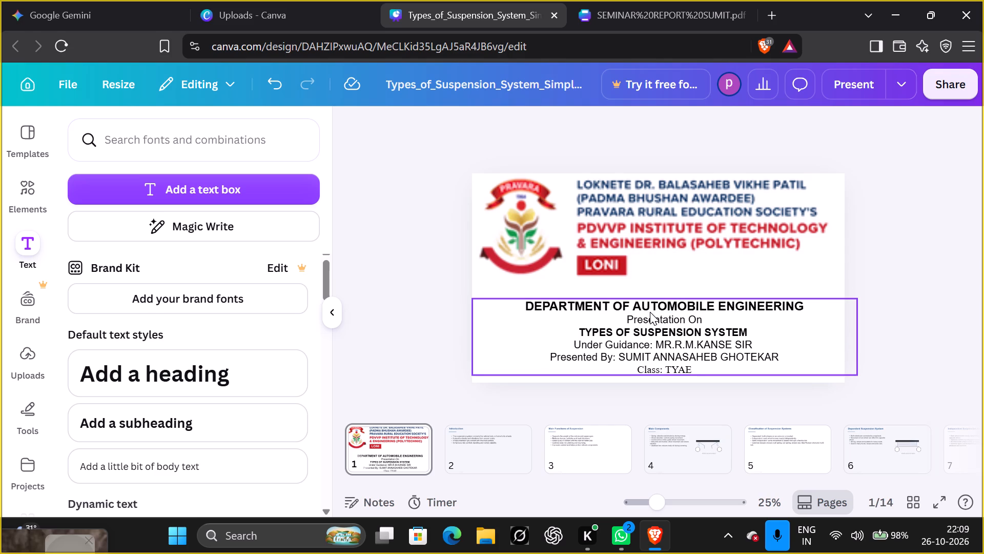
Reduce the font size of the department line to 41.4.
{"action": "left_click", "coordinate": [673, 304]}
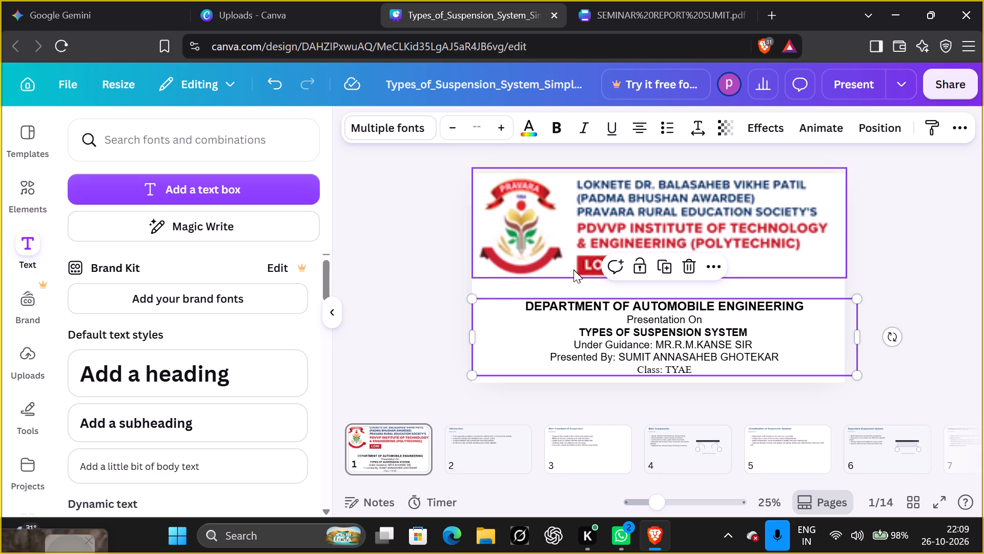
{"action": "left_click", "coordinate": [591, 309]}
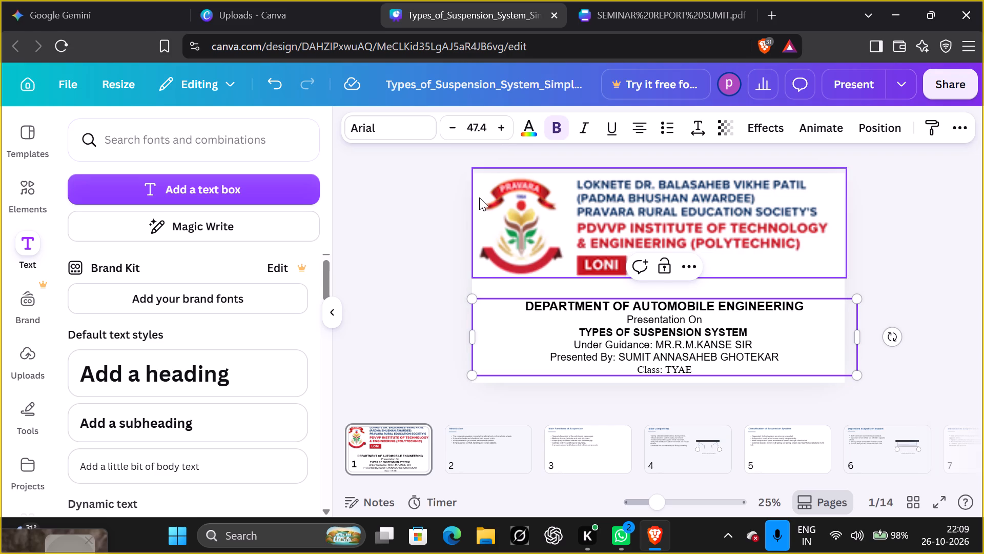
{"action": "double_click", "coordinate": [459, 121]}
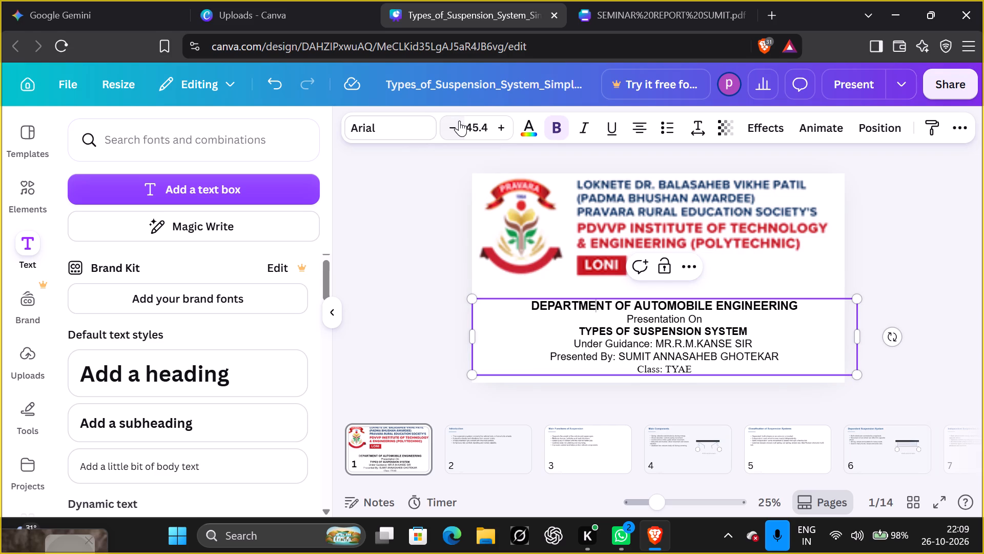
{"action": "double_click", "coordinate": [459, 121]}
{"action": "left_click", "coordinate": [459, 121]}
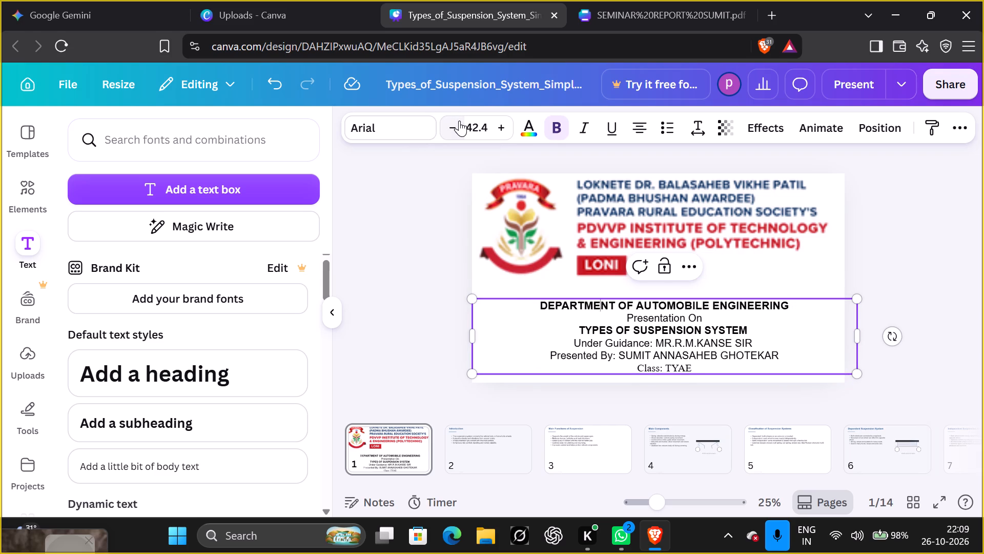
{"action": "left_click", "coordinate": [459, 121]}
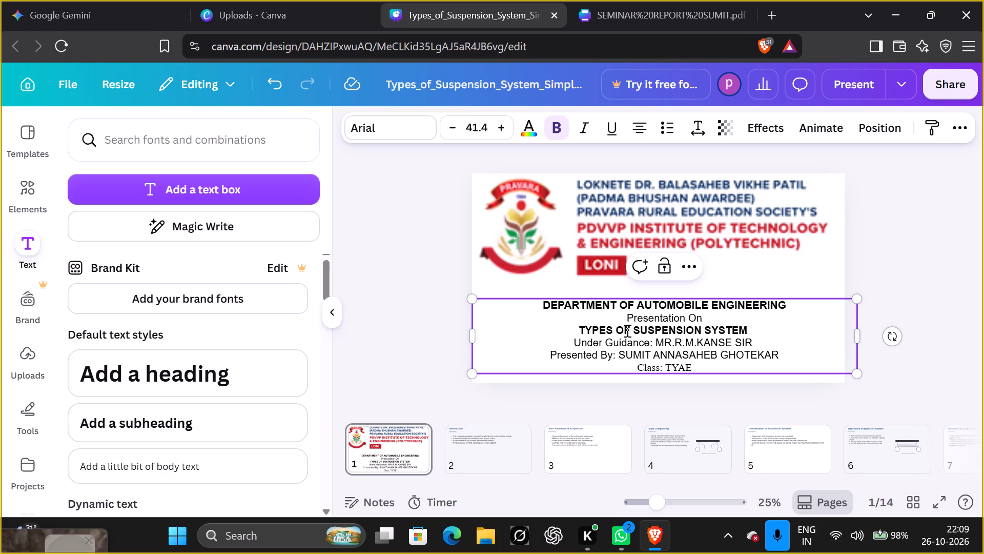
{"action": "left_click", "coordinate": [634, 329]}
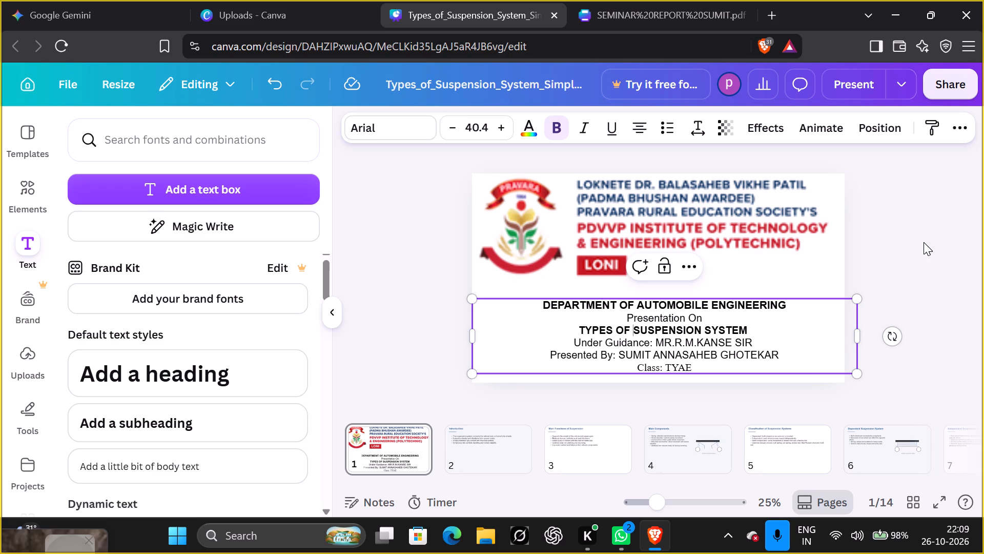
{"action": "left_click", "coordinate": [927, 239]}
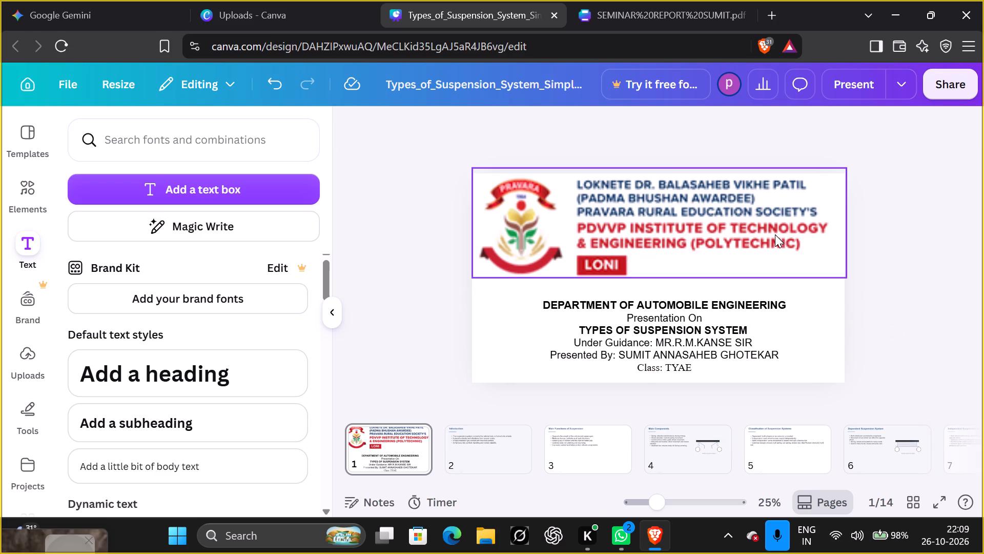
Set the line spacing of the title slide's details text box to 1.44.
{"action": "left_click", "coordinate": [728, 355]}
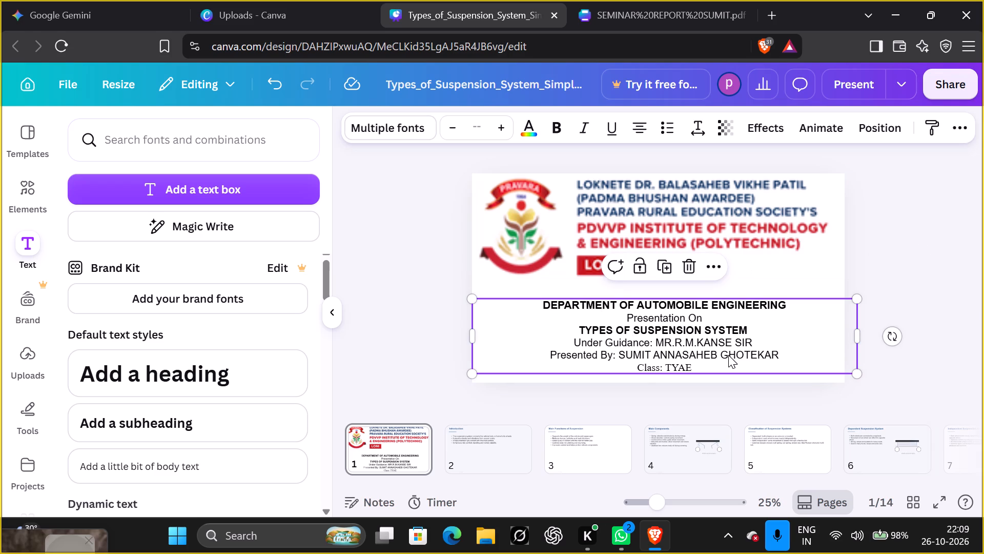
{"action": "left_click", "coordinate": [703, 129]}
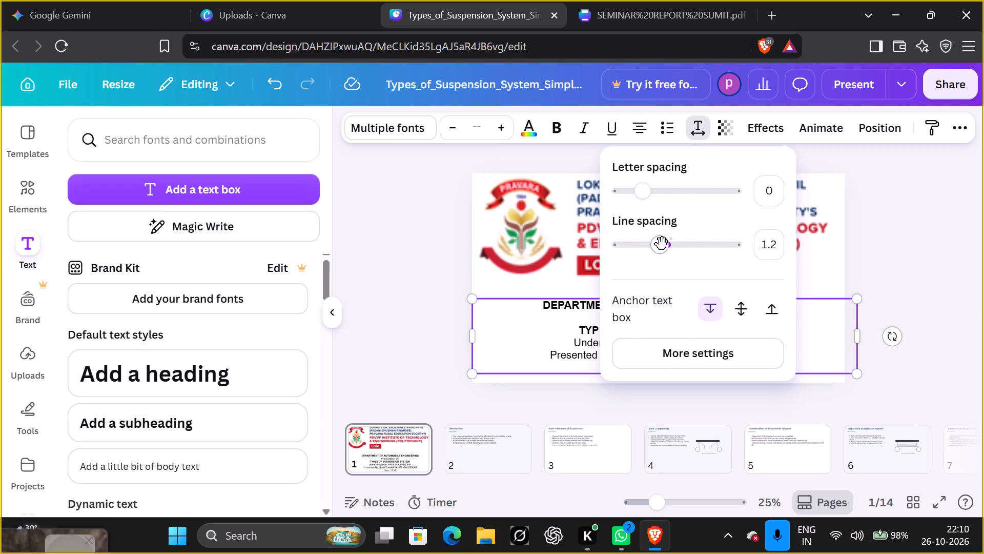
{"action": "left_click", "coordinate": [673, 253]}
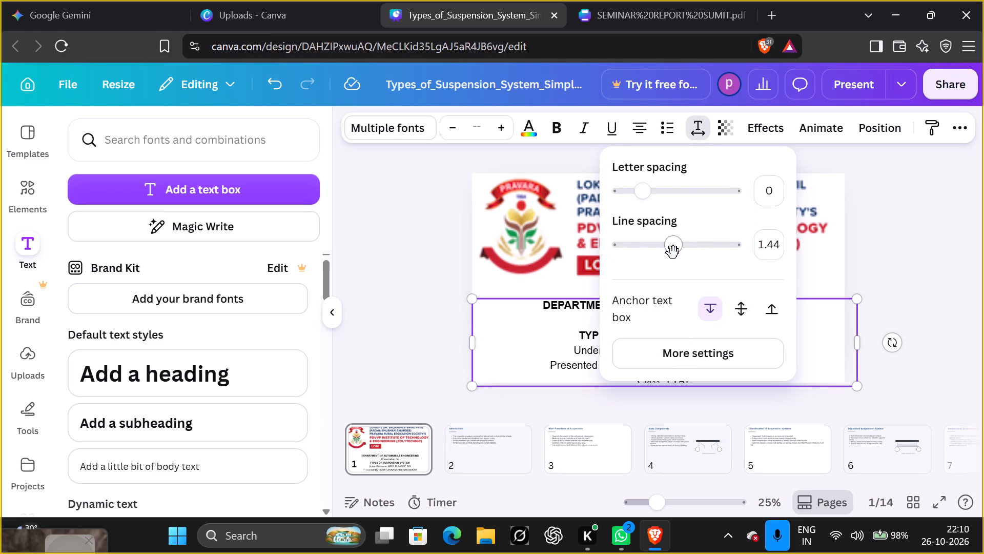
{"action": "left_click", "coordinate": [870, 256]}
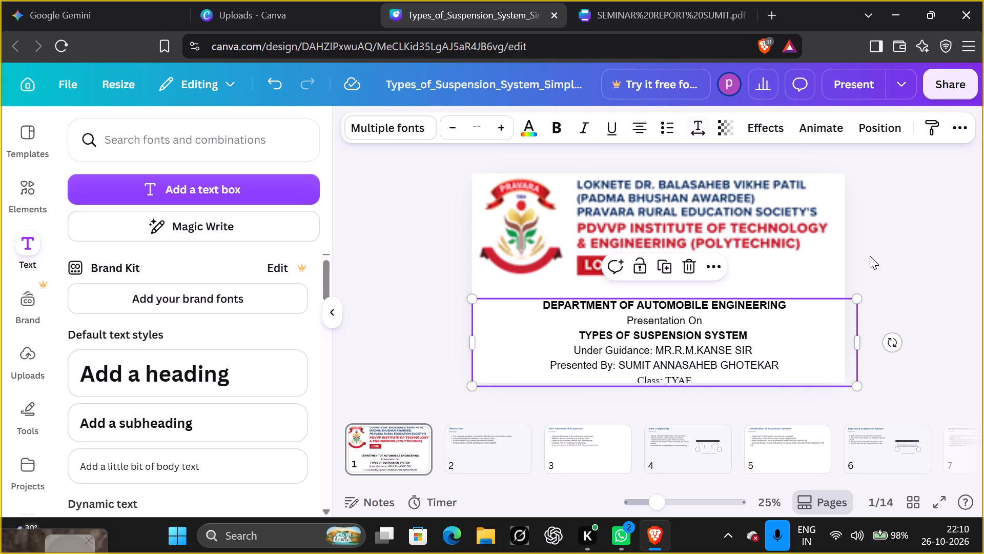
Move the details text box up beneath the logo so all lines fit on the slide, centred horizontally.
{"action": "left_click_drag", "start_coordinate": [746, 325], "coordinate": [746, 322]}
{"action": "left_click_drag", "start_coordinate": [746, 322], "coordinate": [746, 315]}
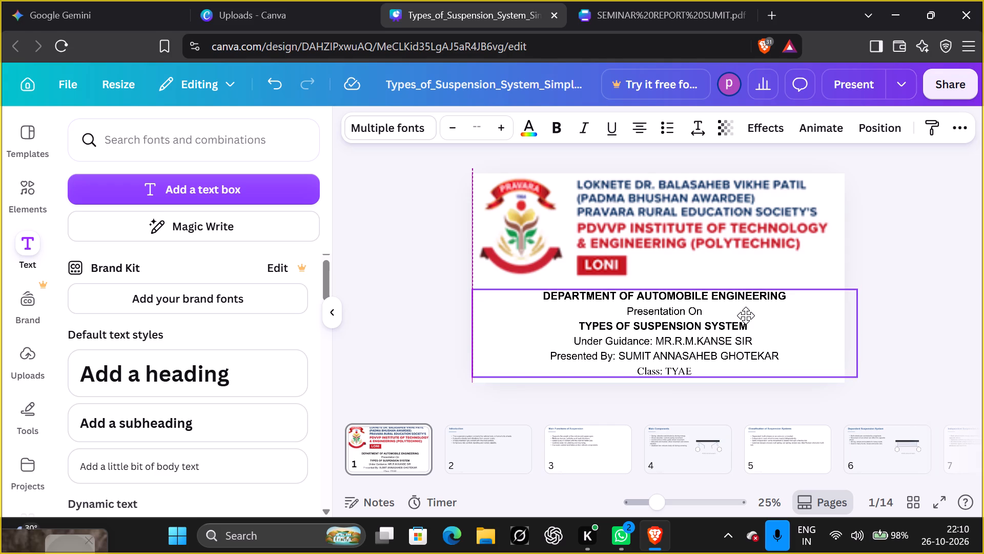
{"action": "left_click_drag", "start_coordinate": [746, 315], "coordinate": [739, 315]}
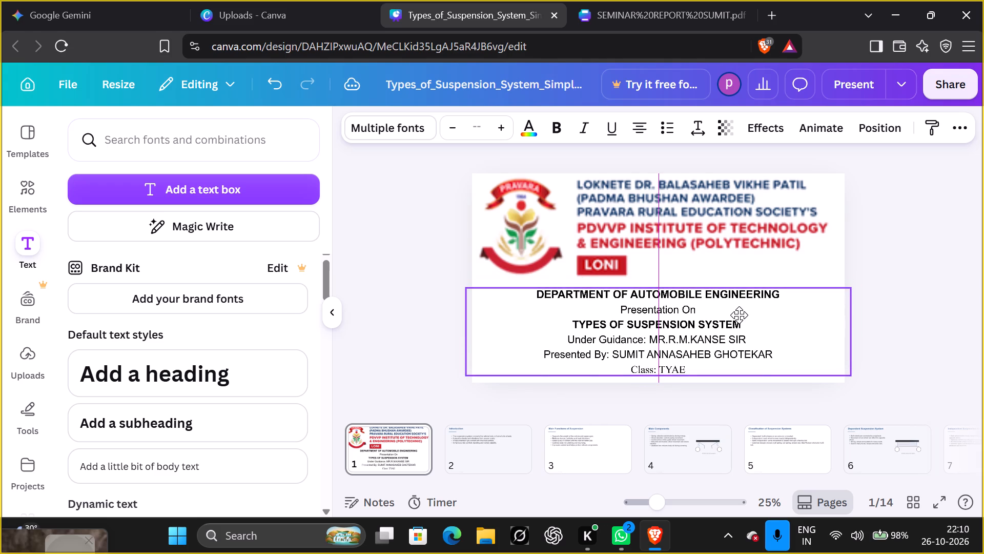
{"action": "left_click_drag", "start_coordinate": [739, 315], "coordinate": [738, 315]}
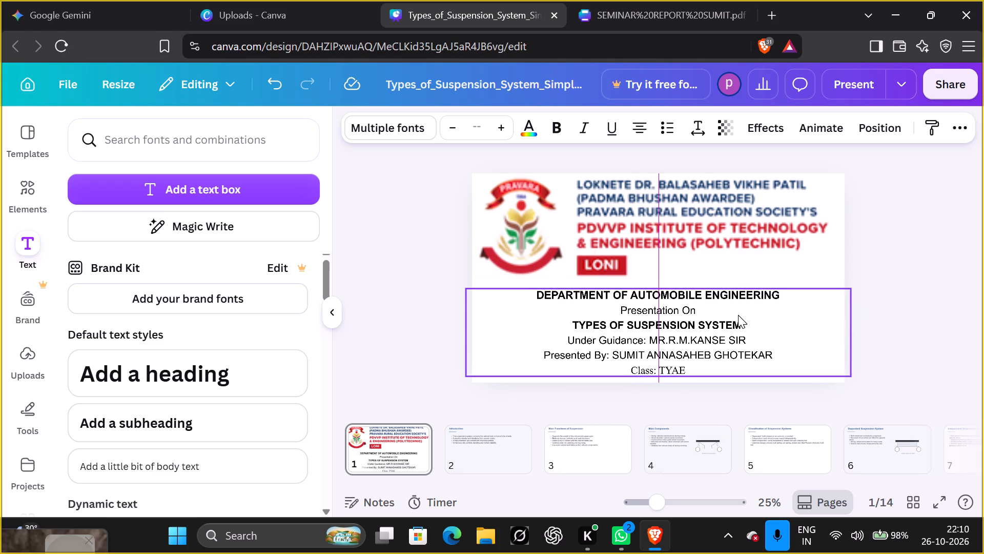
{"action": "left_click", "coordinate": [894, 253]}
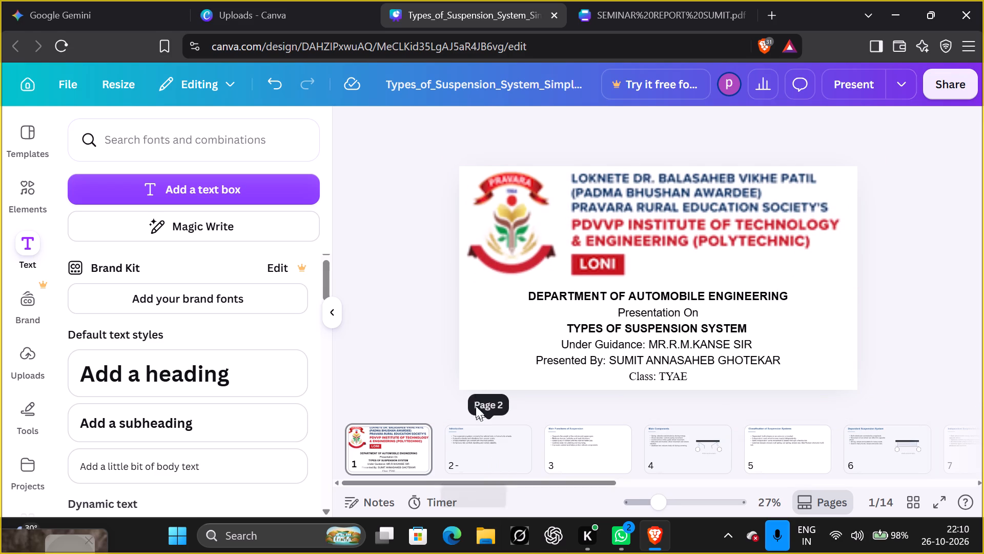
Replace the Arial font with Times New Roman on all pages, starting from the TYPES OF SUSPENSION SYSTEM line.
{"action": "left_click", "coordinate": [537, 315]}
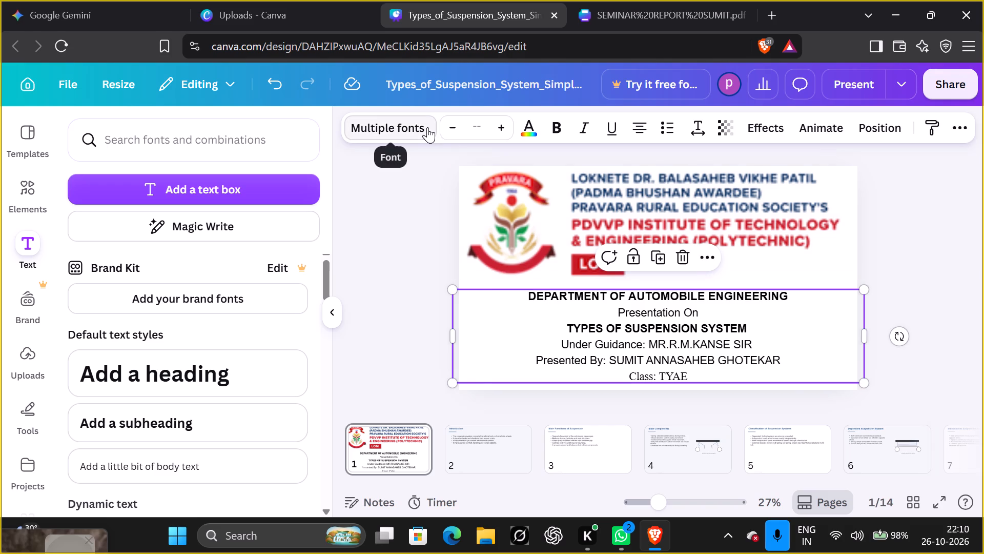
{"action": "left_click", "coordinate": [521, 322]}
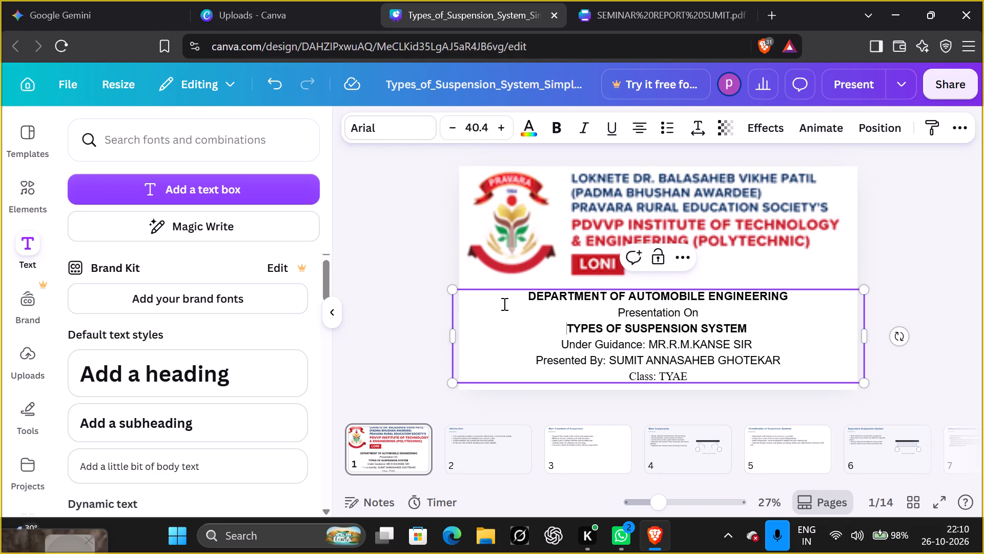
{"action": "left_click", "coordinate": [420, 127]}
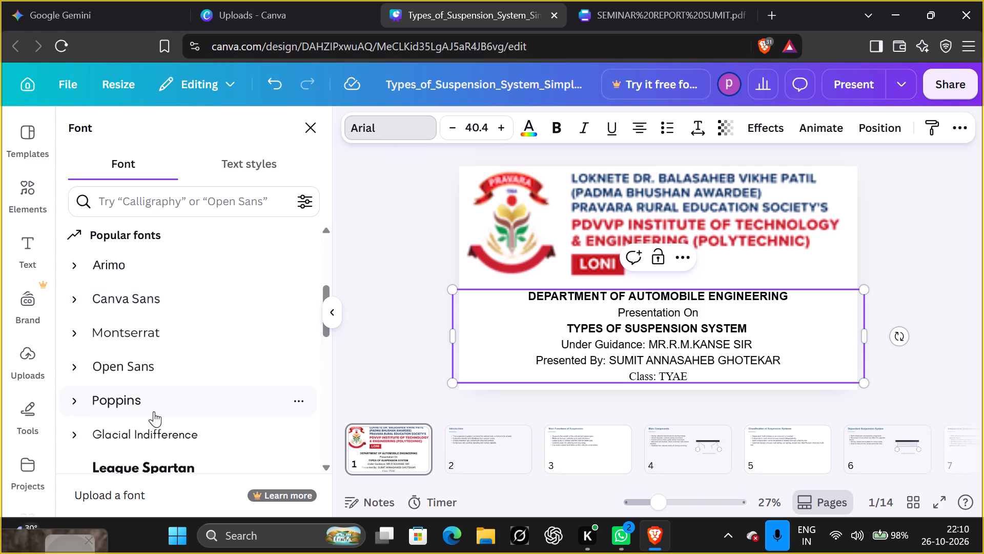
{"action": "scroll", "coordinate": [154, 411], "scroll_direction": "down", "scroll_amount": 5}
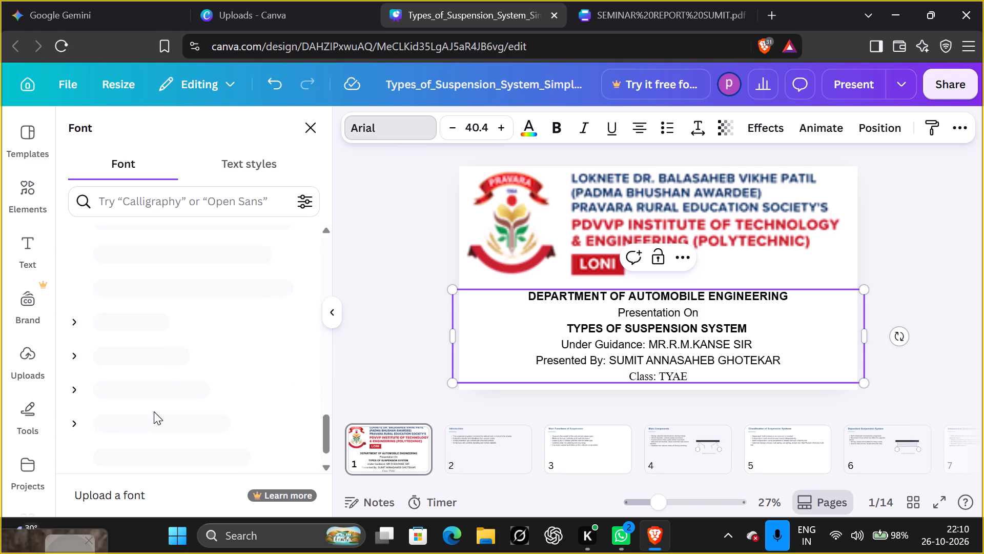
{"action": "scroll", "coordinate": [154, 411], "scroll_direction": "down", "scroll_amount": 3}
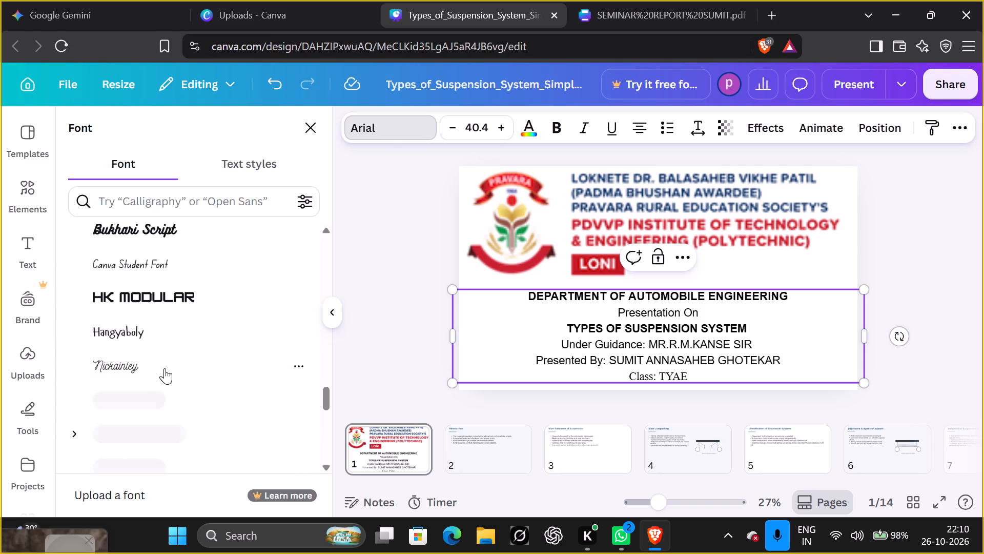
{"action": "left_click", "coordinate": [172, 205]}
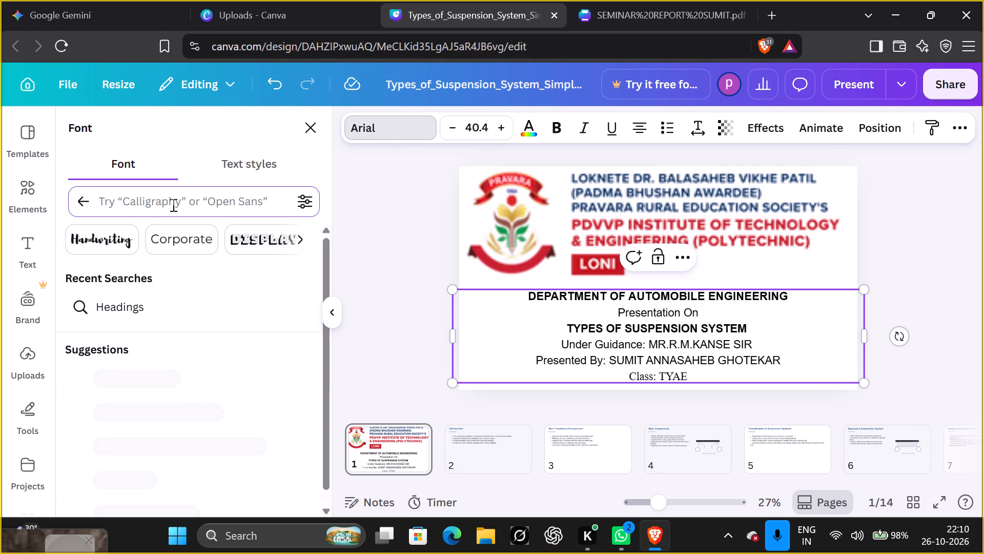
{"action": "key", "text": "t"}
{"action": "key", "text": "i"}
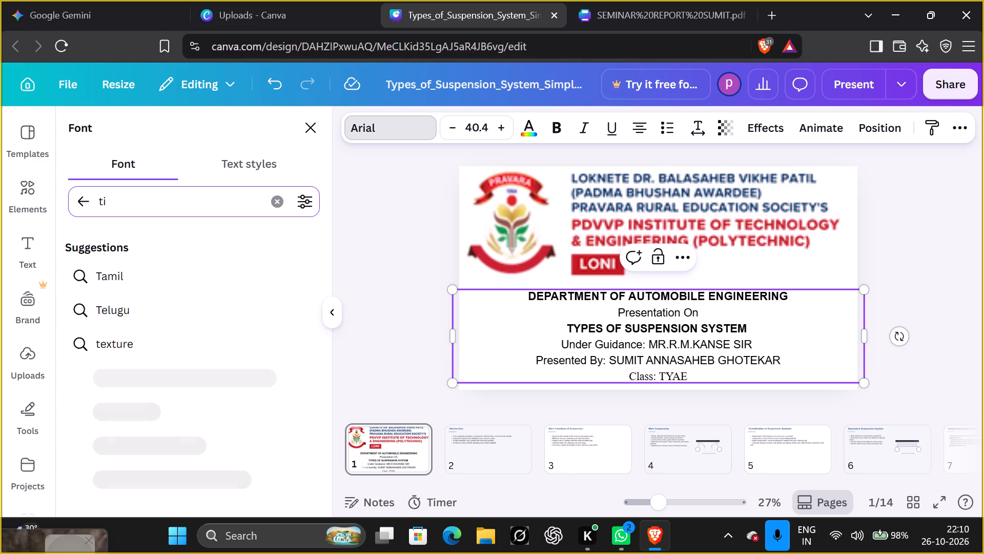
{"action": "key", "text": "m"}
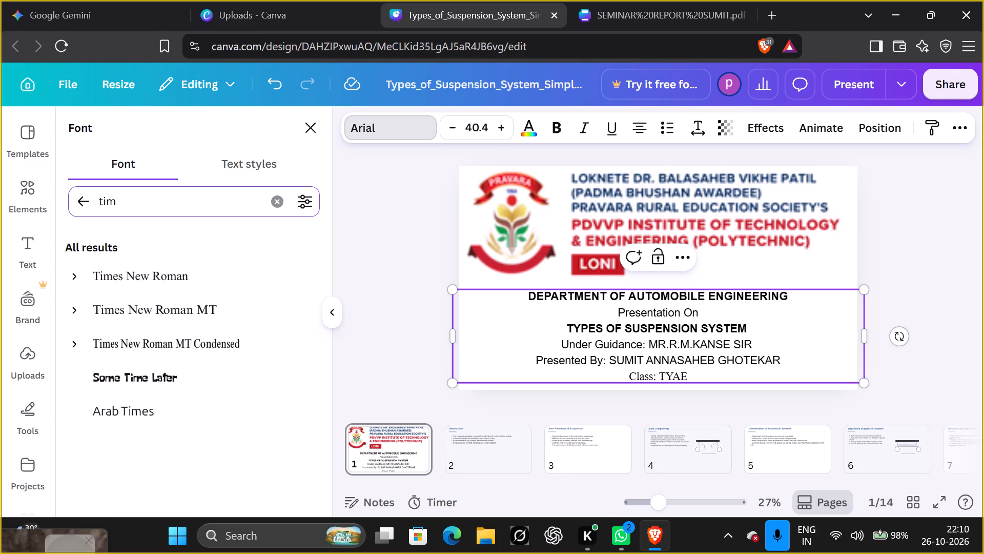
{"action": "left_click", "coordinate": [133, 275]}
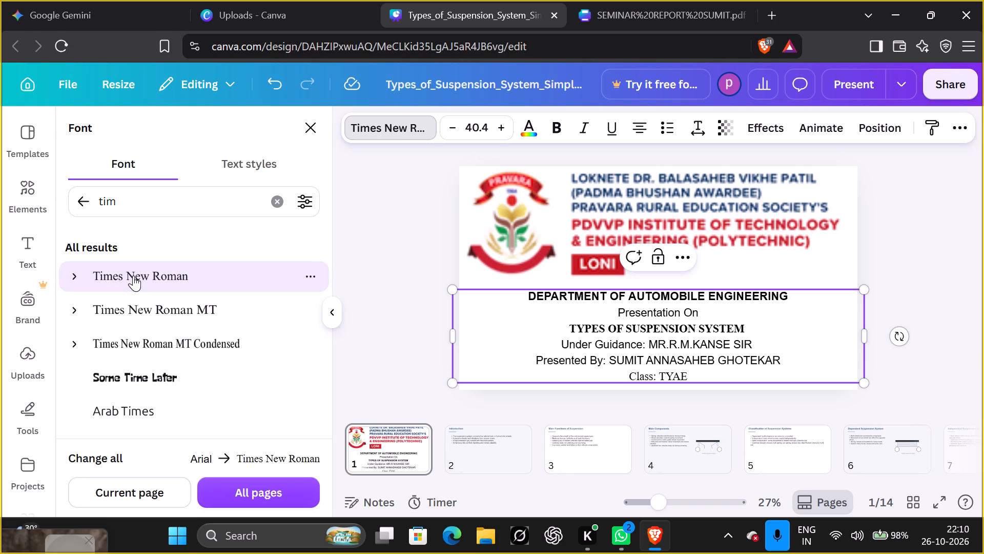
{"action": "left_click", "coordinate": [239, 488]}
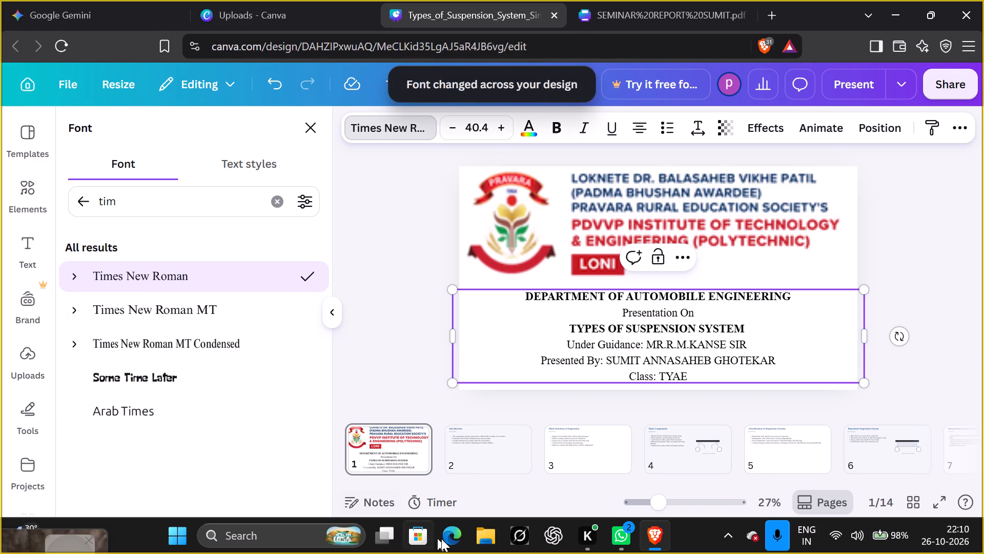
Increase the font size of the Introduction slide's bullet text until its longest line nearly fills the text box width.
{"action": "left_click", "coordinate": [499, 459]}
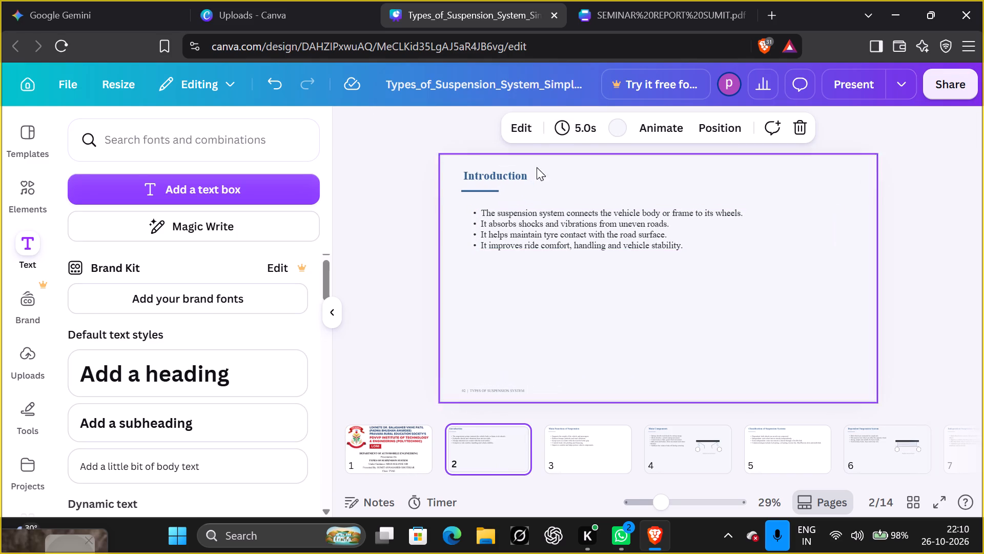
{"action": "left_click", "coordinate": [515, 243]}
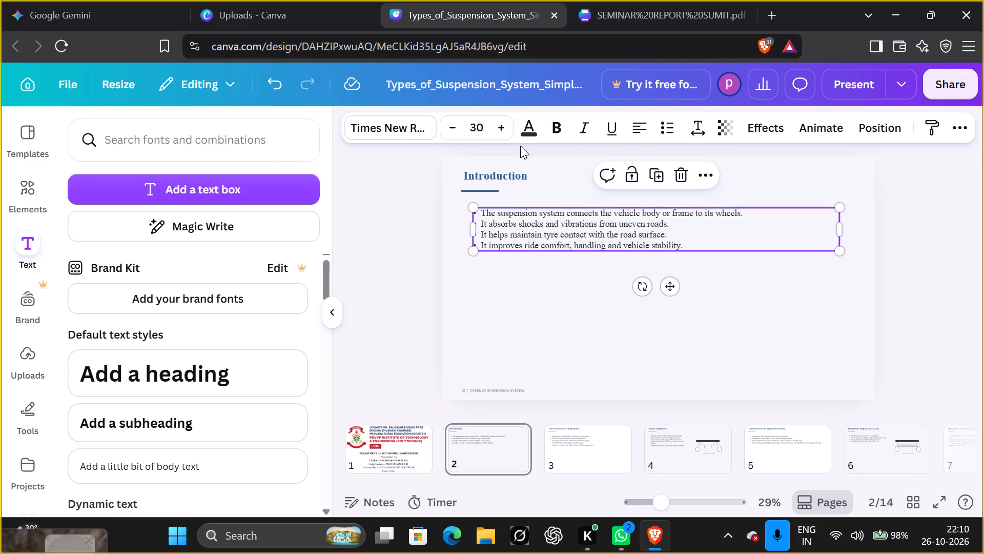
{"action": "left_click", "coordinate": [503, 131]}
{"action": "double_click", "coordinate": [503, 131]}
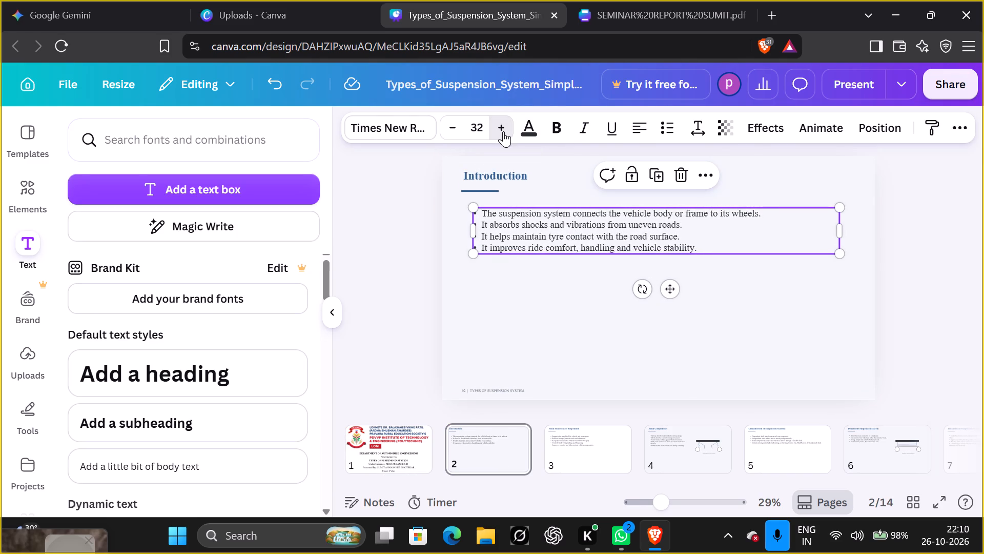
{"action": "left_click", "coordinate": [503, 131]}
{"action": "triple_click", "coordinate": [503, 131]}
{"action": "triple_click", "coordinate": [503, 131]}
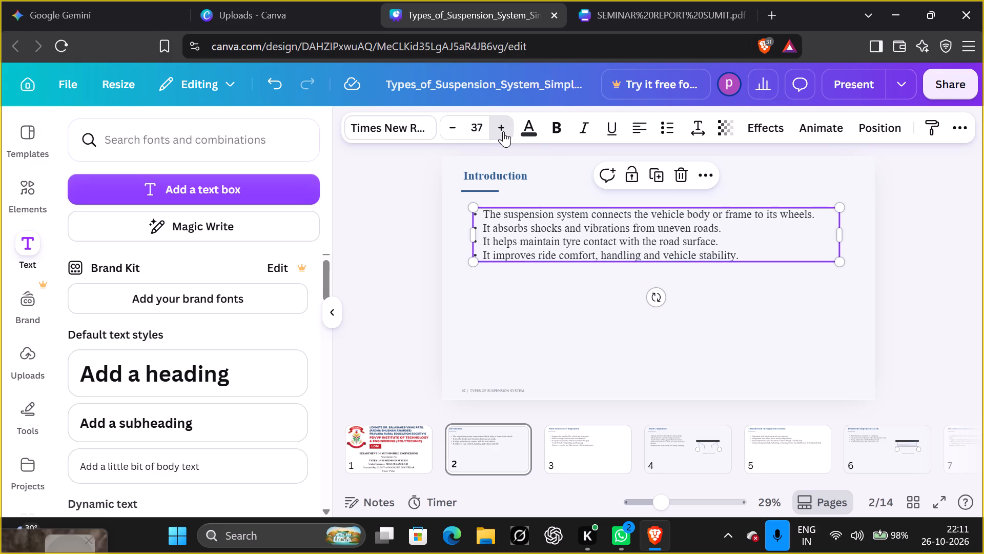
{"action": "left_click", "coordinate": [559, 313]}
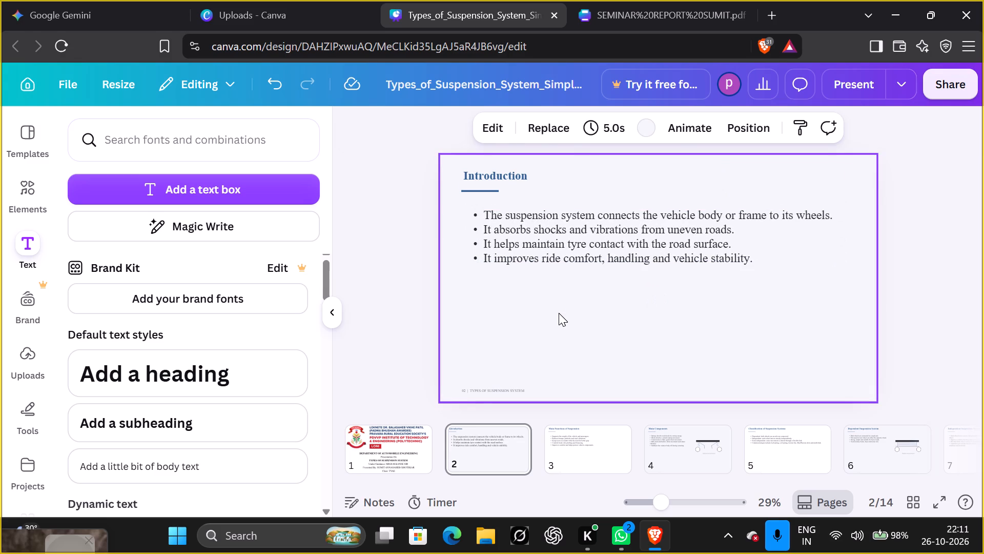
Increase the font size of the bullet text on the Main Functions of Suspension slide to 43.
{"action": "key", "text": "Right"}
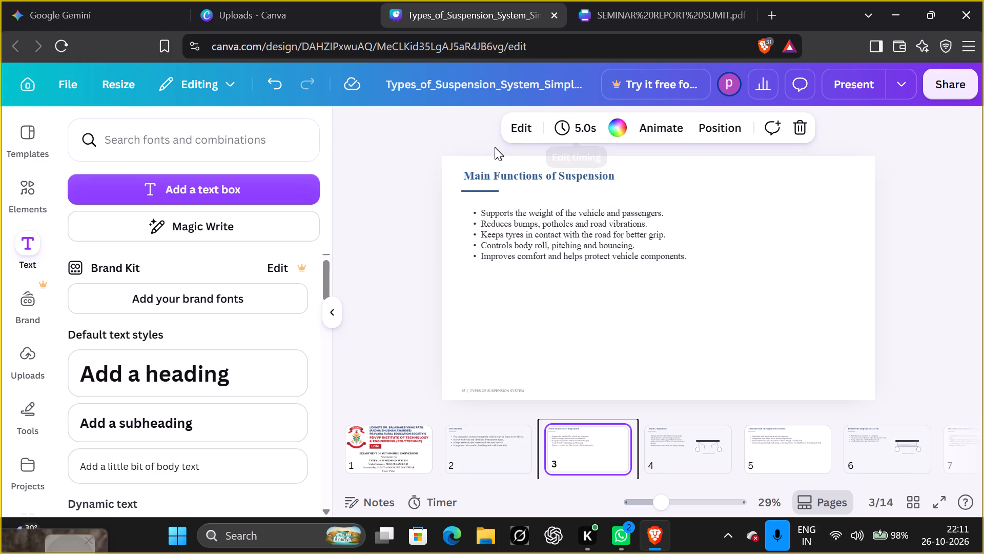
{"action": "left_click", "coordinate": [524, 224]}
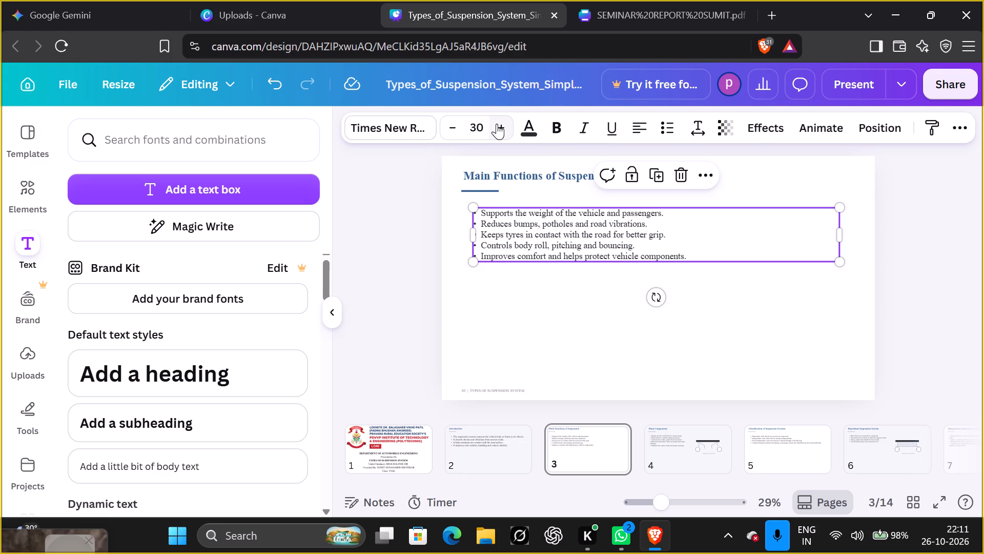
{"action": "triple_click", "coordinate": [497, 124]}
{"action": "triple_click", "coordinate": [497, 124]}
{"action": "triple_click", "coordinate": [497, 124]}
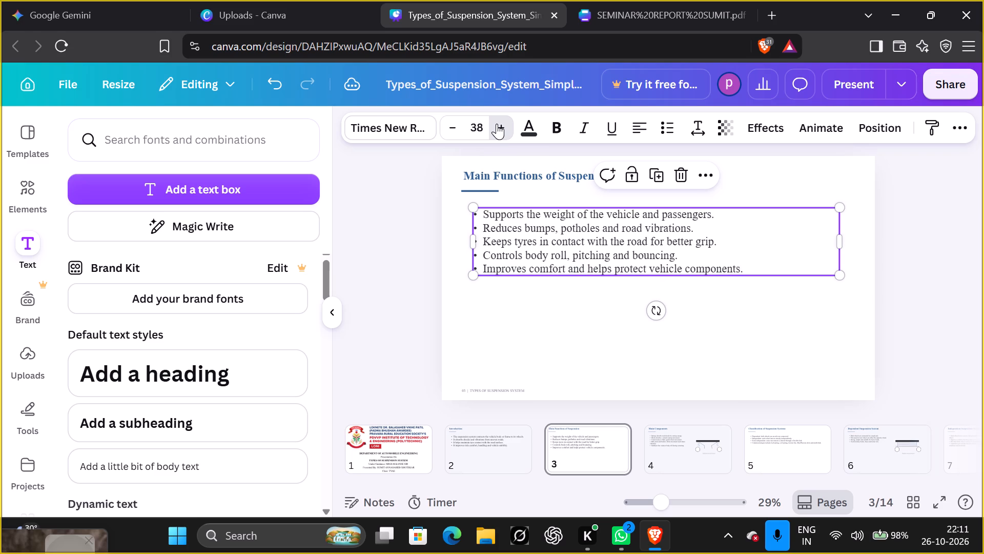
{"action": "triple_click", "coordinate": [497, 124]}
{"action": "left_click", "coordinate": [497, 124]}
{"action": "key", "text": "Right"}
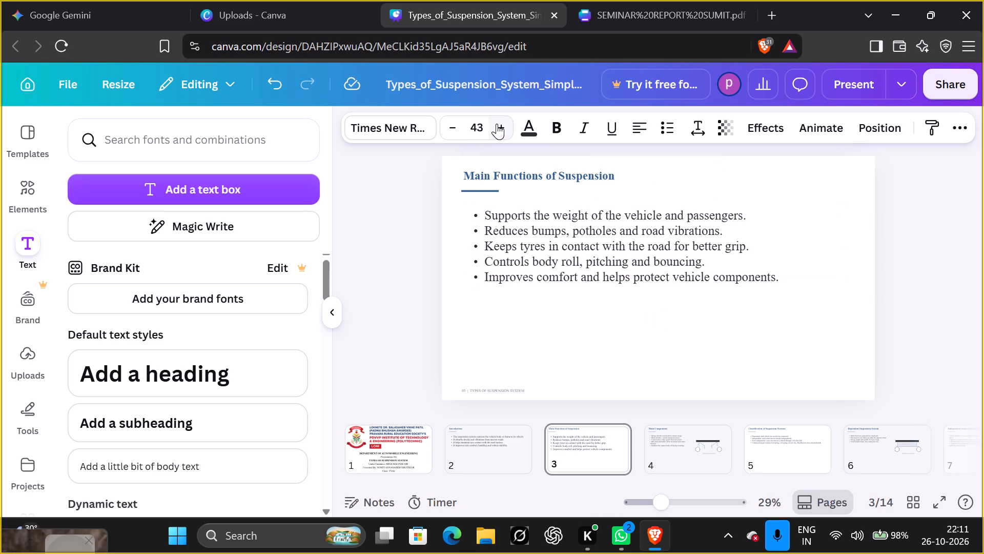
{"action": "key", "text": "Right"}
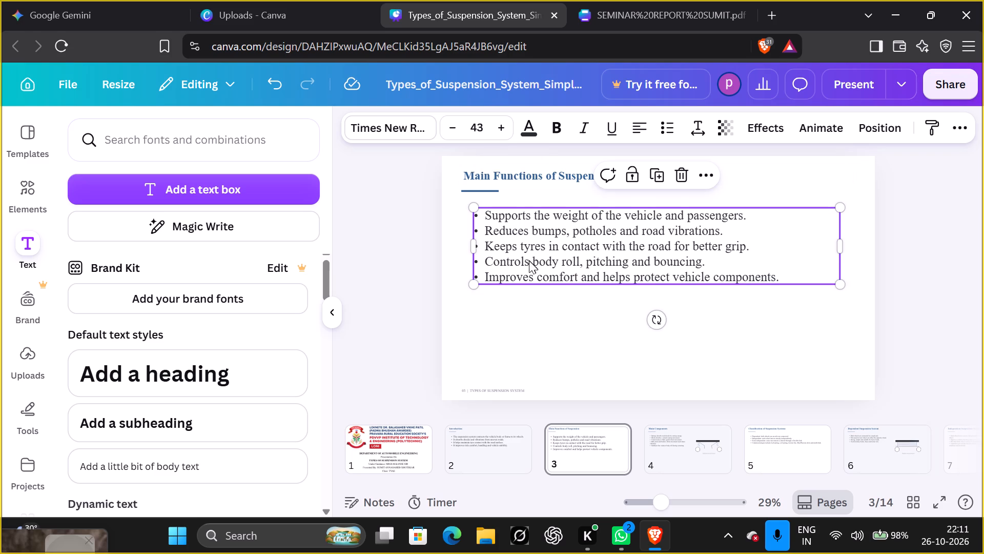
{"action": "left_click", "coordinate": [532, 315]}
Increase the font size of the bullet text on the Main Components slide to 44.
{"action": "key", "text": "Right"}
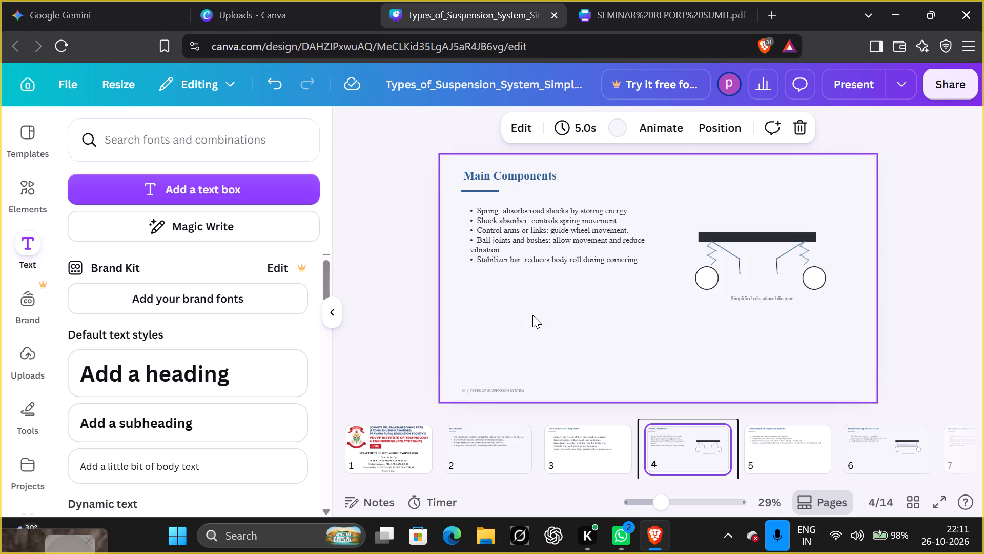
{"action": "left_click", "coordinate": [525, 252]}
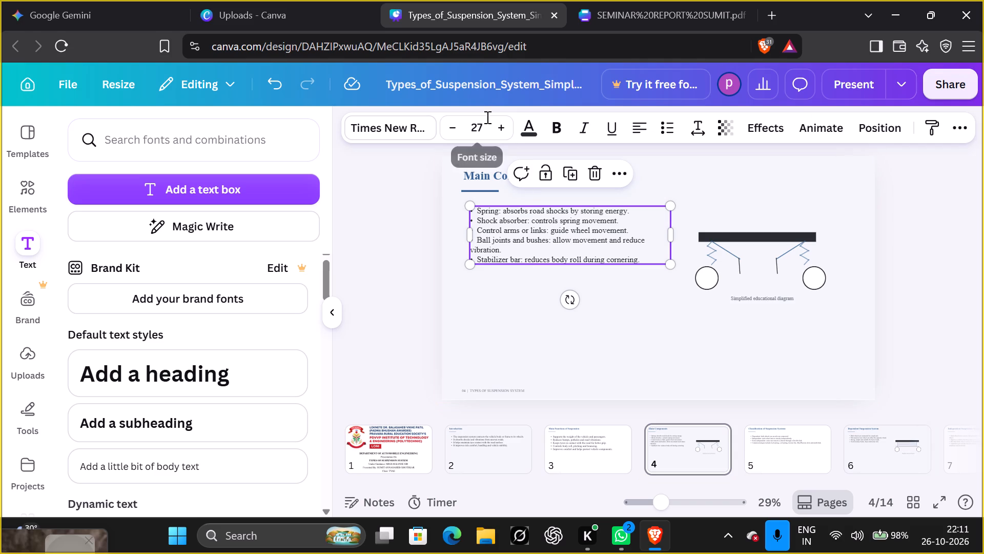
{"action": "left_click", "coordinate": [496, 129]}
{"action": "triple_click", "coordinate": [496, 129]}
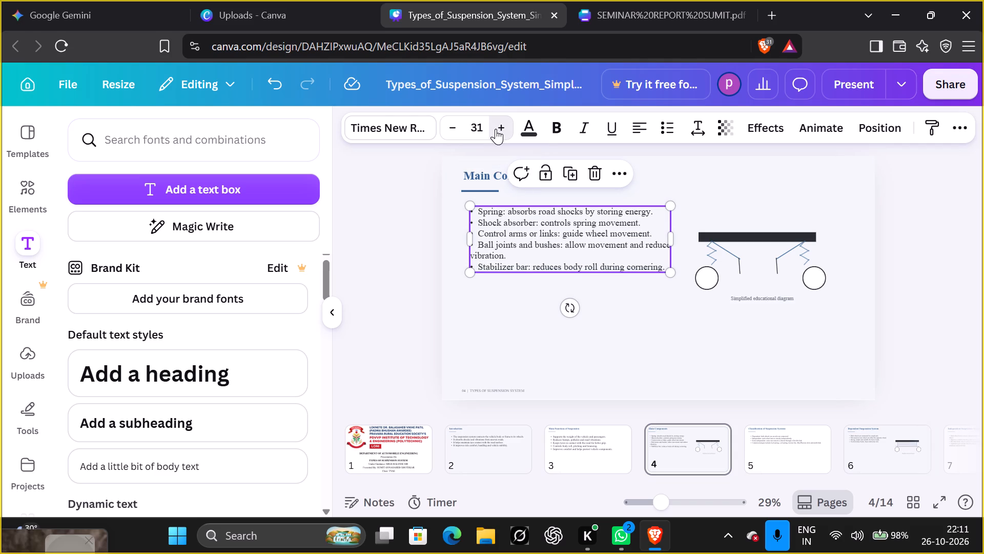
{"action": "triple_click", "coordinate": [496, 129]}
{"action": "triple_click", "coordinate": [496, 129]}
{"action": "triple_click", "coordinate": [496, 129]}
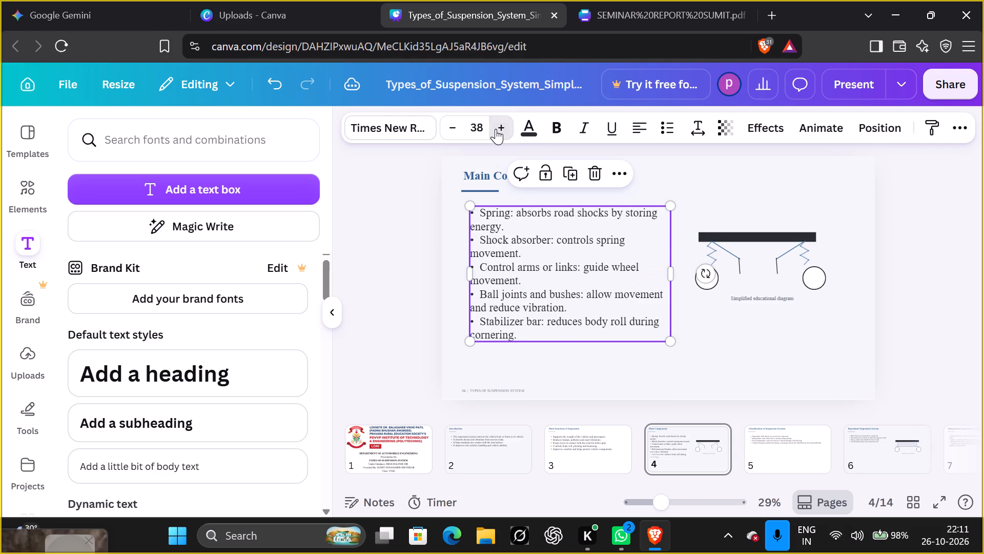
{"action": "triple_click", "coordinate": [496, 129]}
{"action": "left_click", "coordinate": [496, 129]}
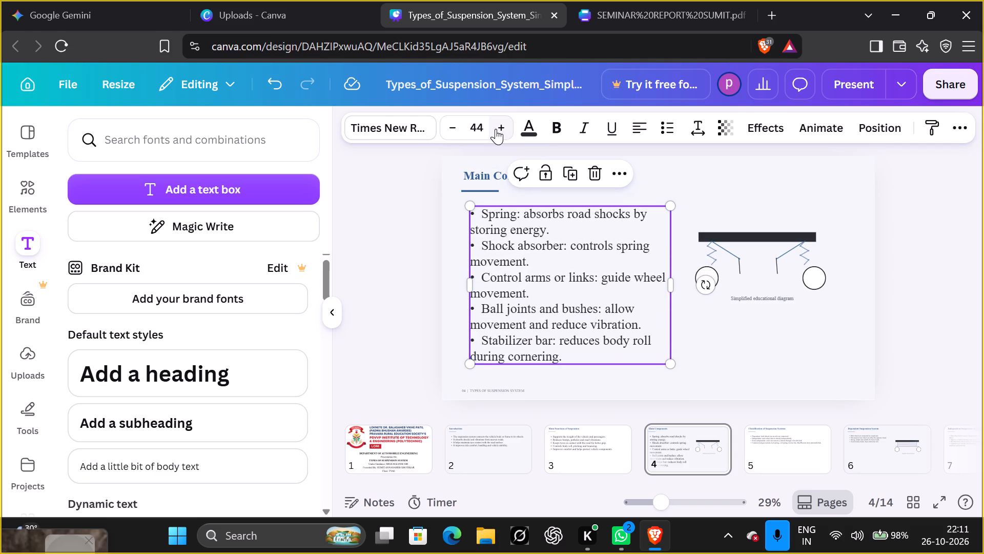
{"action": "key", "text": "Right"}
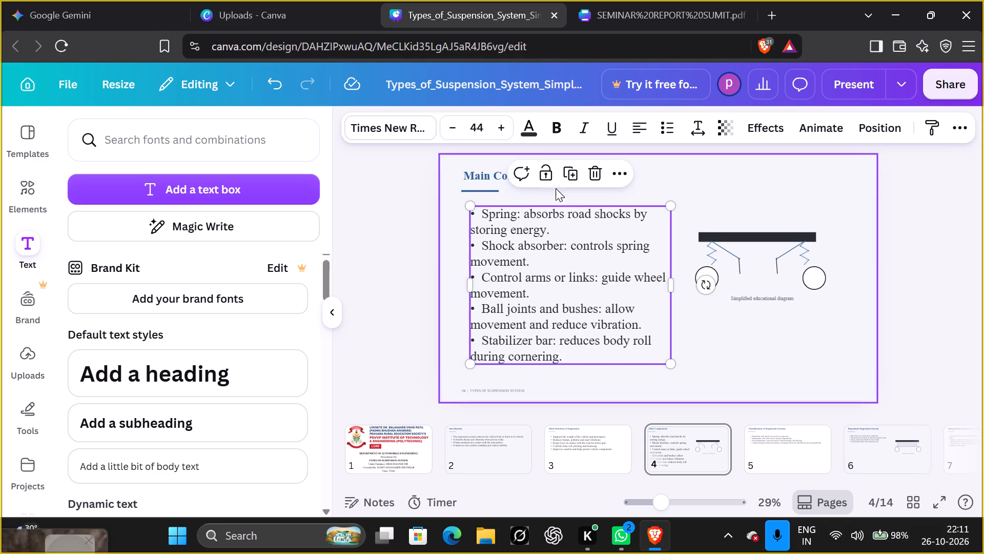
{"action": "left_click", "coordinate": [455, 207]}
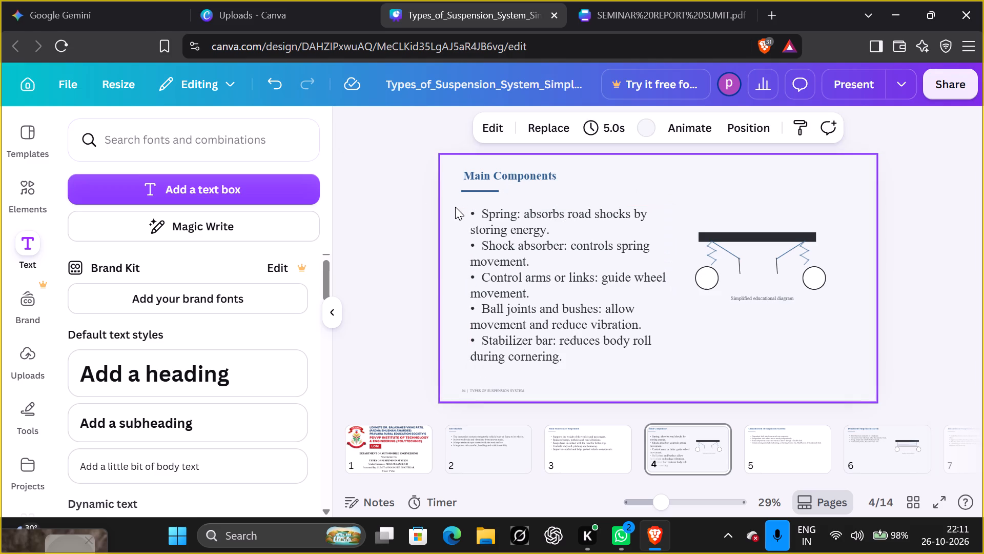
Increase the font size of the bullet text on the Classification of Suspension slide to 59.
{"action": "key", "text": "Right"}
{"action": "left_click", "coordinate": [537, 232]}
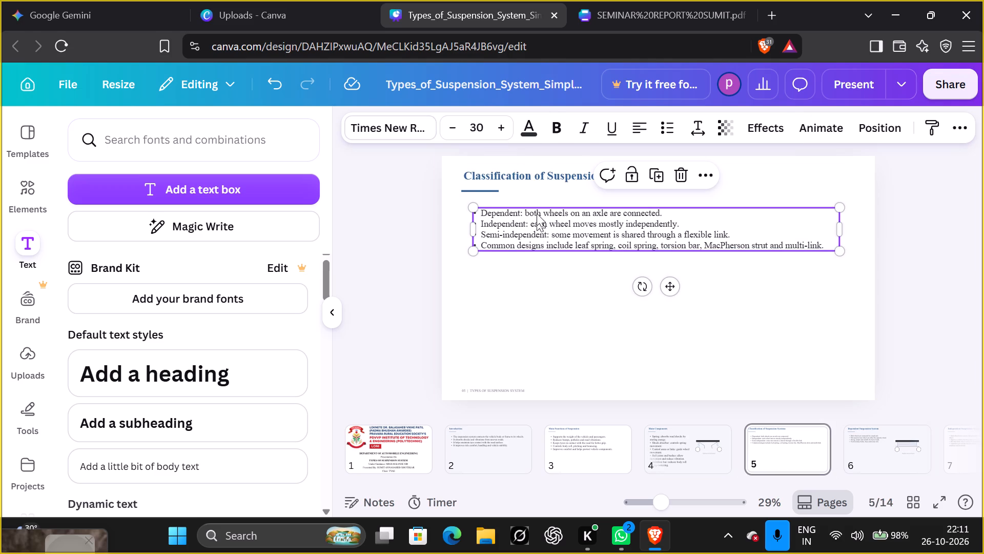
{"action": "triple_click", "coordinate": [504, 131]}
{"action": "triple_click", "coordinate": [504, 131]}
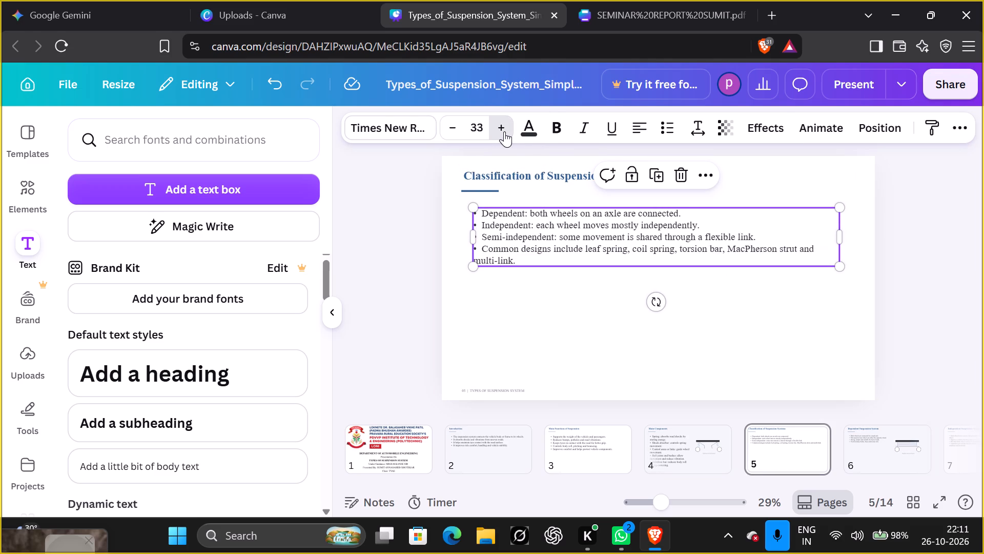
{"action": "triple_click", "coordinate": [504, 131]}
{"action": "triple_click", "coordinate": [504, 131]}
{"action": "triple_click", "coordinate": [504, 131]}
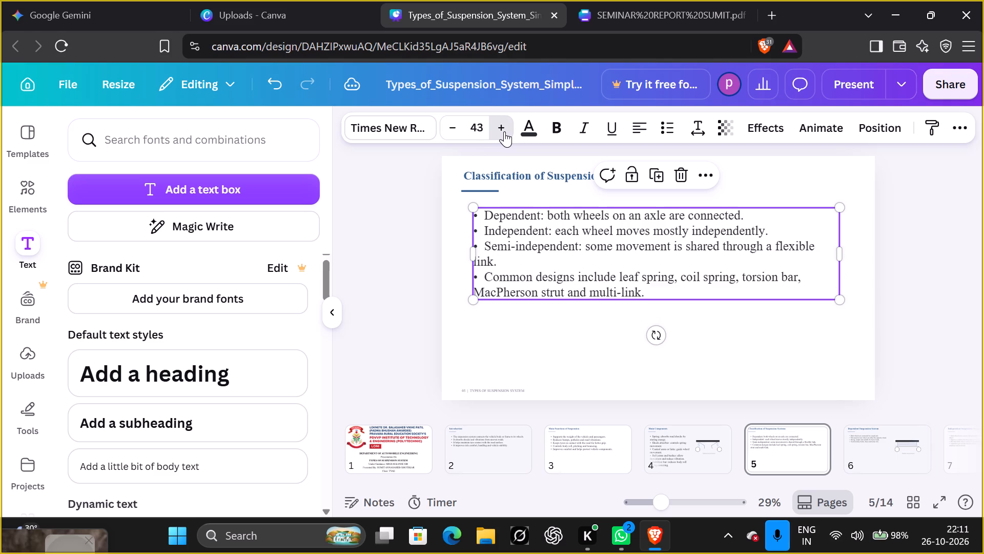
{"action": "triple_click", "coordinate": [504, 131]}
{"action": "triple_click", "coordinate": [504, 131]}
{"action": "triple_click", "coordinate": [504, 131]}
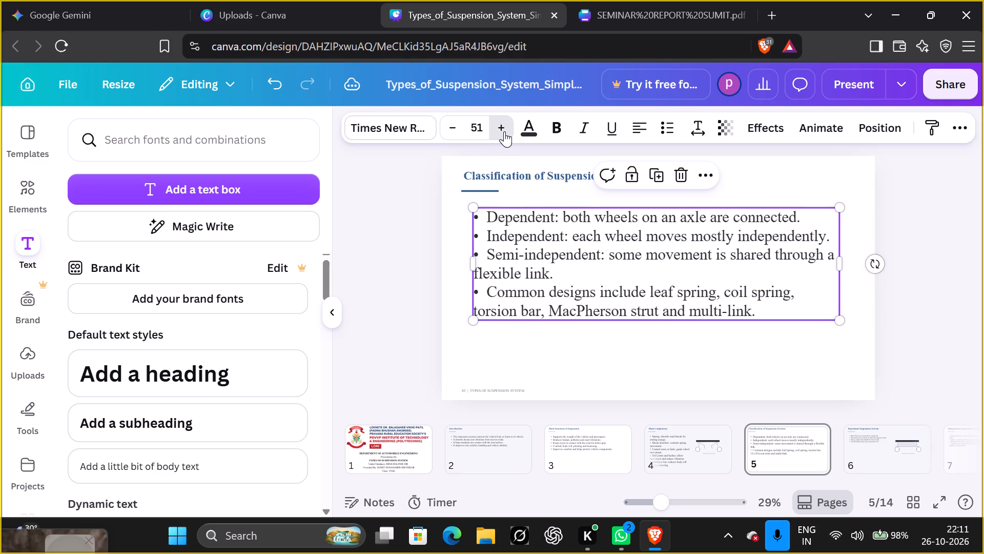
{"action": "triple_click", "coordinate": [504, 131]}
{"action": "double_click", "coordinate": [504, 131]}
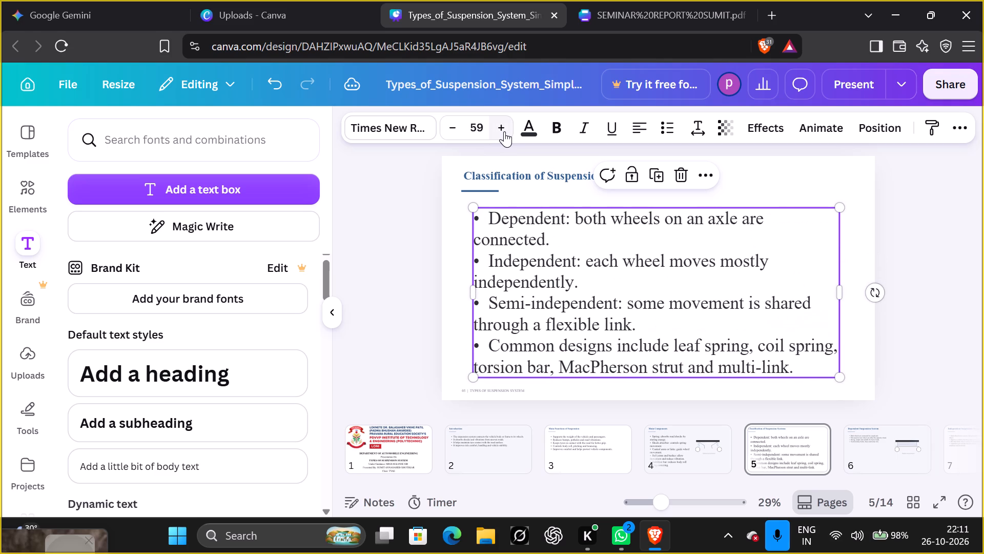
Reduce the font size of the bullet text on the Classification of Suspension Systems slide to 58.
{"action": "left_click", "coordinate": [458, 125]}
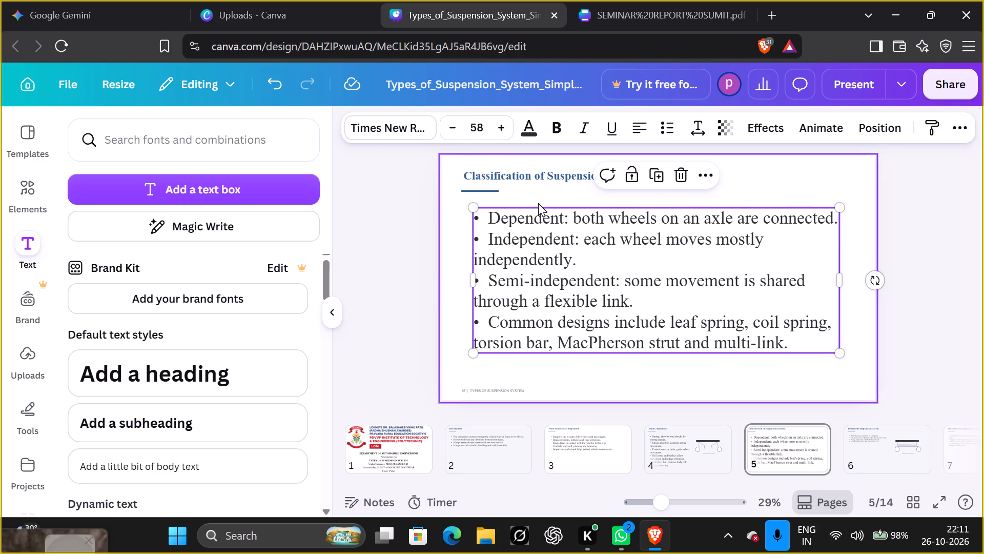
{"action": "left_click", "coordinate": [457, 272]}
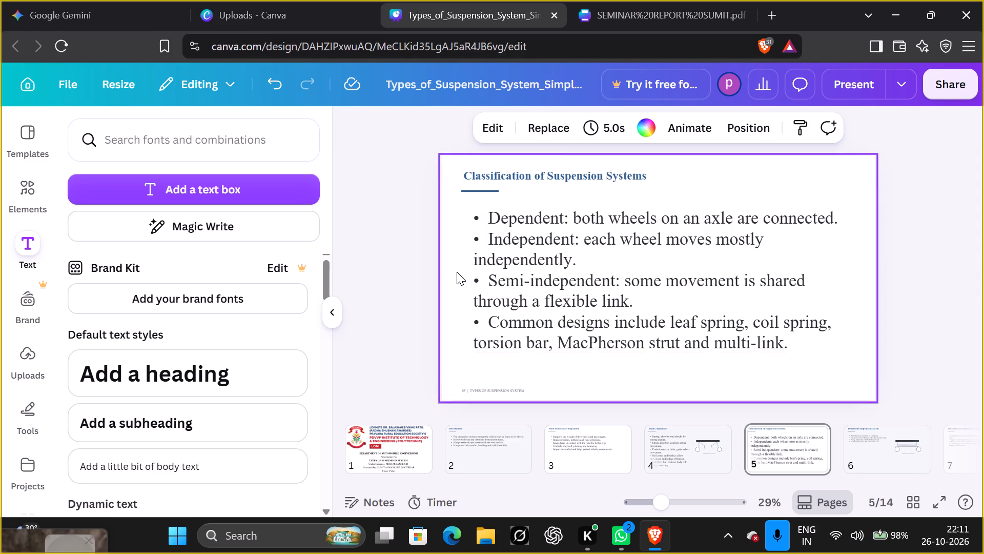
Increase the font size of the bullet text on the Dependent Suspension System slide to 49.
{"action": "key", "text": "Right"}
{"action": "left_click", "coordinate": [511, 201]}
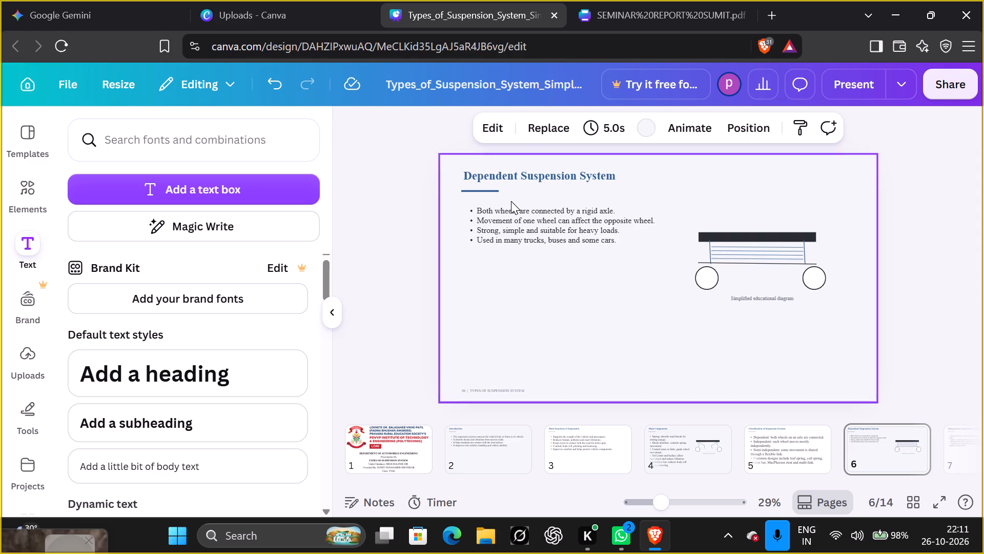
{"action": "left_click", "coordinate": [513, 213]}
{"action": "triple_click", "coordinate": [500, 131]}
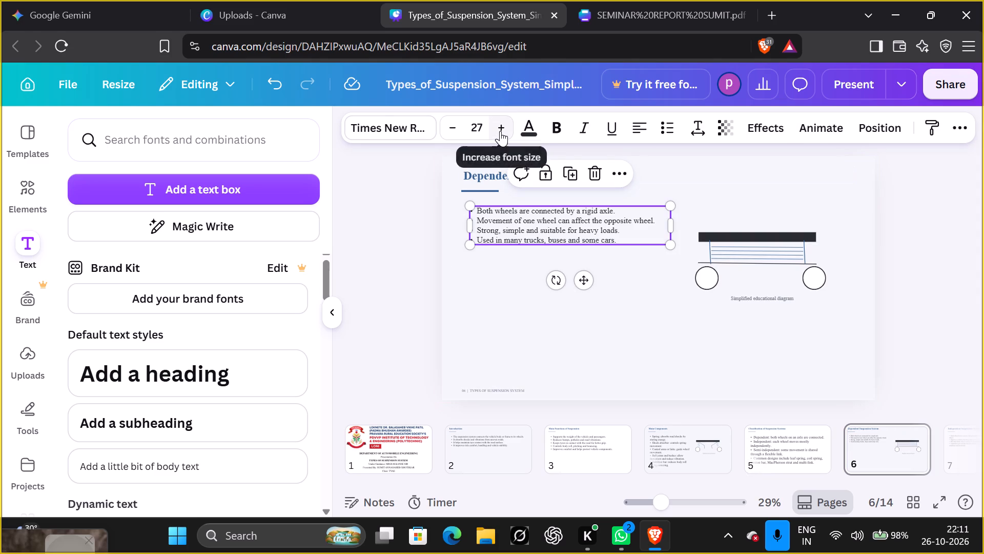
{"action": "triple_click", "coordinate": [500, 131]}
{"action": "triple_click", "coordinate": [500, 131]}
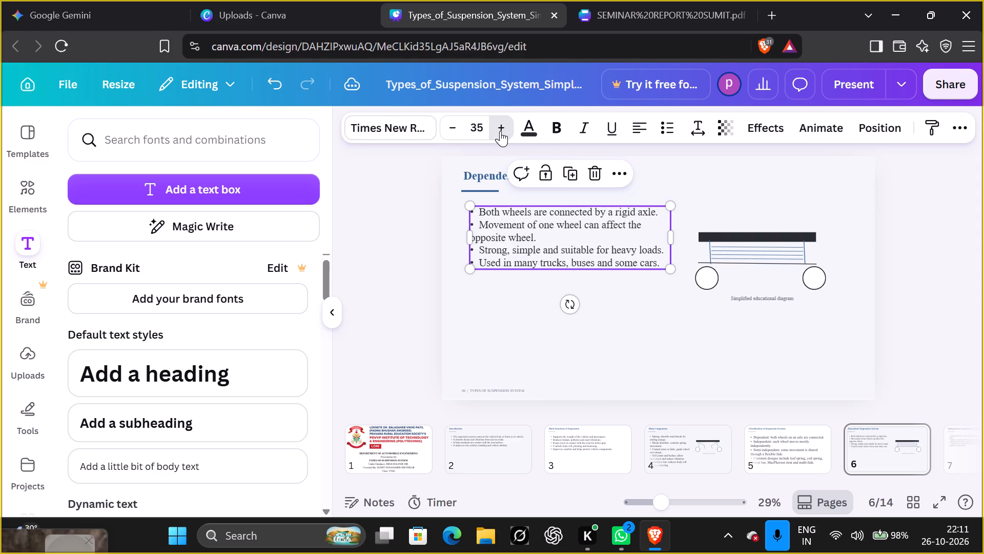
{"action": "triple_click", "coordinate": [500, 131]}
{"action": "triple_click", "coordinate": [500, 131]}
{"action": "triple_click", "coordinate": [500, 131]}
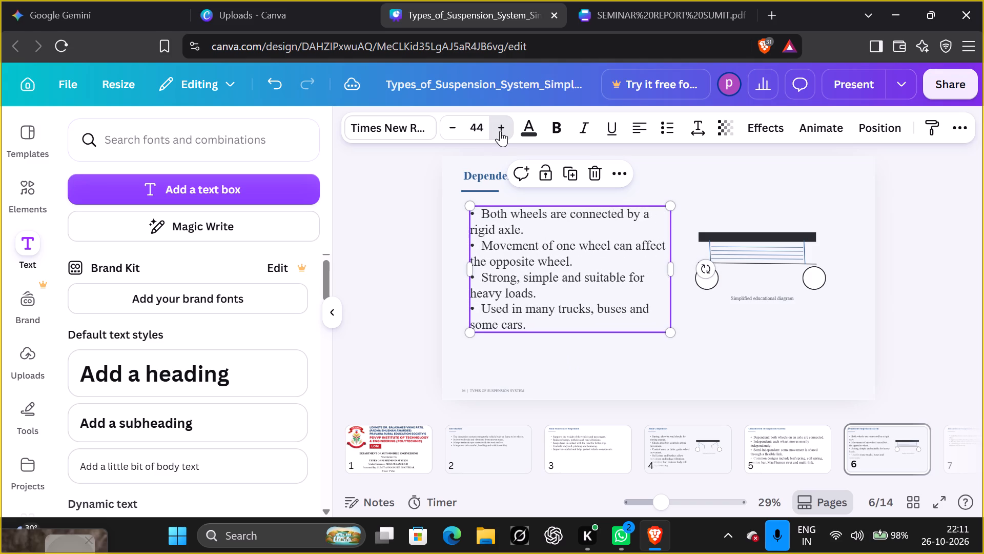
{"action": "triple_click", "coordinate": [500, 131]}
{"action": "left_click", "coordinate": [500, 131]}
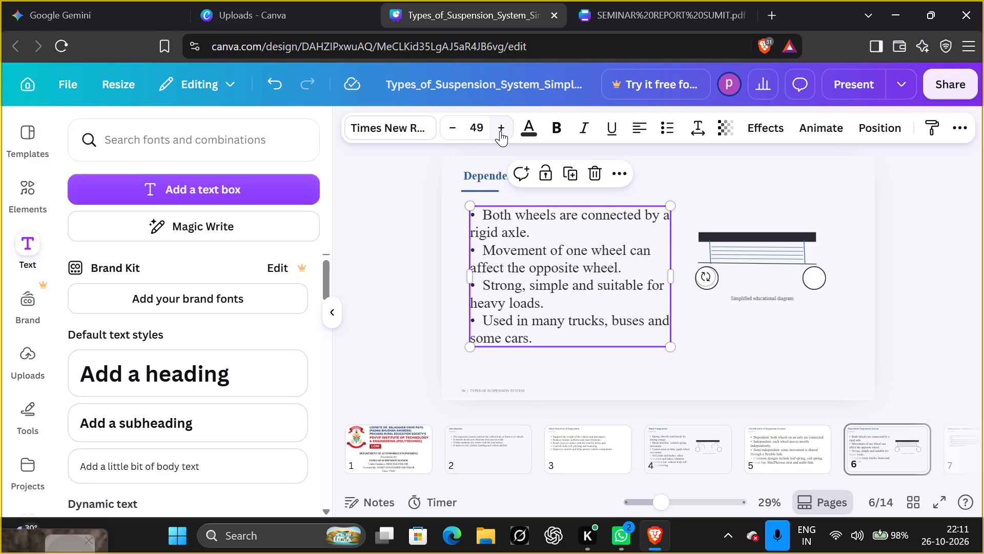
{"action": "key", "text": "Right"}
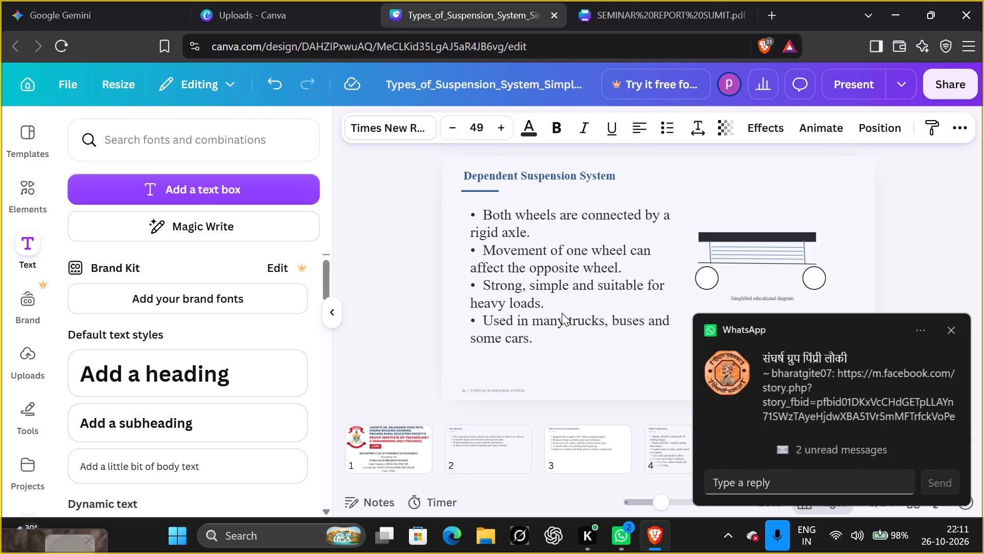
{"action": "key", "text": "Right"}
{"action": "left_click", "coordinate": [596, 378]}
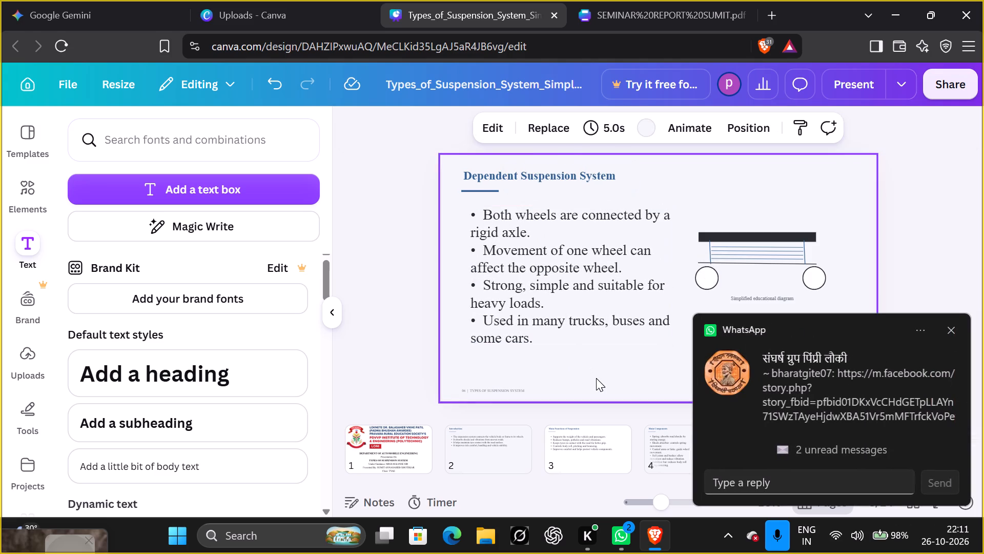
Increase the font size of the bullet text on the Independent Suspension slide to 44.
{"action": "key", "text": "Right"}
{"action": "left_click", "coordinate": [514, 230]}
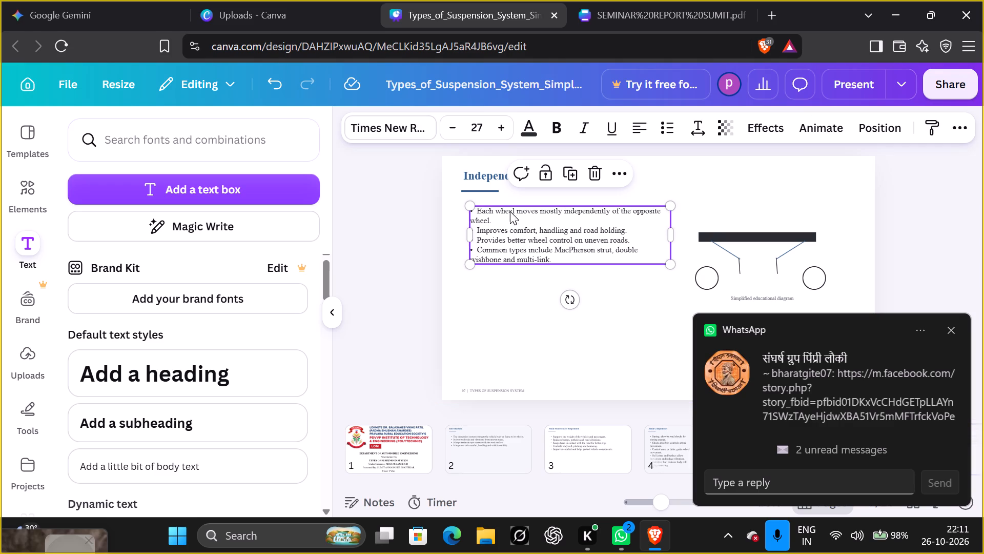
{"action": "left_click_drag", "start_coordinate": [490, 124], "coordinate": [500, 126]}
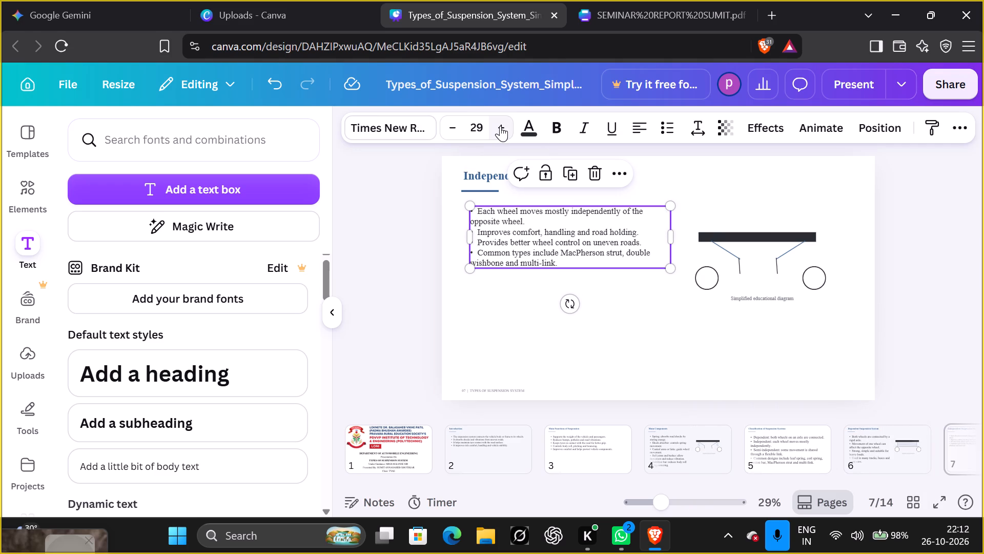
{"action": "triple_click", "coordinate": [500, 126]}
{"action": "triple_click", "coordinate": [500, 126]}
{"action": "triple_click", "coordinate": [500, 126]}
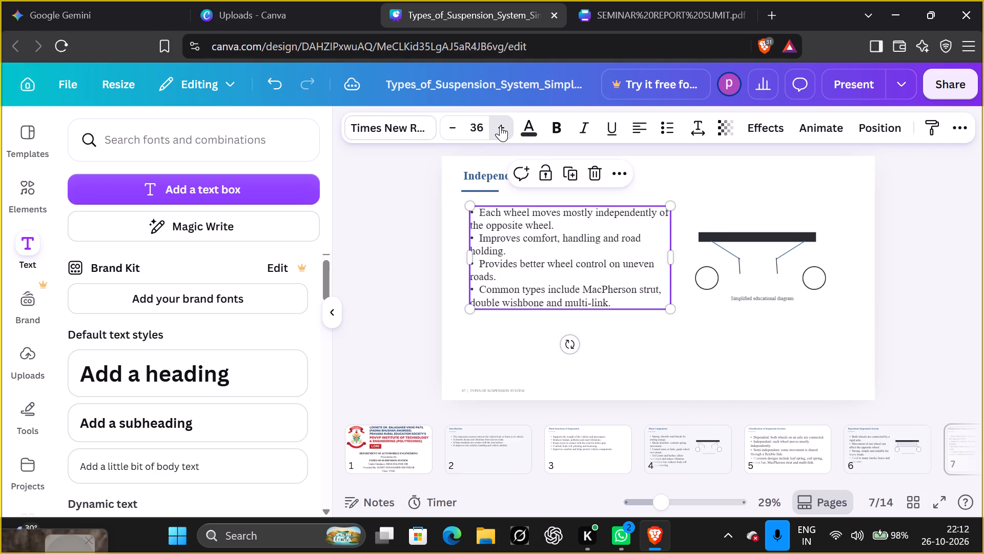
{"action": "triple_click", "coordinate": [500, 126]}
{"action": "triple_click", "coordinate": [500, 126]}
{"action": "triple_click", "coordinate": [500, 126]}
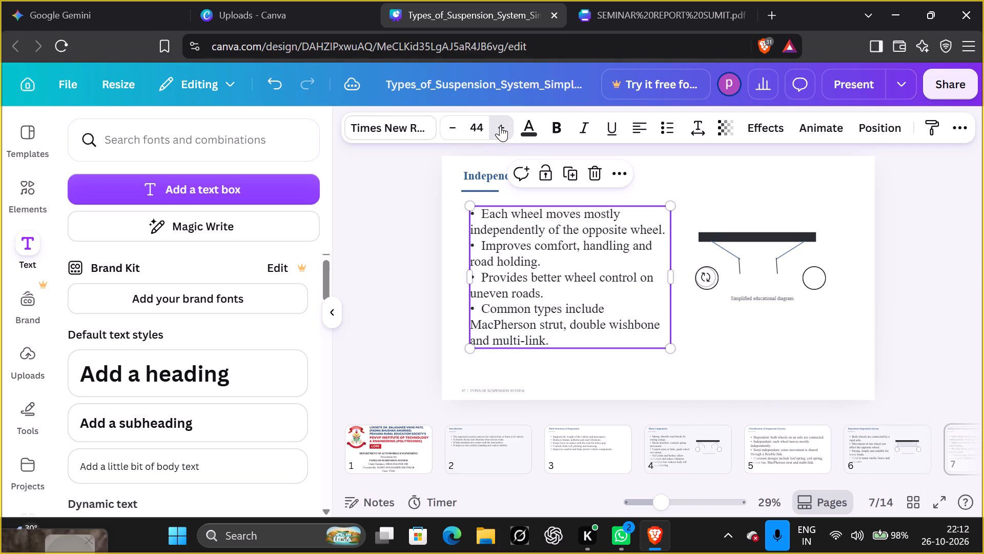
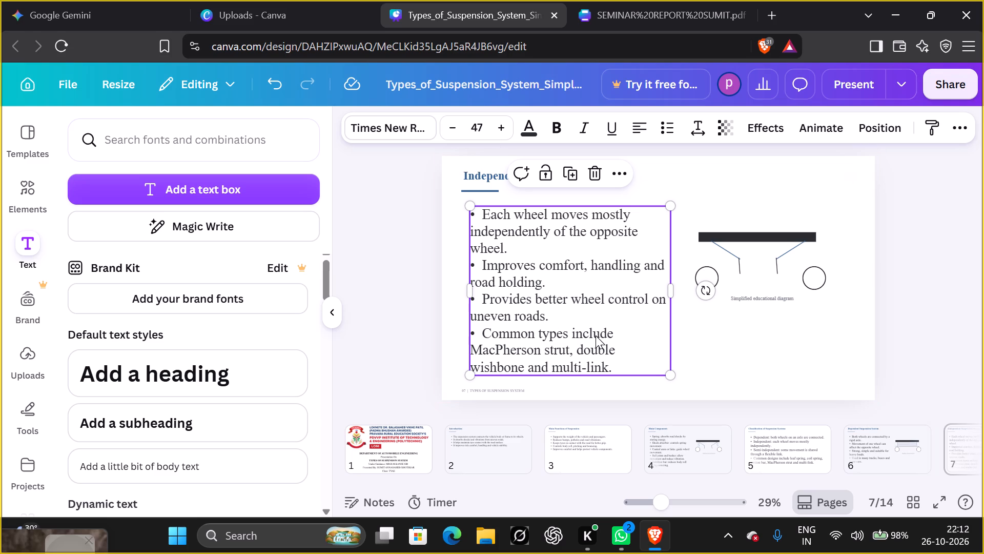
Increase the font size of the bullet text on the MacPherson Strut Suspension slide to about 41.
{"action": "left_click", "coordinate": [753, 374]}
{"action": "key", "text": "Right"}
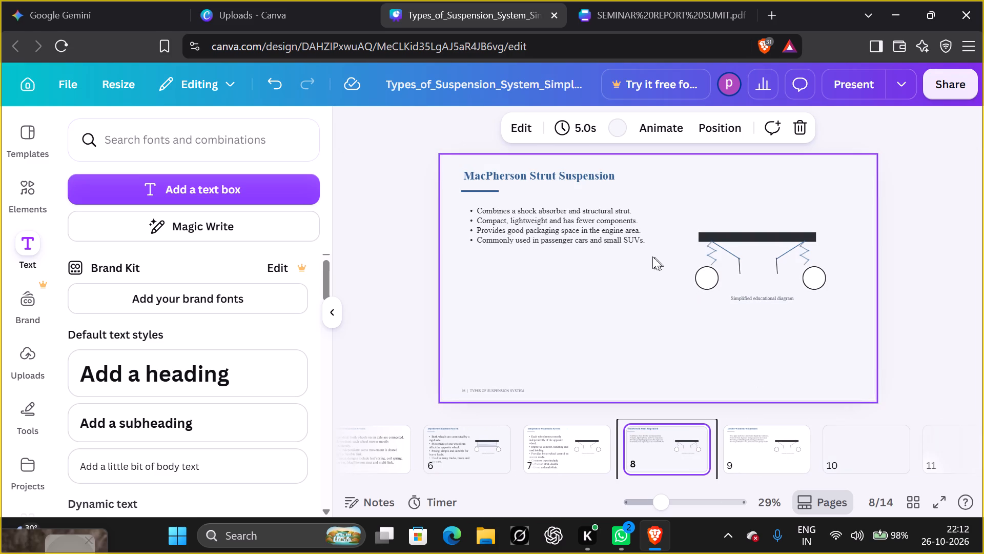
{"action": "left_click", "coordinate": [529, 252]}
{"action": "left_click", "coordinate": [532, 224]}
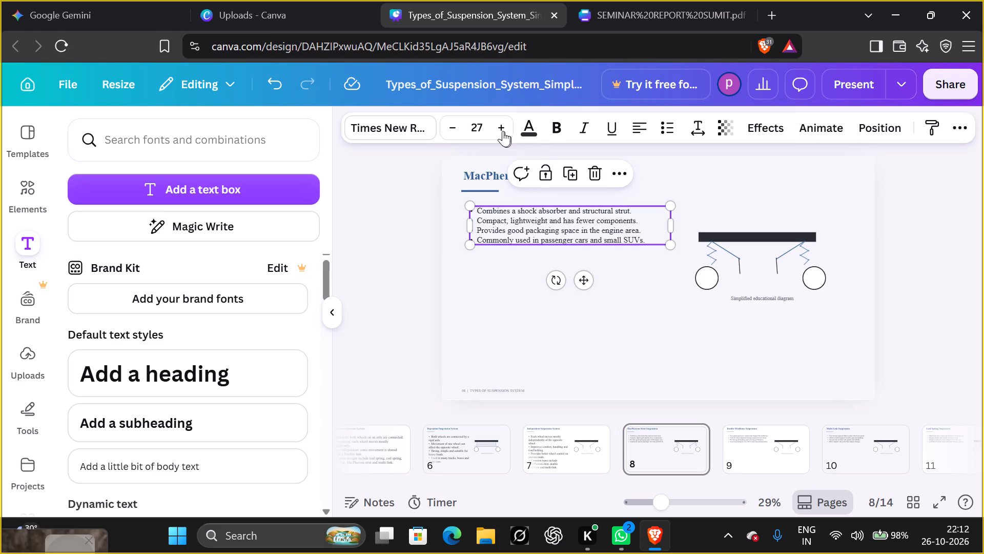
{"action": "triple_click", "coordinate": [497, 128]}
{"action": "triple_click", "coordinate": [498, 130]}
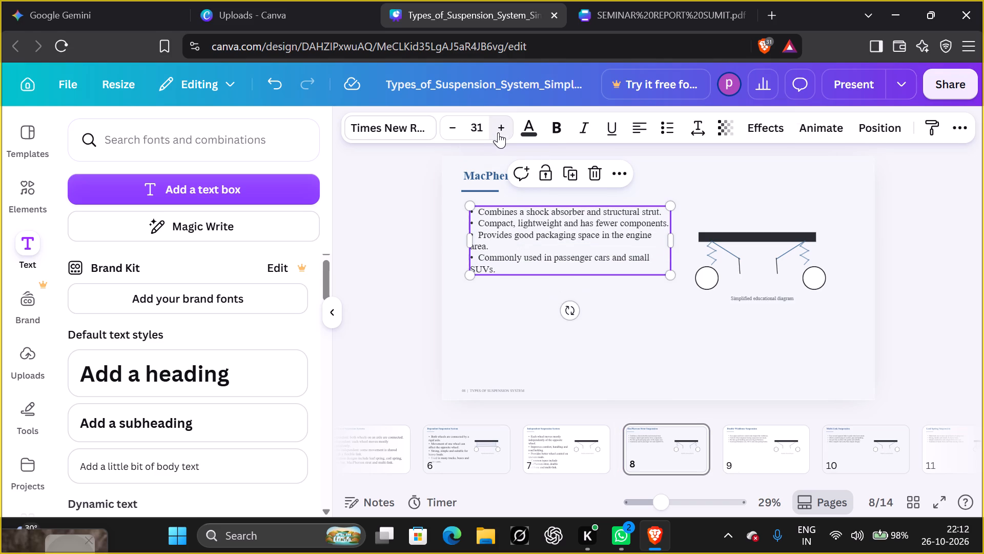
{"action": "triple_click", "coordinate": [498, 132]}
{"action": "triple_click", "coordinate": [498, 132]}
{"action": "triple_click", "coordinate": [498, 132]}
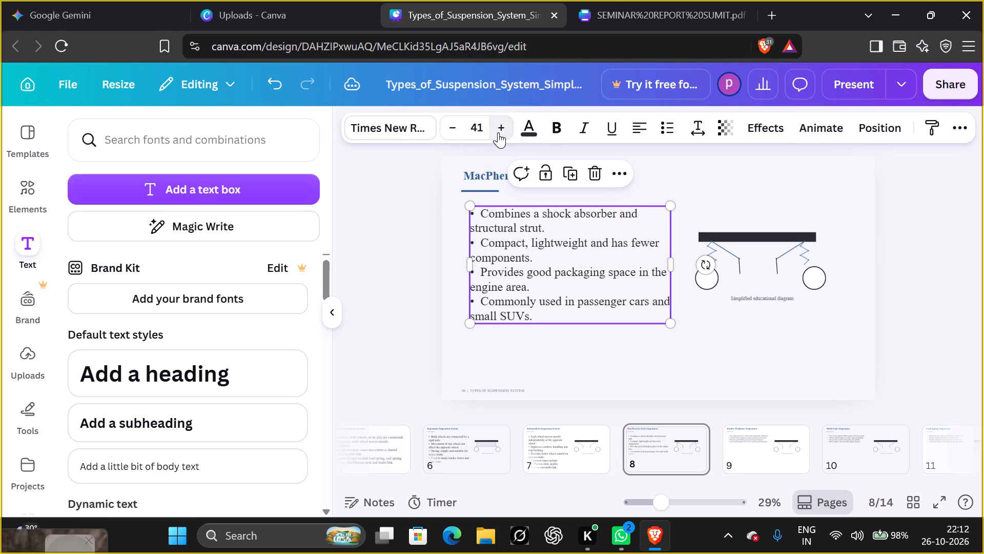
Increase the font size of the bullet text on the Double Wishbone Suspension slide to 45.
{"action": "left_click", "coordinate": [728, 348]}
{"action": "key", "text": "Right"}
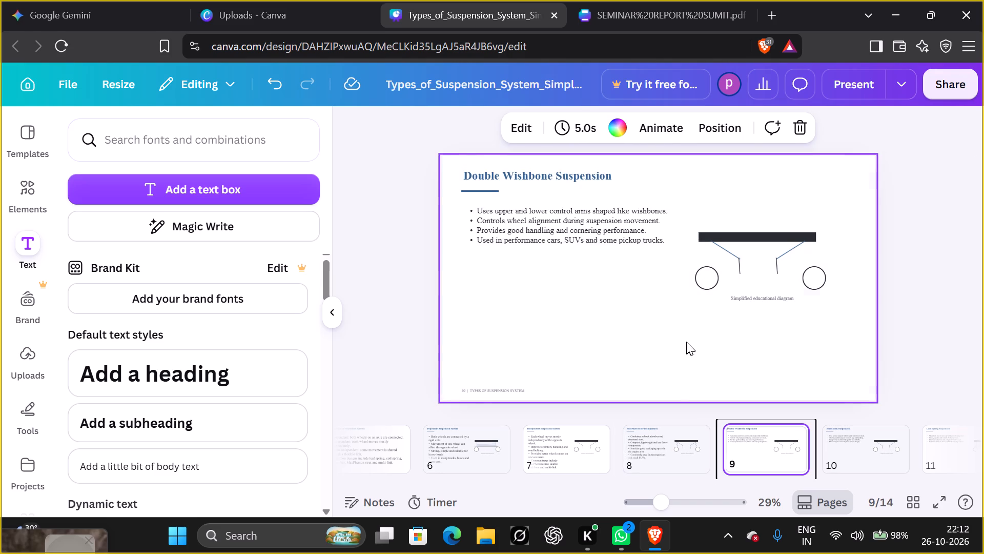
{"action": "left_click", "coordinate": [557, 226]}
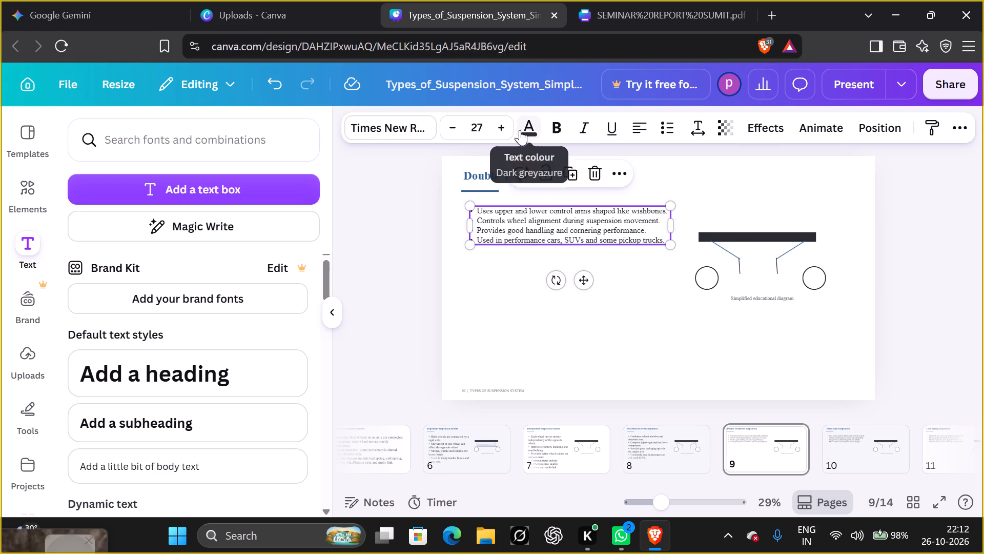
{"action": "left_click", "coordinate": [491, 125]}
{"action": "triple_click", "coordinate": [499, 126]}
{"action": "triple_click", "coordinate": [499, 127]}
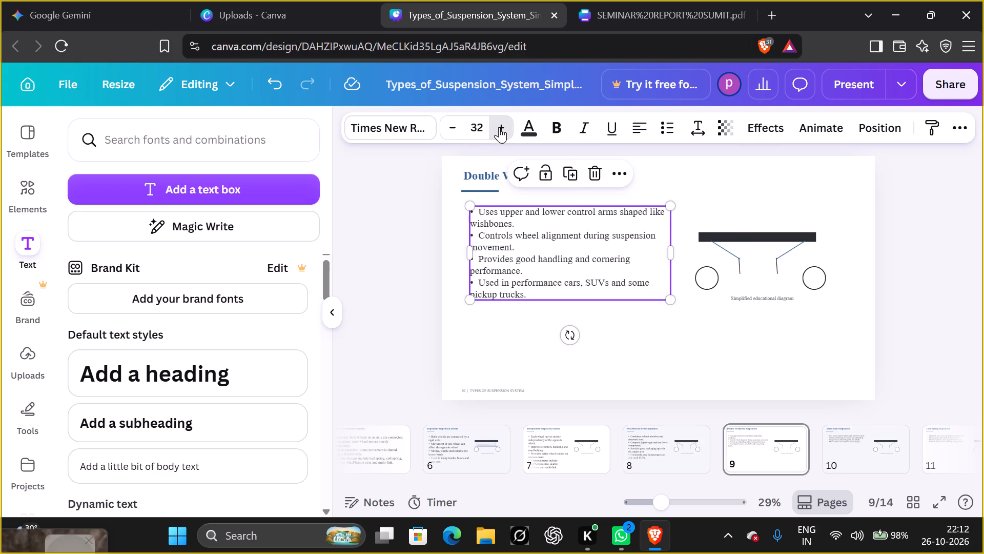
{"action": "triple_click", "coordinate": [499, 127]}
{"action": "triple_click", "coordinate": [500, 131]}
{"action": "triple_click", "coordinate": [500, 132]}
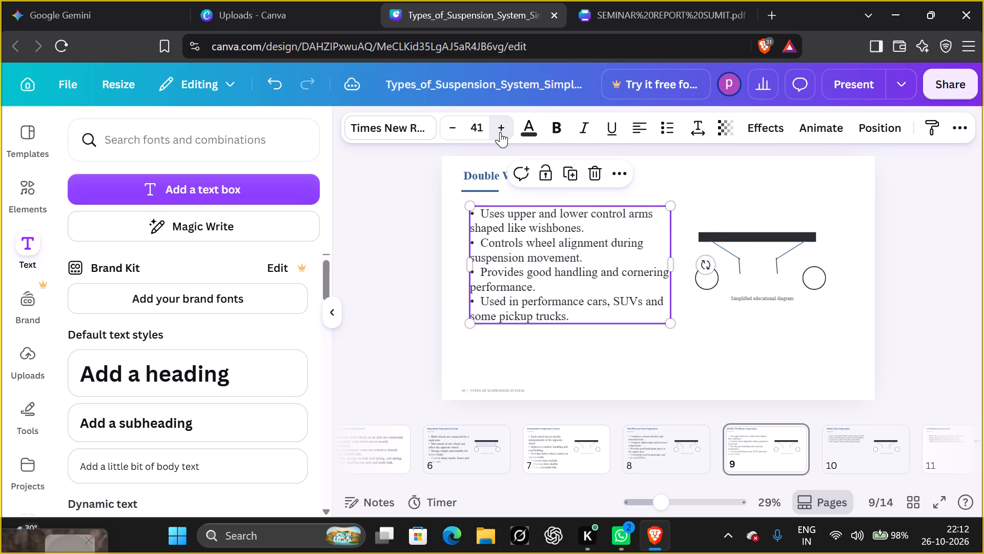
{"action": "double_click", "coordinate": [500, 132]}
{"action": "left_click", "coordinate": [589, 367]}
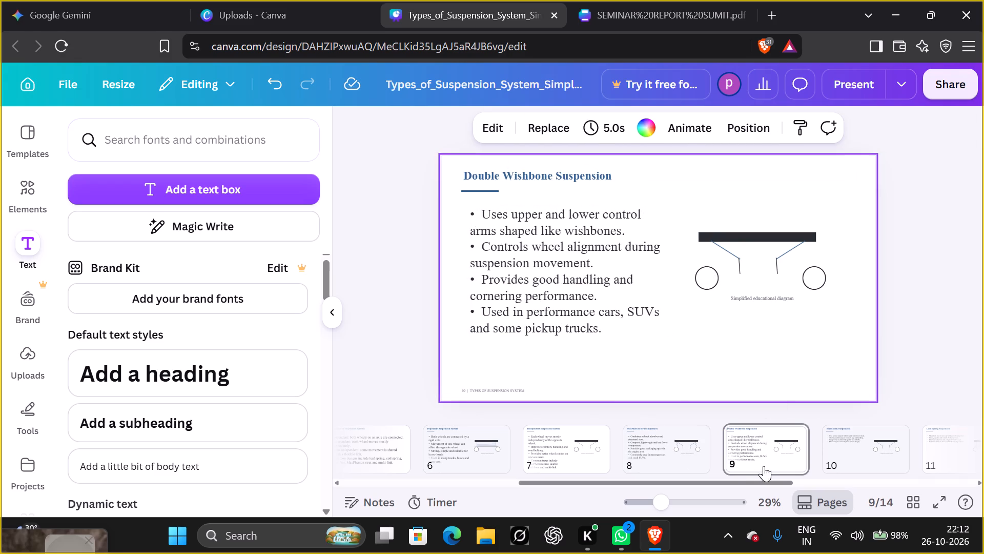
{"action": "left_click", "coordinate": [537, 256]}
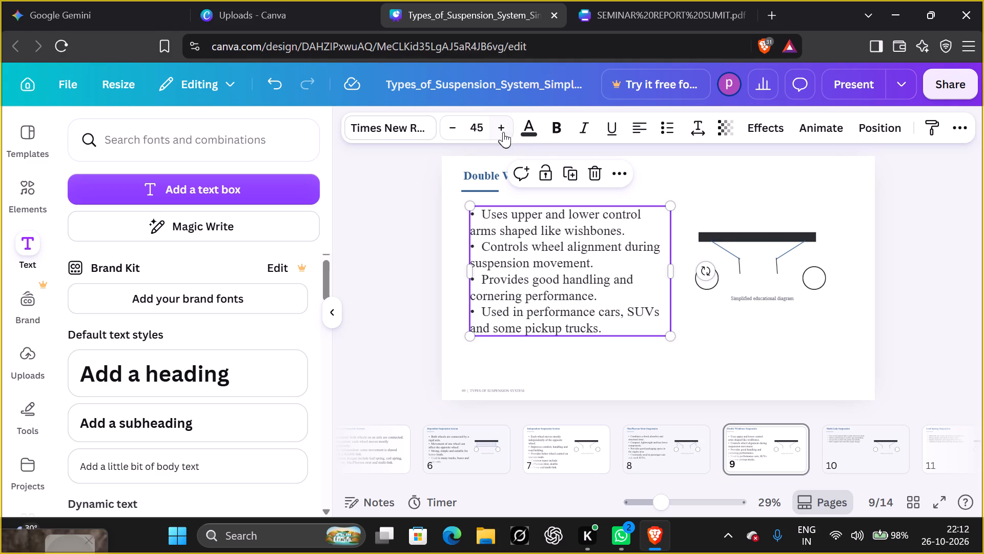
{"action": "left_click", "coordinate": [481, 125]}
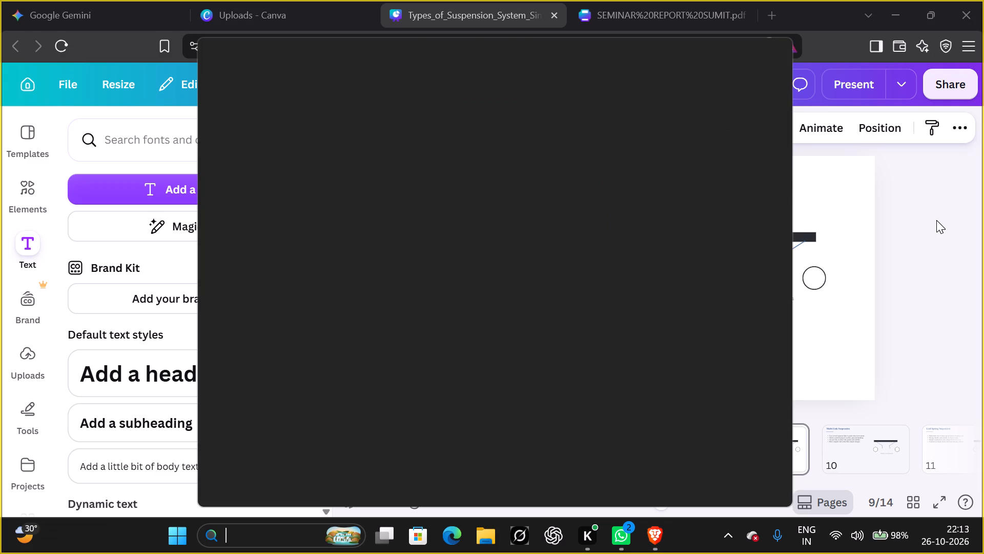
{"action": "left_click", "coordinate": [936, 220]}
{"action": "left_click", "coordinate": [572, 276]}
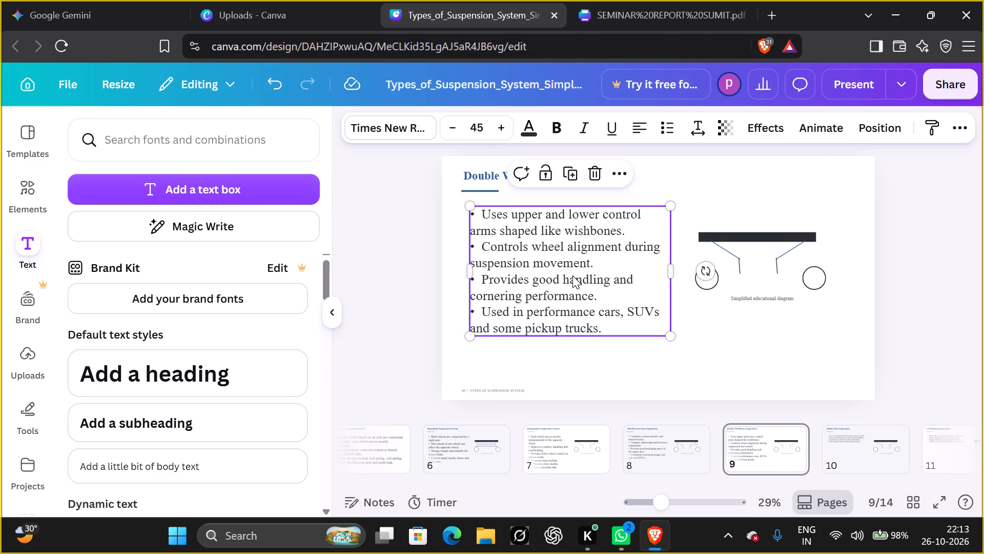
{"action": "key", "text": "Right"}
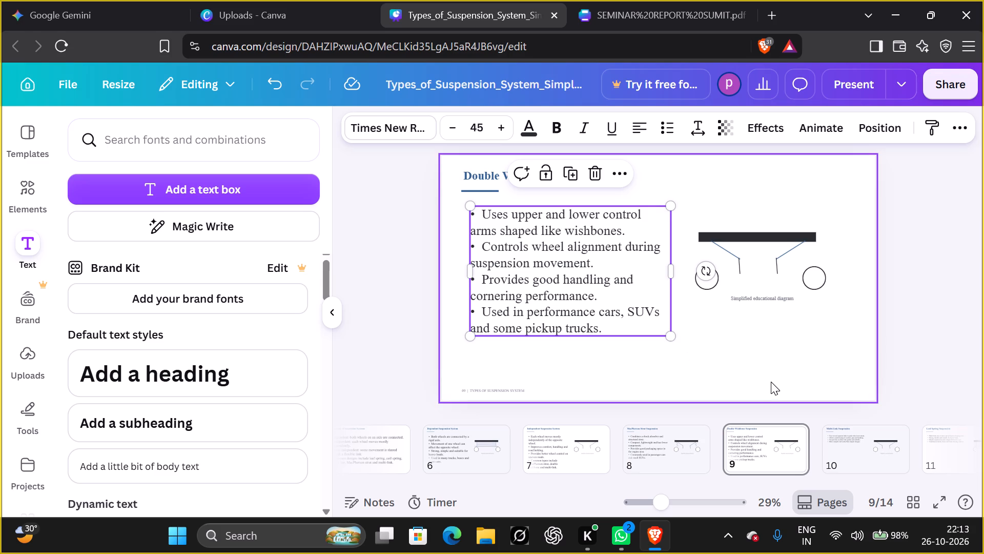
Increase the font size of the bullet text on the Multi-Link suspension slide to 45.
{"action": "left_click", "coordinate": [771, 382]}
{"action": "key", "text": "Right"}
{"action": "left_click", "coordinate": [578, 216]}
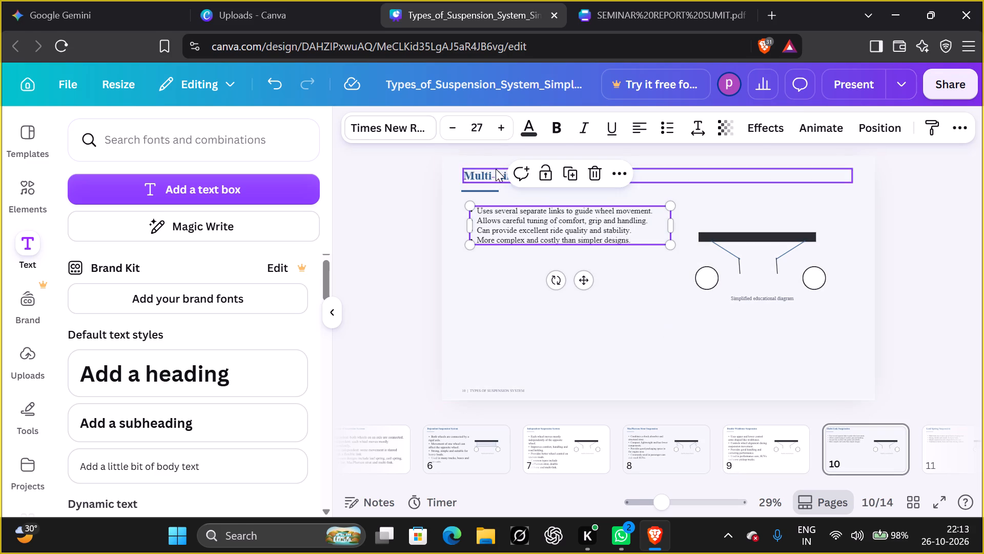
{"action": "triple_click", "coordinate": [497, 133]}
{"action": "triple_click", "coordinate": [498, 133]}
{"action": "triple_click", "coordinate": [498, 133]}
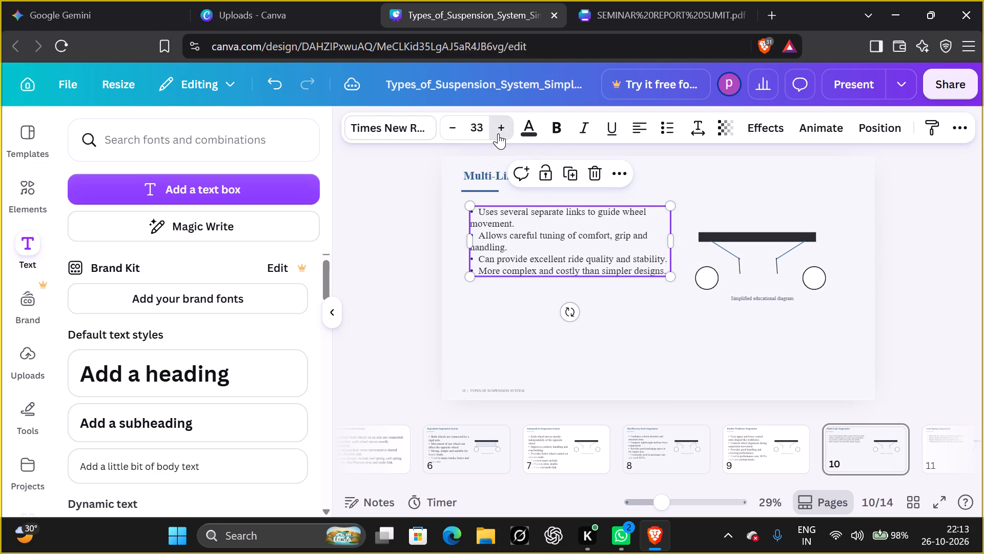
{"action": "triple_click", "coordinate": [498, 133]}
{"action": "triple_click", "coordinate": [498, 132]}
{"action": "double_click", "coordinate": [498, 132]}
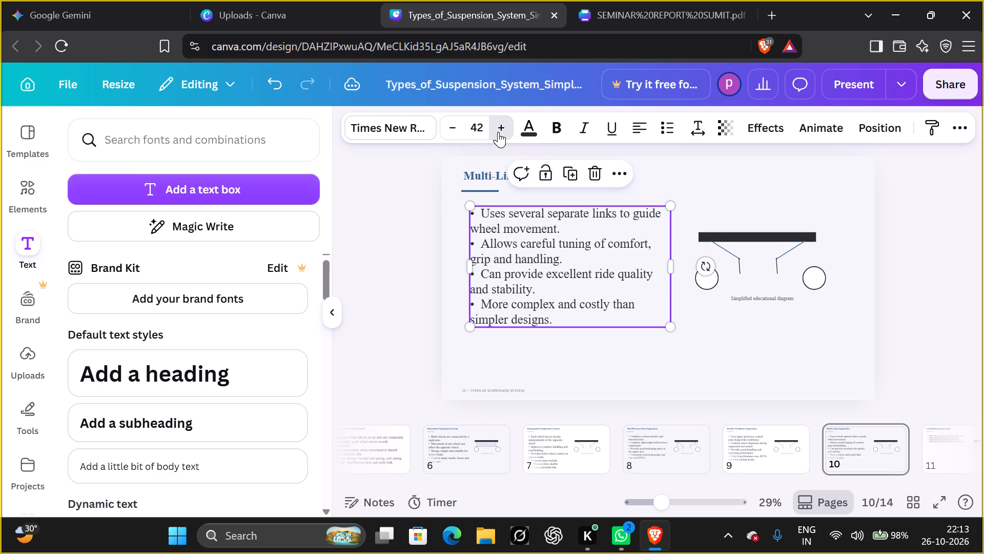
{"action": "left_click", "coordinate": [498, 132]}
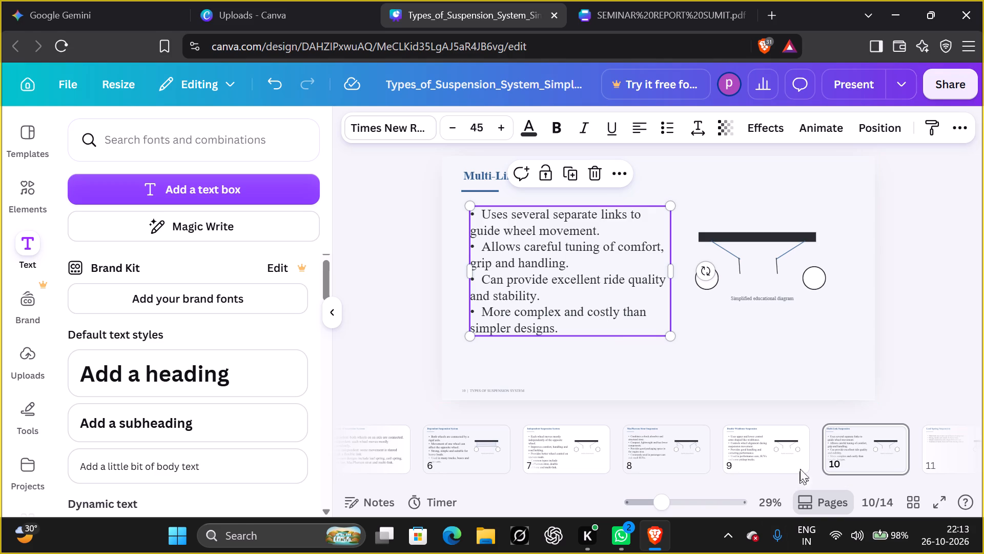
Look ahead to the Coil Spring and Torsion Bar slide, and page back to the title slide to review the text sizes.
{"action": "left_click", "coordinate": [796, 383]}
{"action": "key", "text": "Right"}
{"action": "key", "text": "Right"}
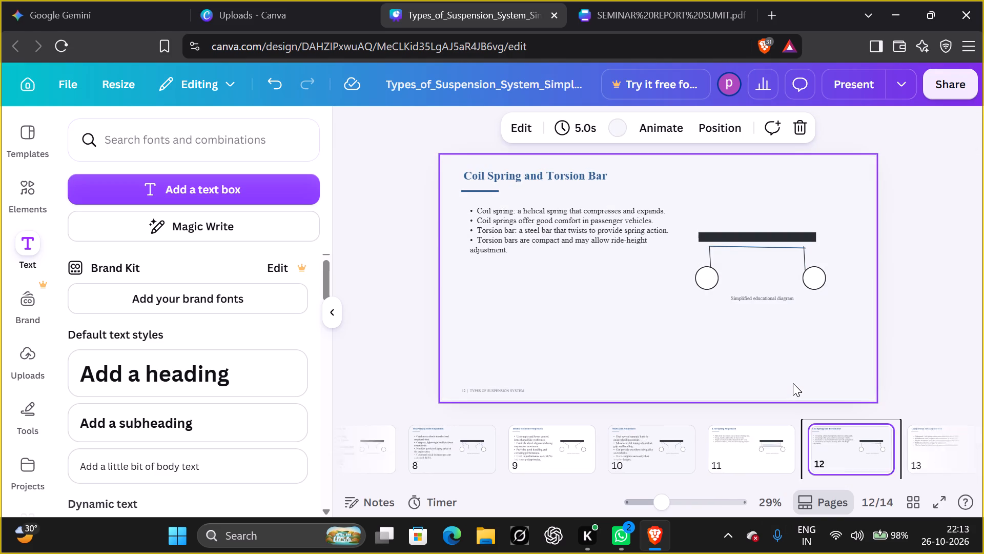
{"action": "key", "text": "Left"}
{"action": "key", "text": "Left"}
{"action": "key", "text": "Left"}
{"action": "key", "text": "Left"}
{"action": "key", "text": "Left"}
{"action": "key", "text": "Left"}
{"action": "key", "text": "Left"}
{"action": "key", "text": "Left"}
{"action": "key", "text": "Left"}
{"action": "key", "text": "Left"}
{"action": "key", "text": "Left"}
{"action": "key", "text": "Left"}
{"action": "key", "text": "Left"}
{"action": "key", "text": "Left"}
{"action": "key", "text": "Left"}
{"action": "key", "text": "Left"}
{"action": "key", "text": "Left"}
{"action": "key", "text": "Left"}
{"action": "key", "text": "Left"}
{"action": "key", "text": "Left"}
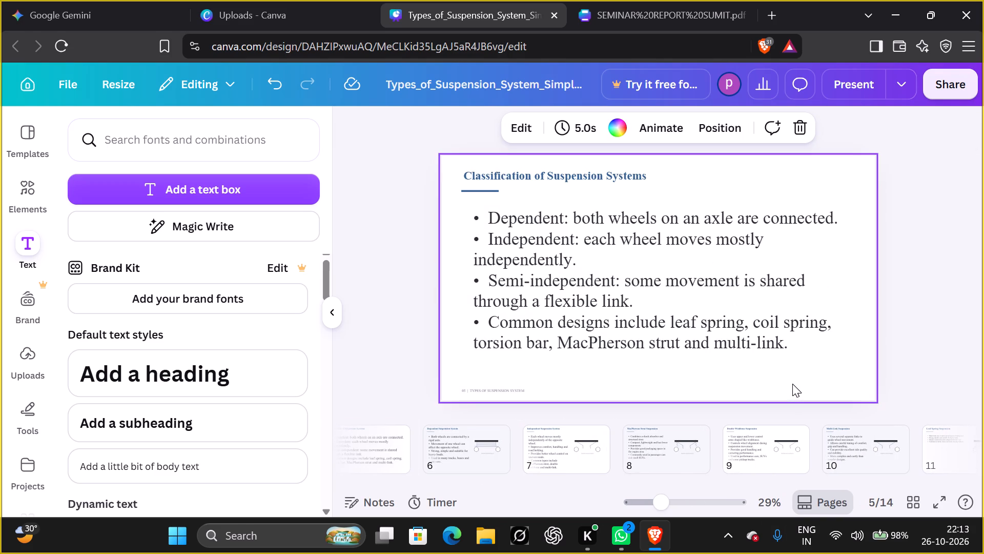
{"action": "key", "text": "Left"}
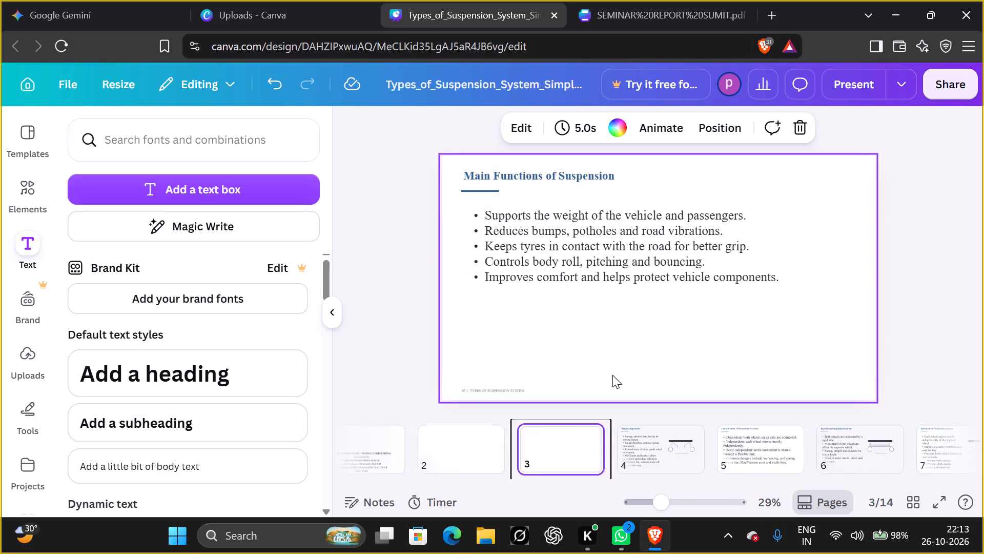
{"action": "key", "text": "Left"}
{"action": "key", "text": "Left"}
{"action": "left_click", "coordinate": [634, 337]}
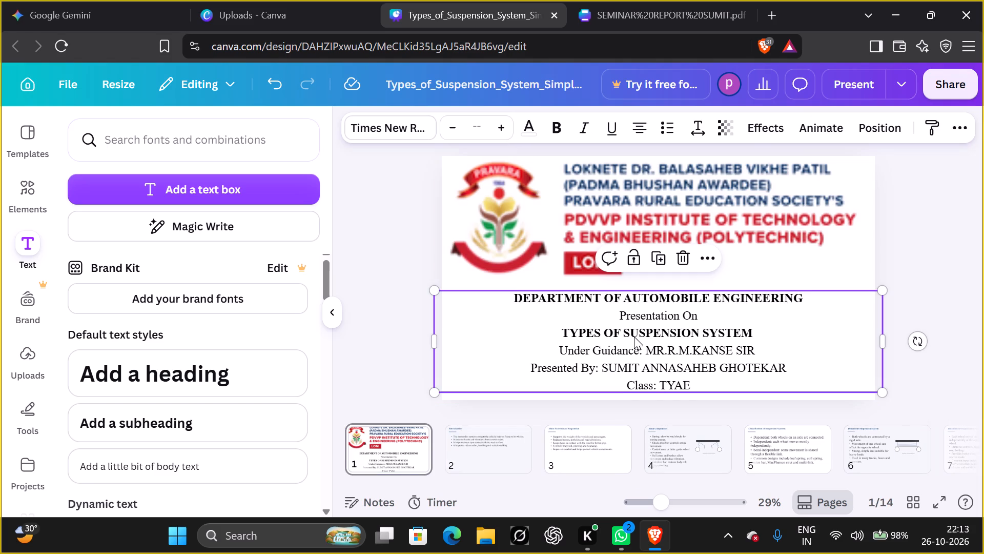
{"action": "left_click", "coordinate": [598, 337]}
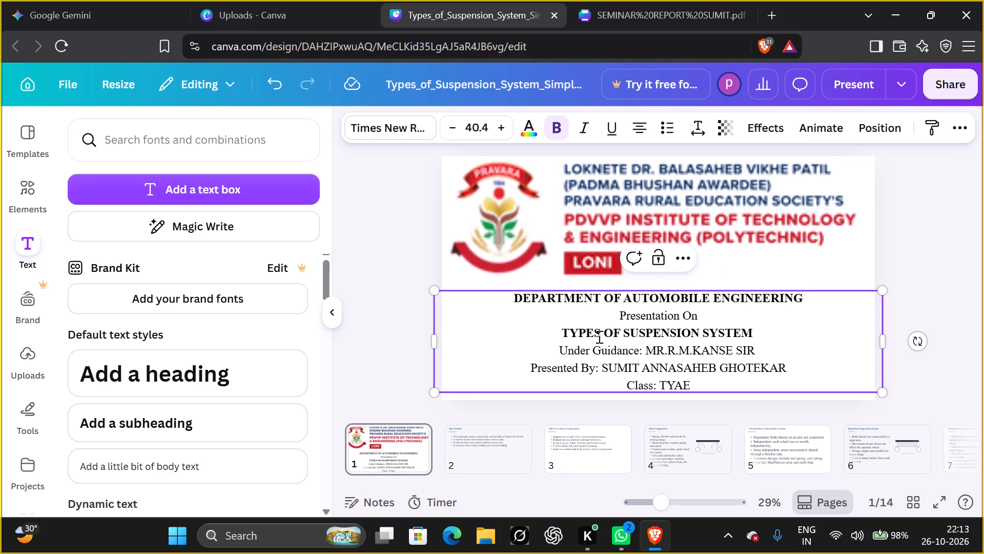
{"action": "key", "text": "Right"}
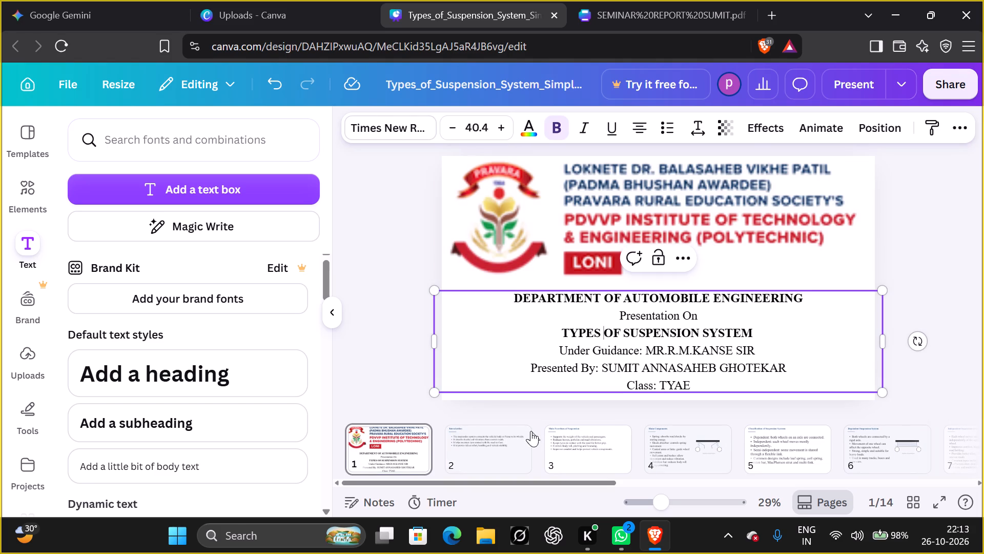
Increase the font size of the Introduction slide's bullet text to 50.
{"action": "left_click", "coordinate": [516, 435]}
{"action": "left_click", "coordinate": [549, 229]}
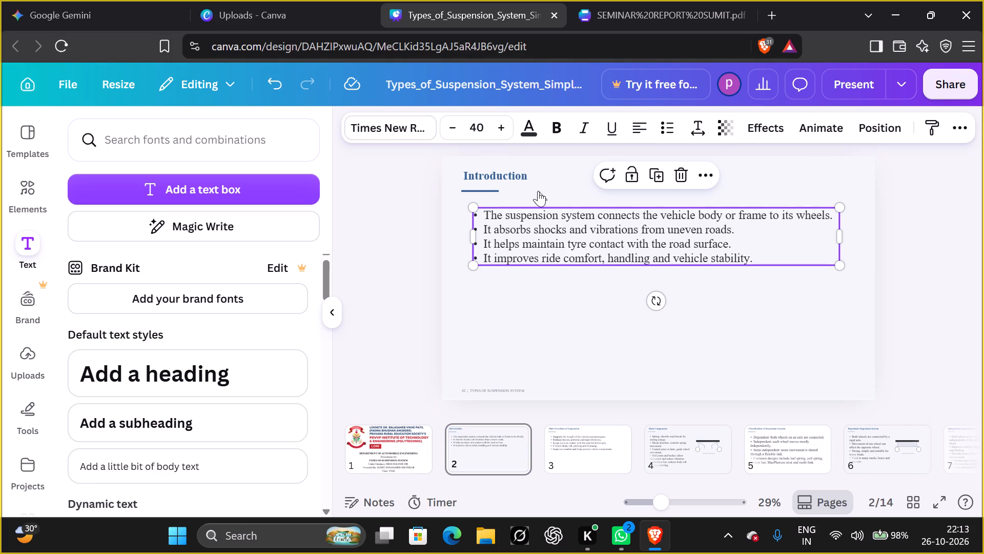
{"action": "triple_click", "coordinate": [498, 127]}
{"action": "triple_click", "coordinate": [498, 127]}
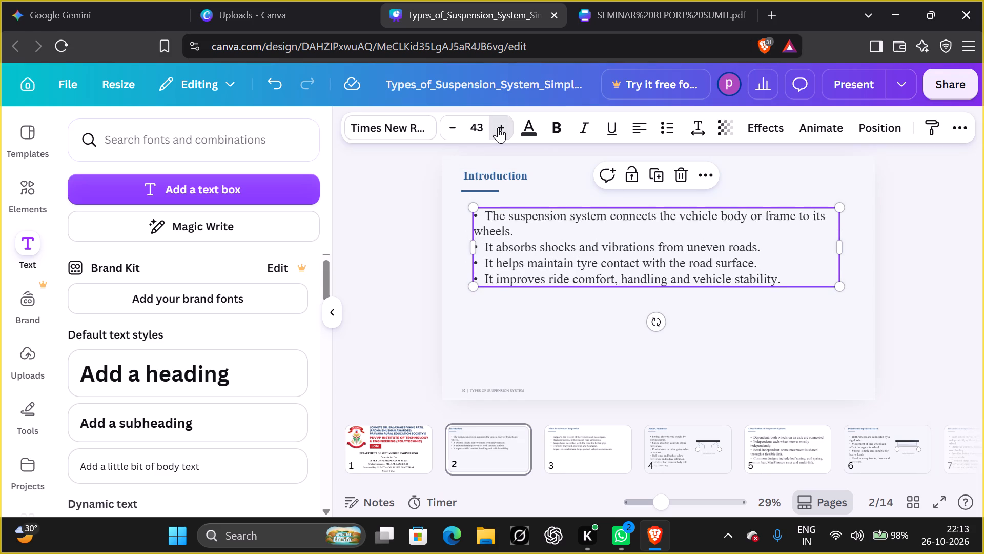
{"action": "triple_click", "coordinate": [498, 127]}
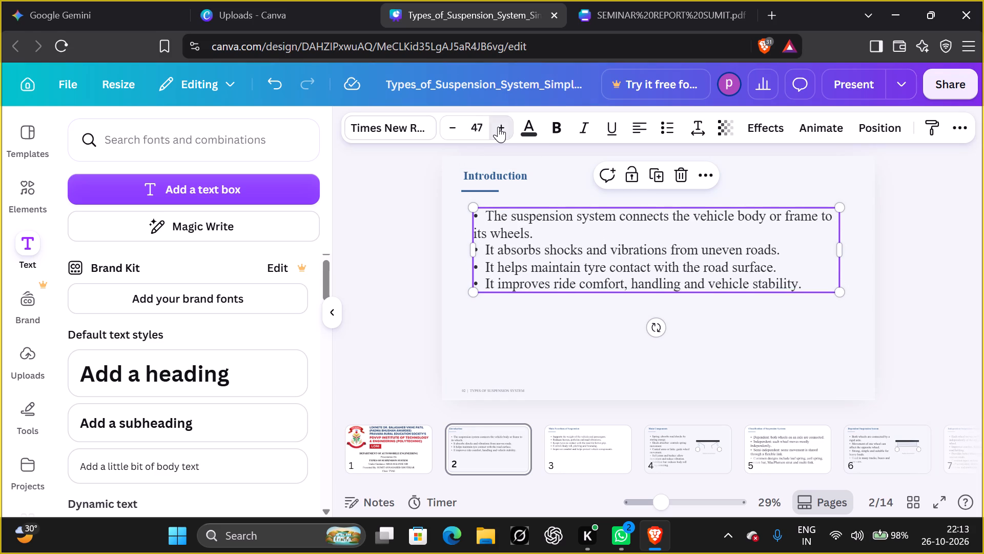
{"action": "left_click", "coordinate": [498, 127]}
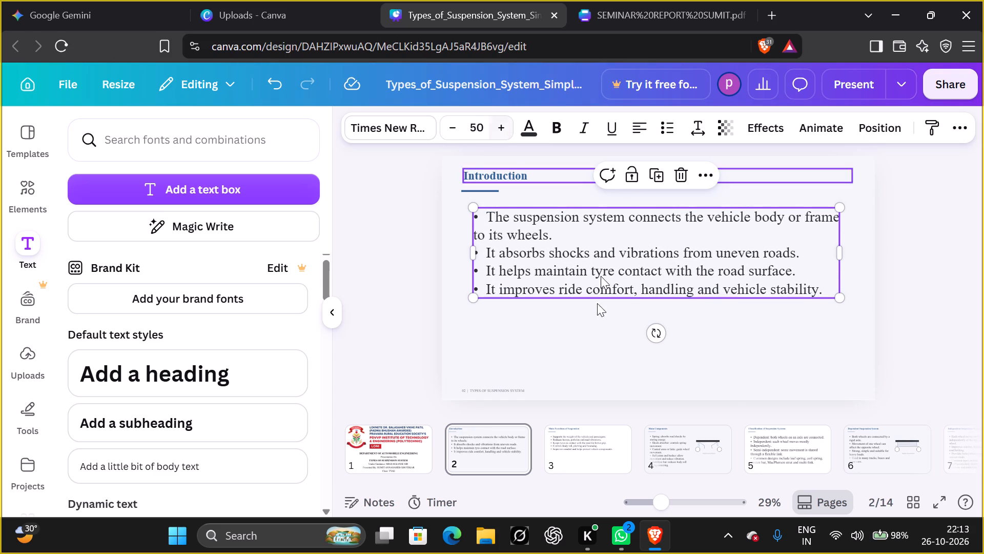
Set the font size of the bullet text on the Main Functions of Suspension slide to 50.
{"action": "left_click", "coordinate": [595, 432]}
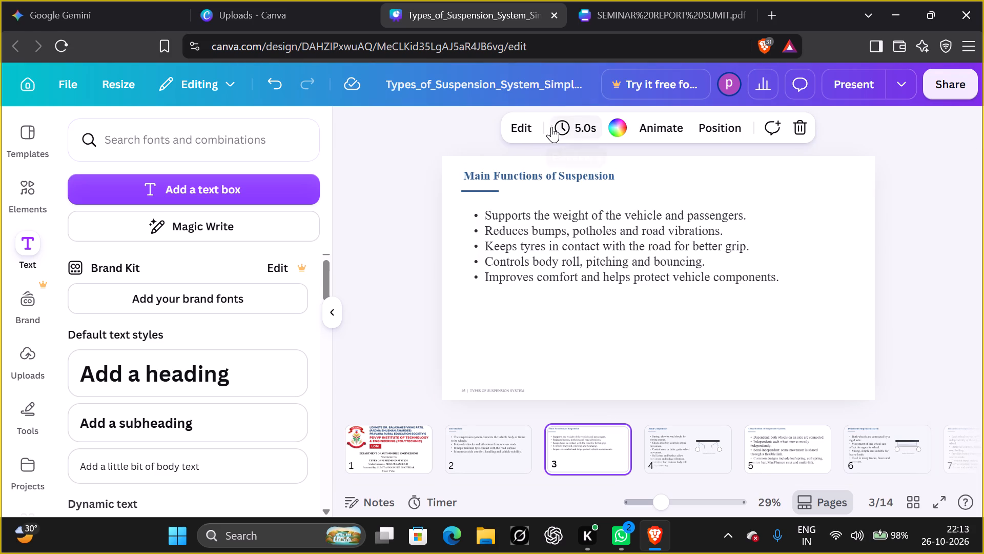
{"action": "left_click", "coordinate": [536, 229]}
{"action": "triple_click", "coordinate": [506, 123]}
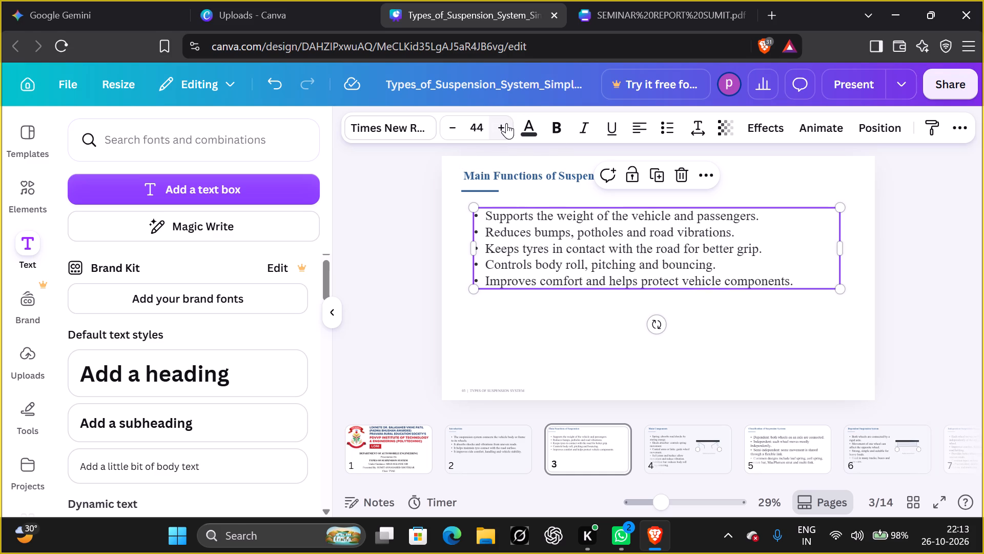
{"action": "triple_click", "coordinate": [506, 124]}
{"action": "left_click", "coordinate": [506, 124]}
{"action": "left_click", "coordinate": [506, 126]}
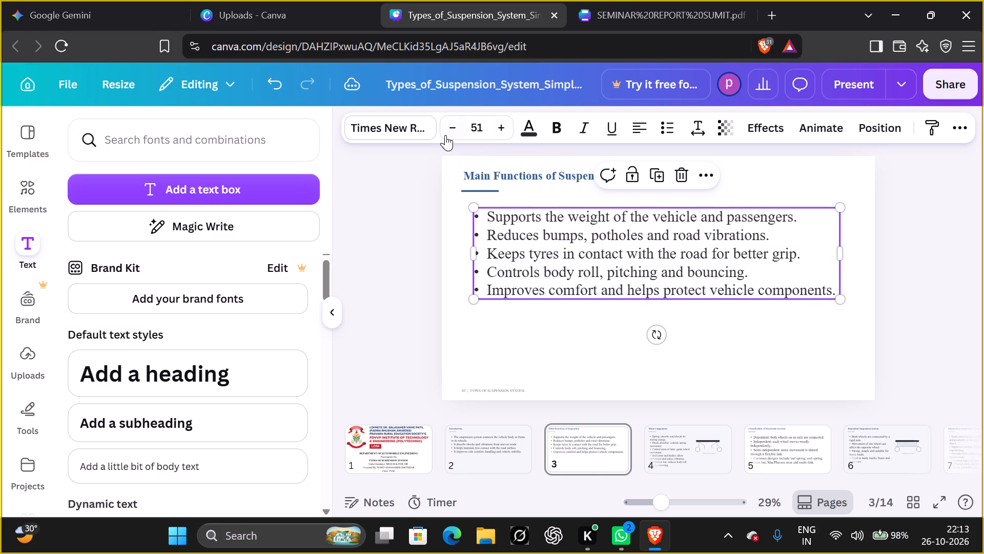
{"action": "left_click", "coordinate": [445, 133]}
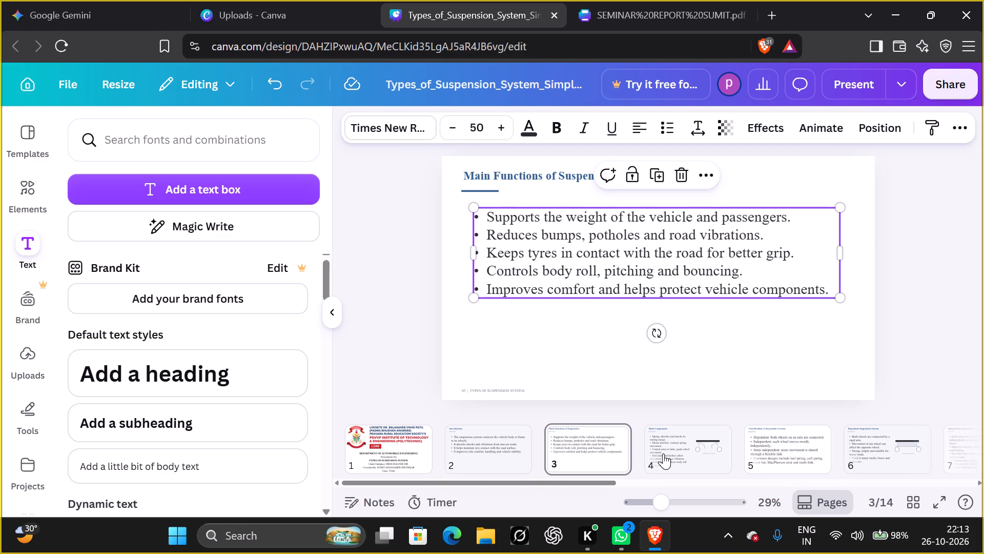
Increase the font size of the bullet text on the Main Components slide to 50.
{"action": "left_click", "coordinate": [664, 453]}
{"action": "left_click", "coordinate": [544, 229]}
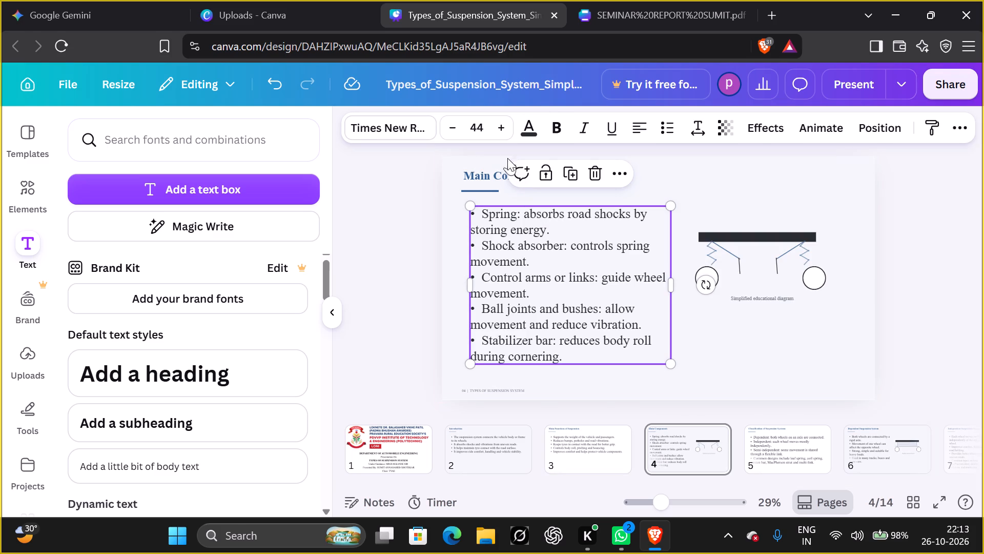
{"action": "triple_click", "coordinate": [503, 127]}
{"action": "double_click", "coordinate": [503, 127]}
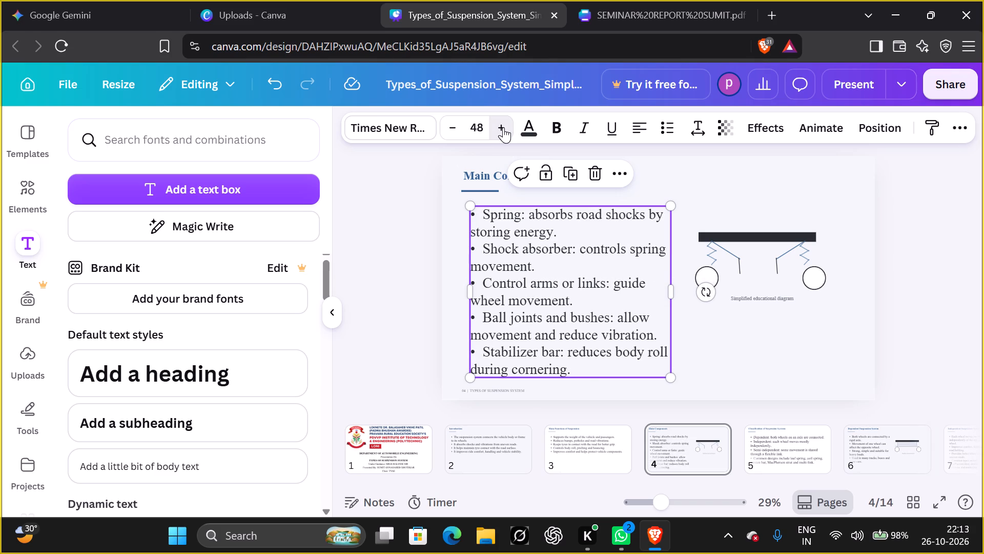
{"action": "left_click", "coordinate": [503, 127]}
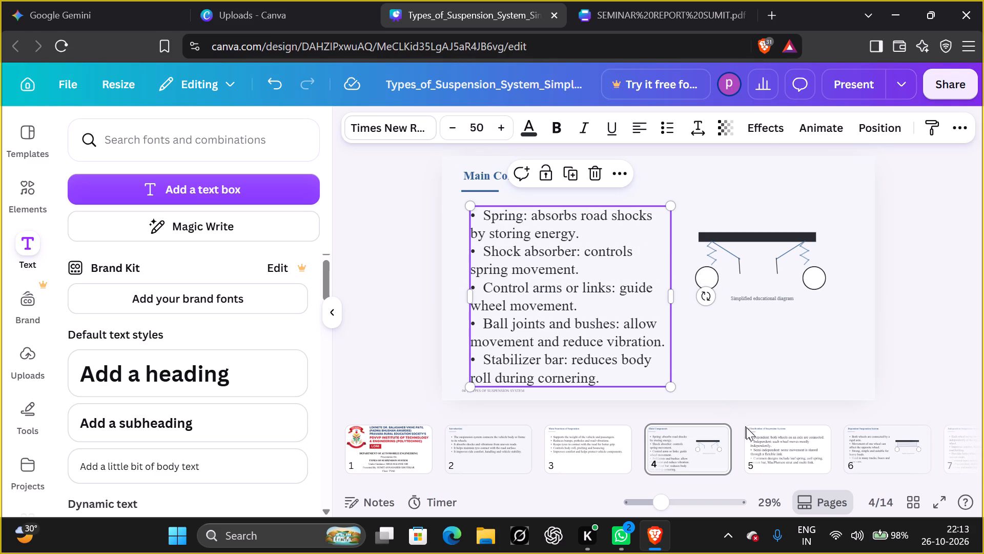
Reduce the font size of the bullet text on the Classification of Suspension Systems slide to 50.
{"action": "left_click", "coordinate": [758, 453]}
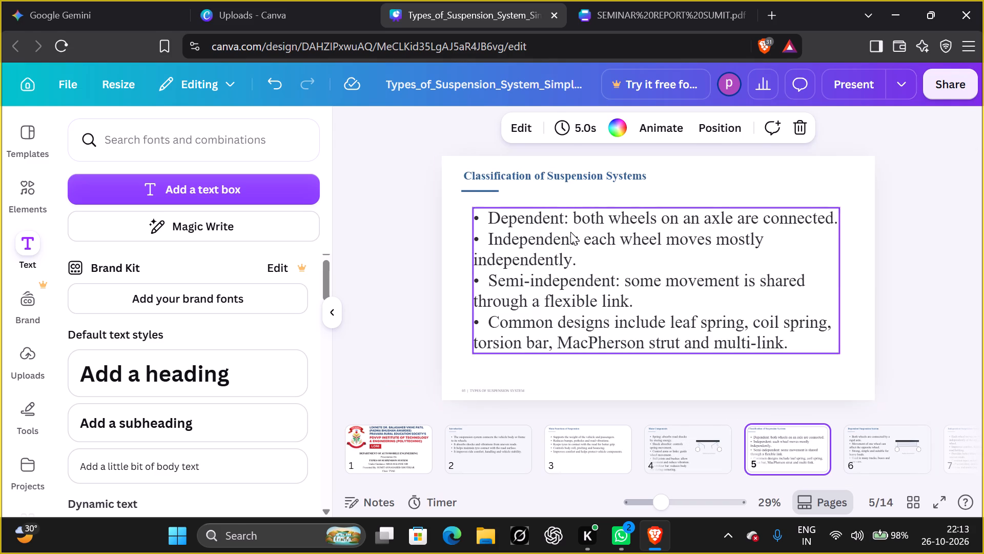
{"action": "left_click", "coordinate": [570, 232]}
{"action": "triple_click", "coordinate": [459, 130]}
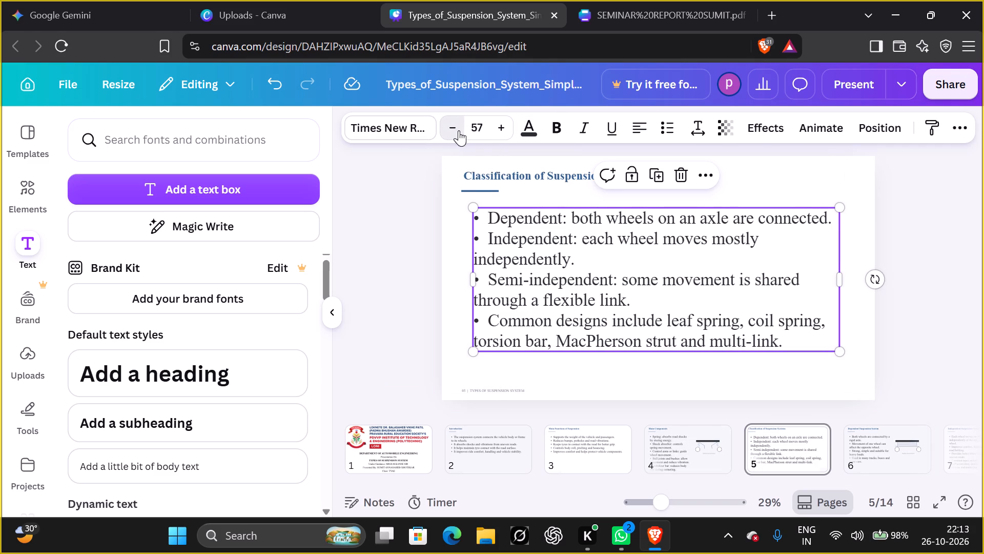
{"action": "left_click", "coordinate": [459, 130]}
{"action": "left_click", "coordinate": [459, 131]}
{"action": "left_click", "coordinate": [459, 131]}
{"action": "left_click", "coordinate": [459, 132]}
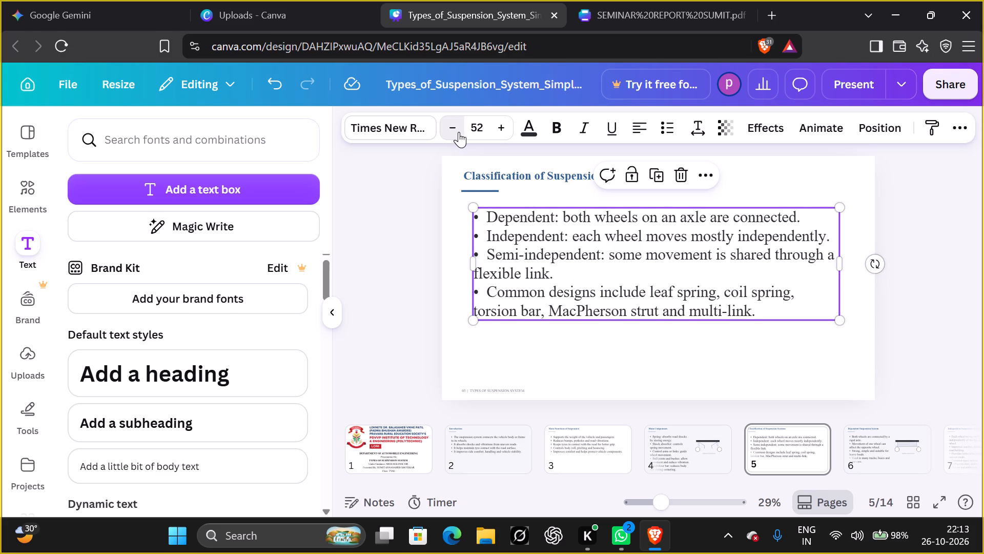
{"action": "left_click", "coordinate": [459, 132]}
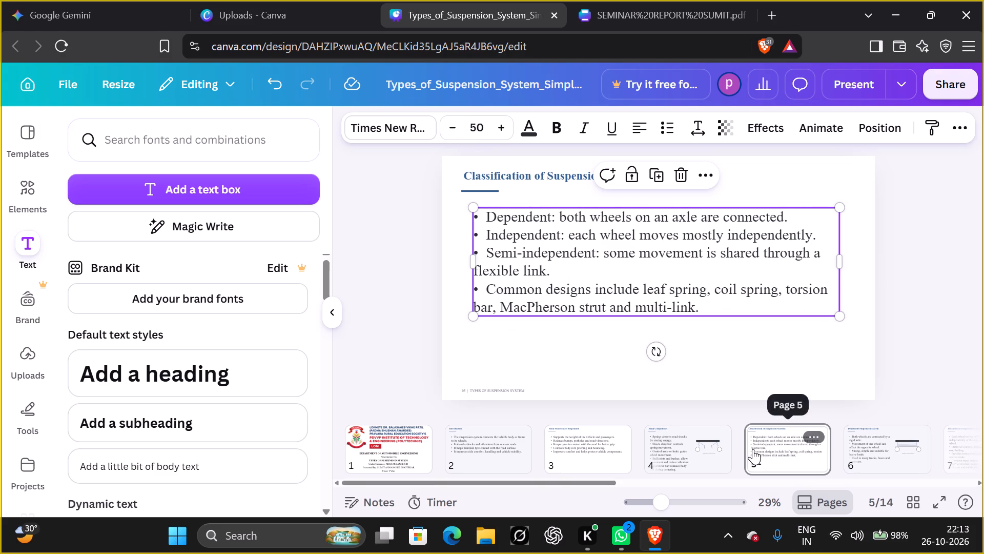
Set the font size of the bullet text on the Dependent Suspension System slide to 50.
{"action": "left_click", "coordinate": [860, 453]}
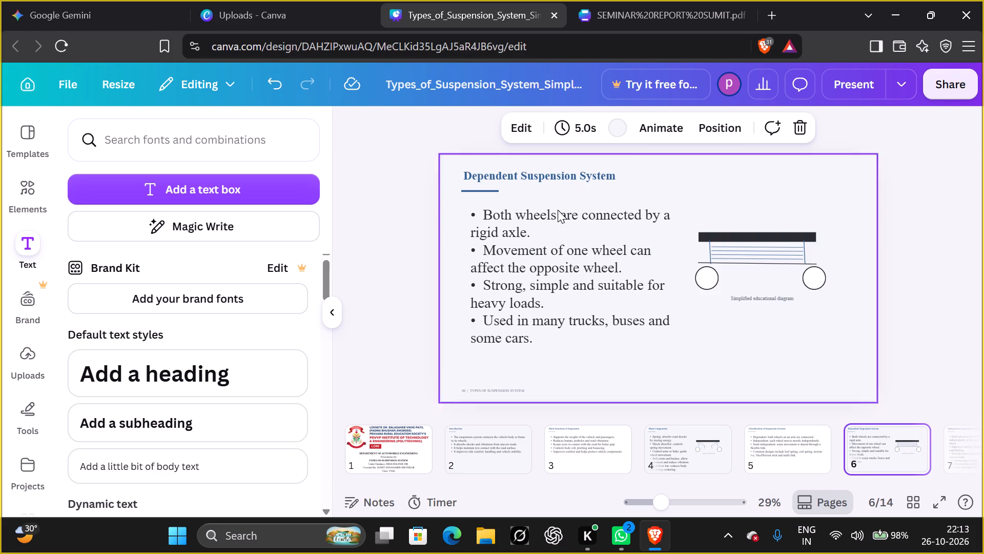
{"action": "left_click", "coordinate": [556, 231]}
{"action": "left_click", "coordinate": [500, 134]}
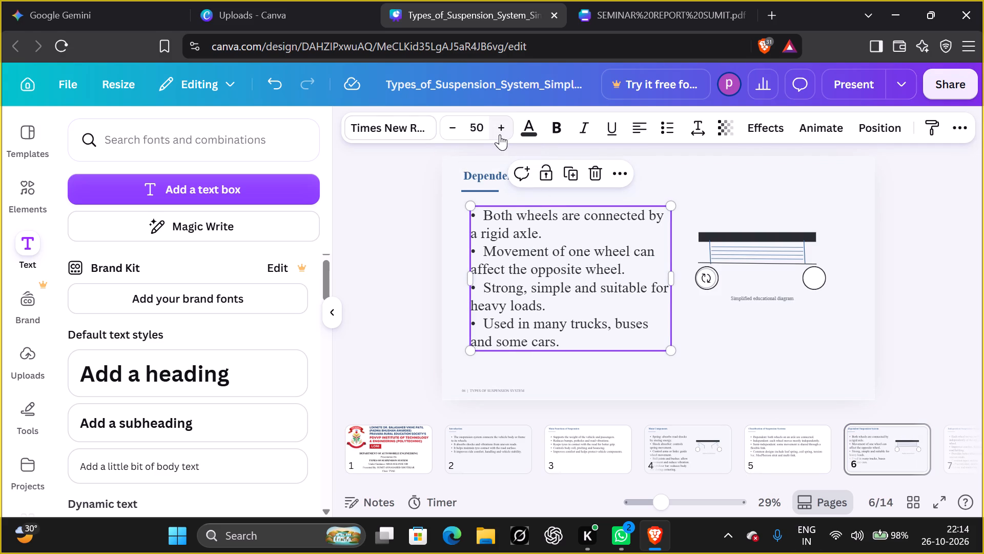
{"action": "left_click", "coordinate": [735, 343]}
Increase the font size of the bullet text on the Independent Suspension System slide to 50.
{"action": "key", "text": "Right"}
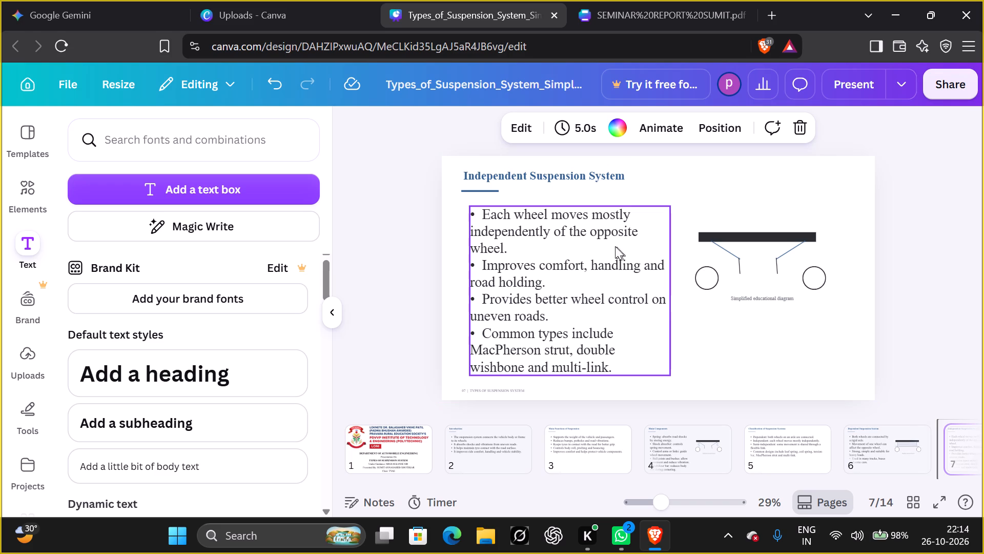
{"action": "left_click", "coordinate": [578, 239]}
{"action": "double_click", "coordinate": [501, 131]}
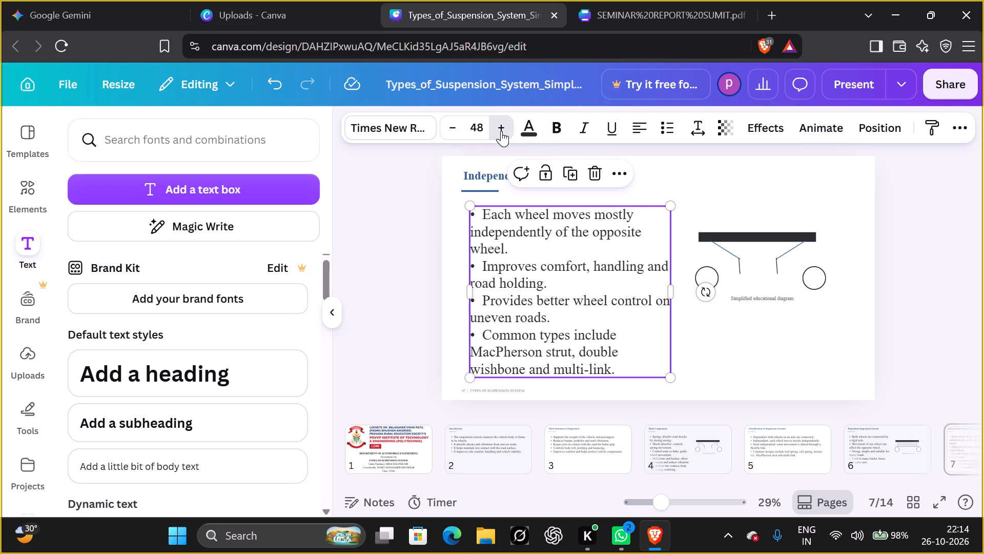
{"action": "left_click", "coordinate": [501, 131]}
{"action": "left_click", "coordinate": [723, 352]}
Increase the font size of the bullet text on the MacPherson Strut Suspension slide to 50.
{"action": "key", "text": "Right"}
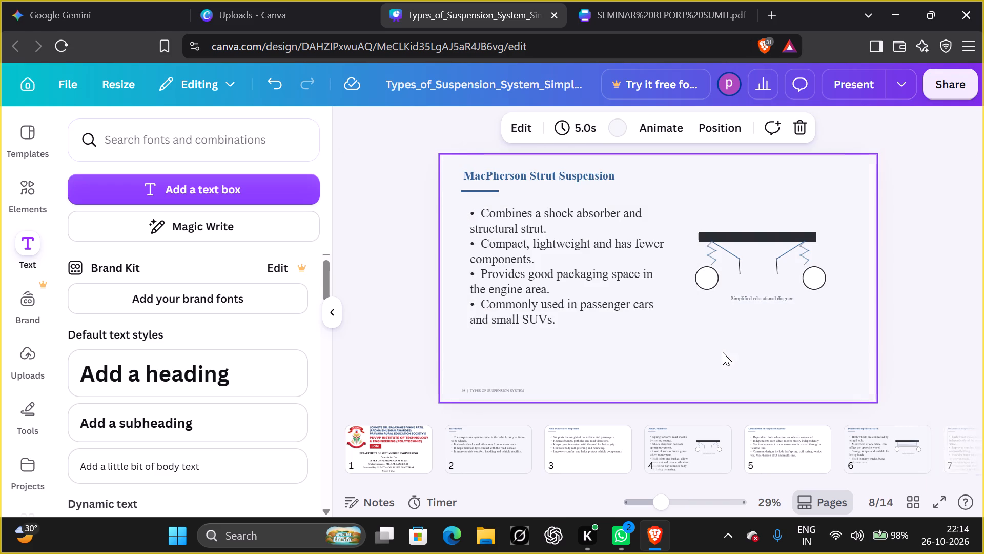
{"action": "left_click", "coordinate": [594, 238]}
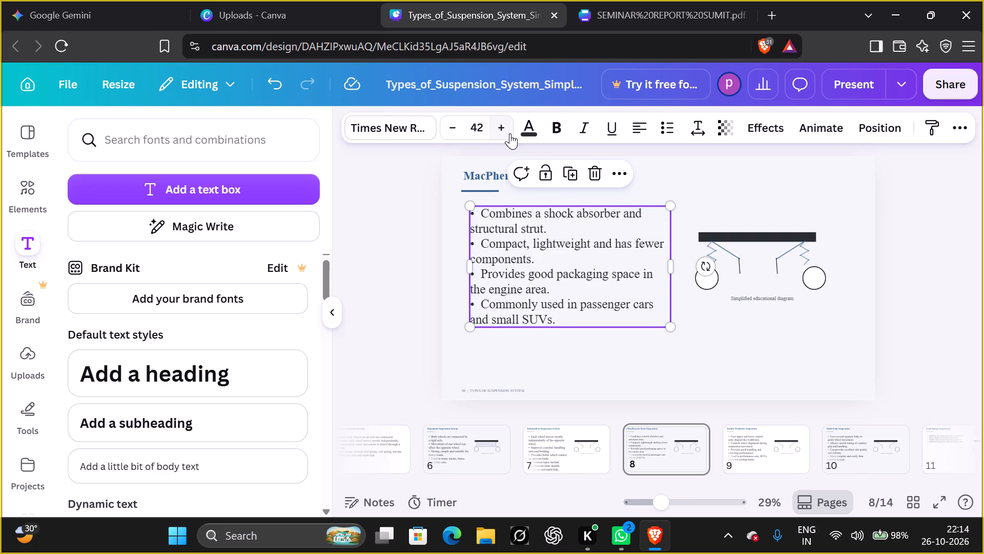
{"action": "triple_click", "coordinate": [508, 132]}
{"action": "triple_click", "coordinate": [508, 132]}
{"action": "double_click", "coordinate": [508, 133]}
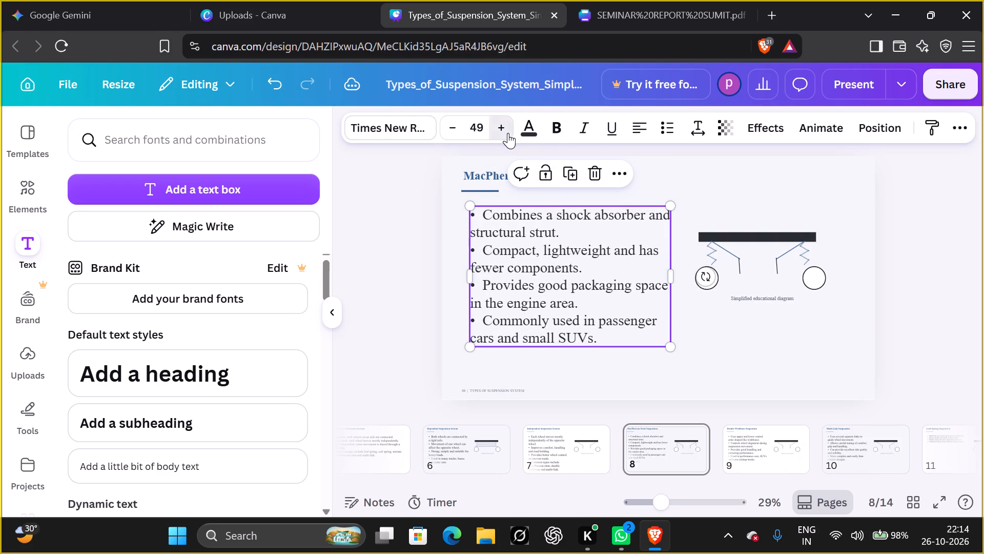
{"action": "left_click", "coordinate": [722, 382]}
Increase the font size of the bullet text on the Double Wishbone Suspension slide to 50.
{"action": "key", "text": "Right"}
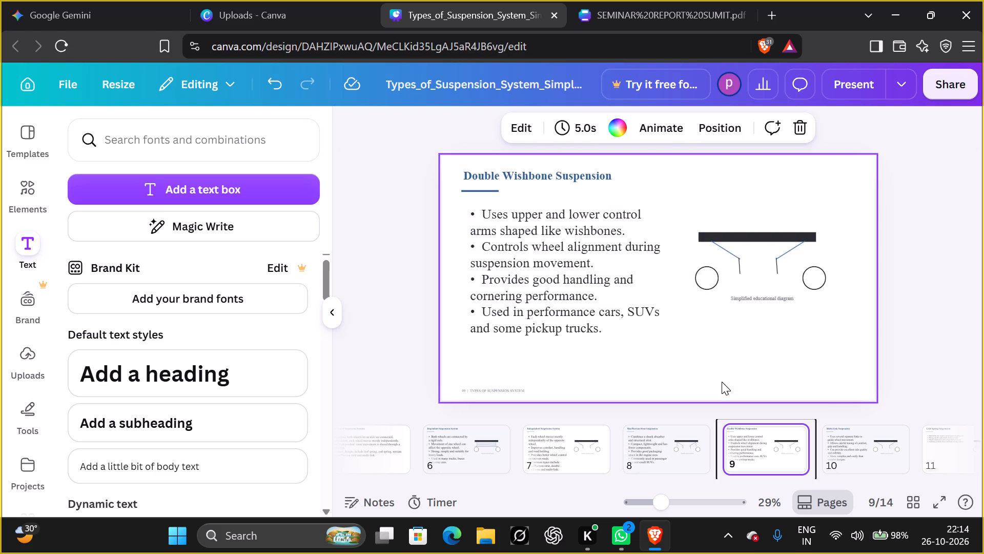
{"action": "left_click", "coordinate": [600, 259]}
{"action": "triple_click", "coordinate": [506, 135]}
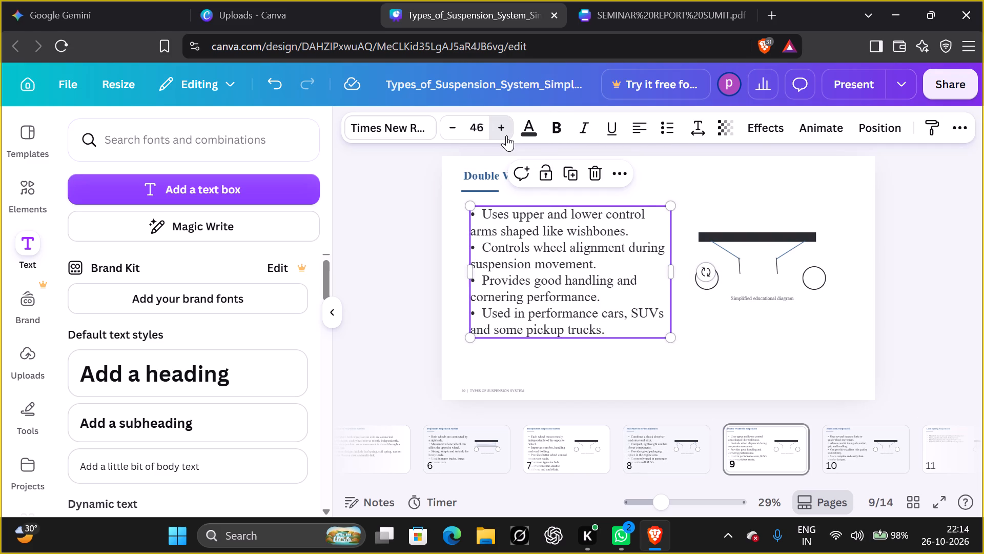
{"action": "left_click", "coordinate": [506, 135]}
{"action": "left_click", "coordinate": [506, 135]}
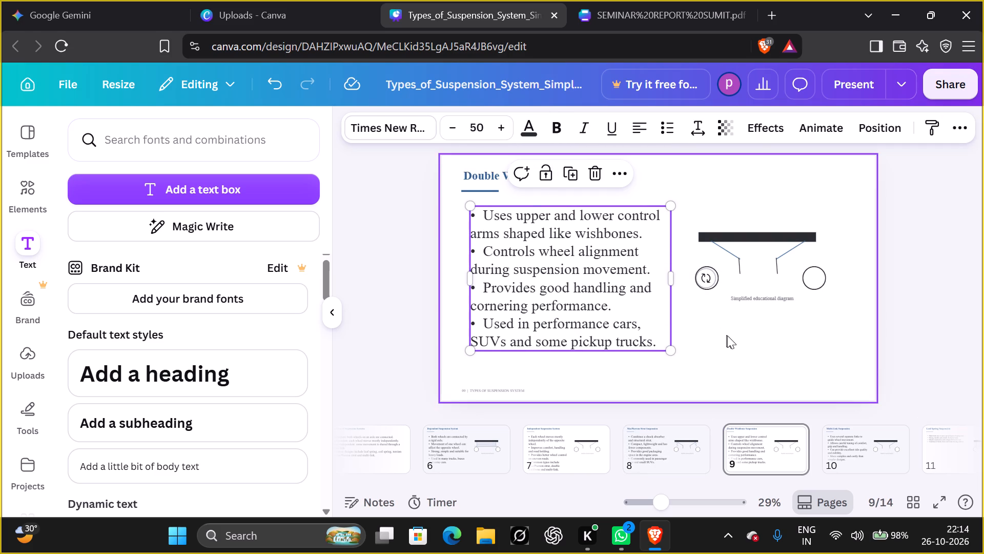
{"action": "left_click", "coordinate": [728, 336]}
Increase the font size of the bullet text on the Multi-Link slide to 50.
{"action": "key", "text": "Right"}
{"action": "left_click", "coordinate": [605, 278]}
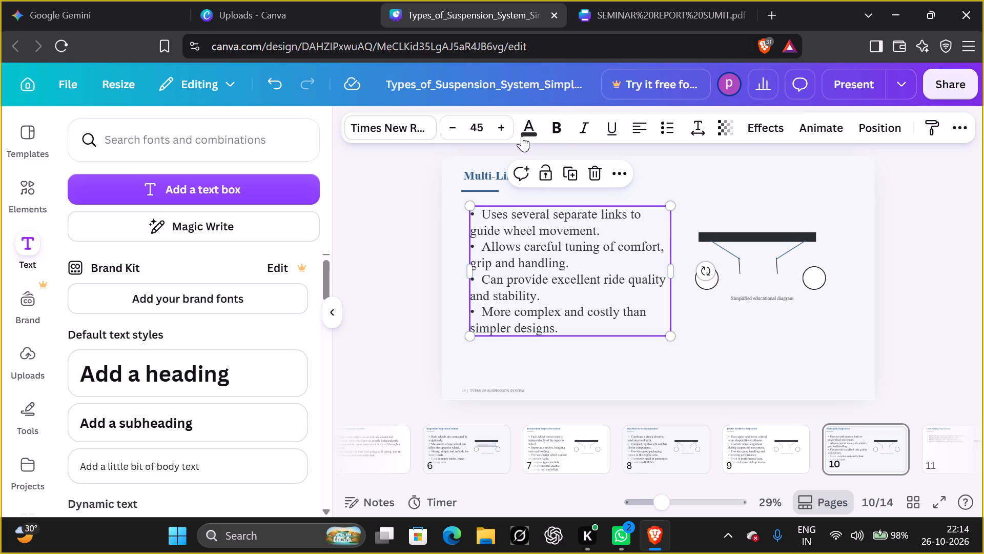
{"action": "triple_click", "coordinate": [505, 129]}
{"action": "double_click", "coordinate": [505, 130]}
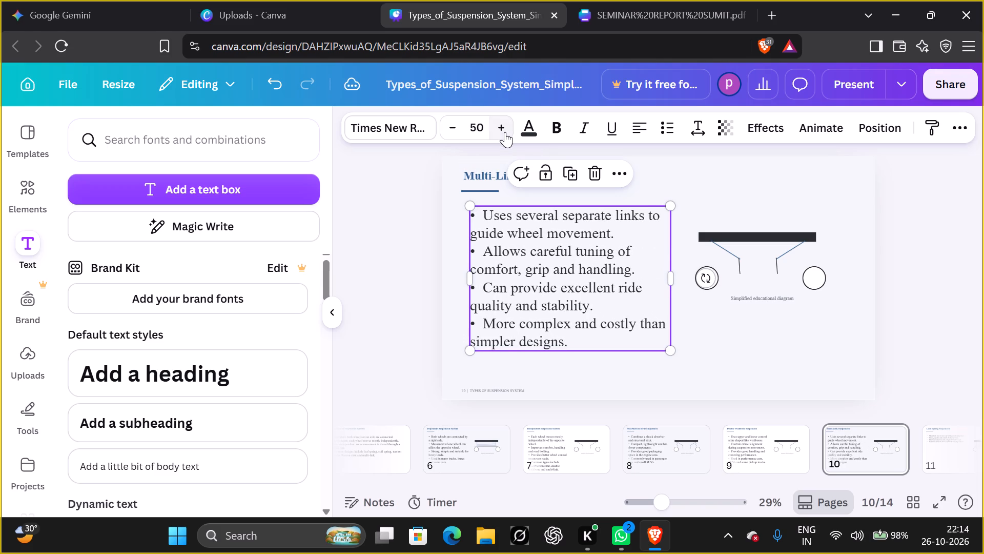
{"action": "left_click", "coordinate": [768, 358]}
Enlarge the bullet text on the Leaf Spring Suspension slide to font size 50.
{"action": "key", "text": "Right"}
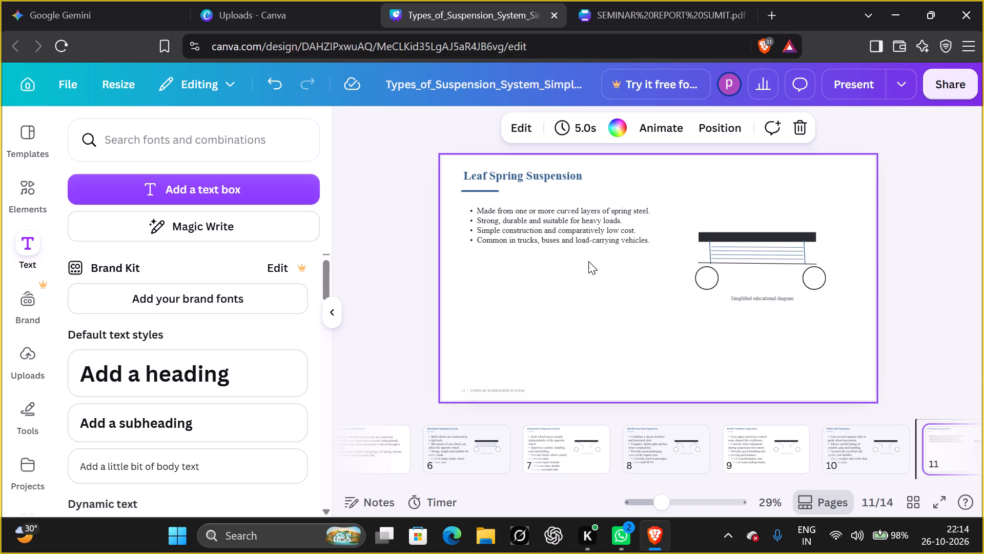
{"action": "left_click", "coordinate": [557, 234]}
{"action": "left_click", "coordinate": [483, 136]}
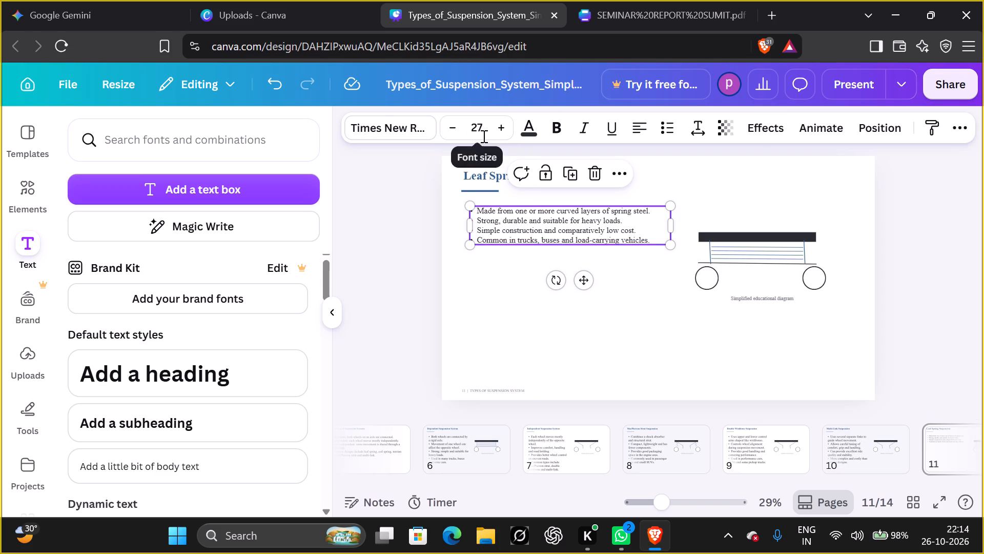
{"action": "scroll", "coordinate": [483, 319], "scroll_direction": "down", "scroll_amount": 3}
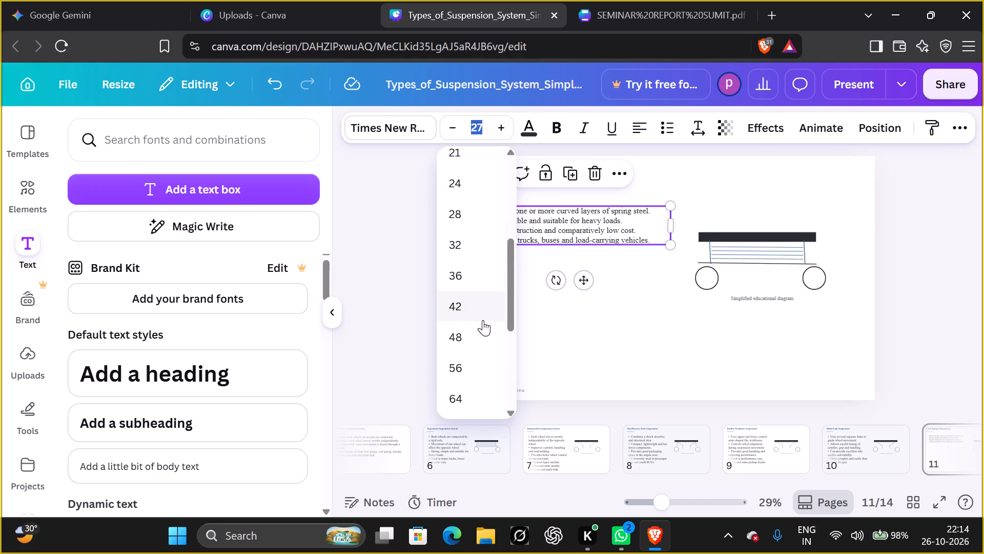
{"action": "left_click", "coordinate": [482, 337]}
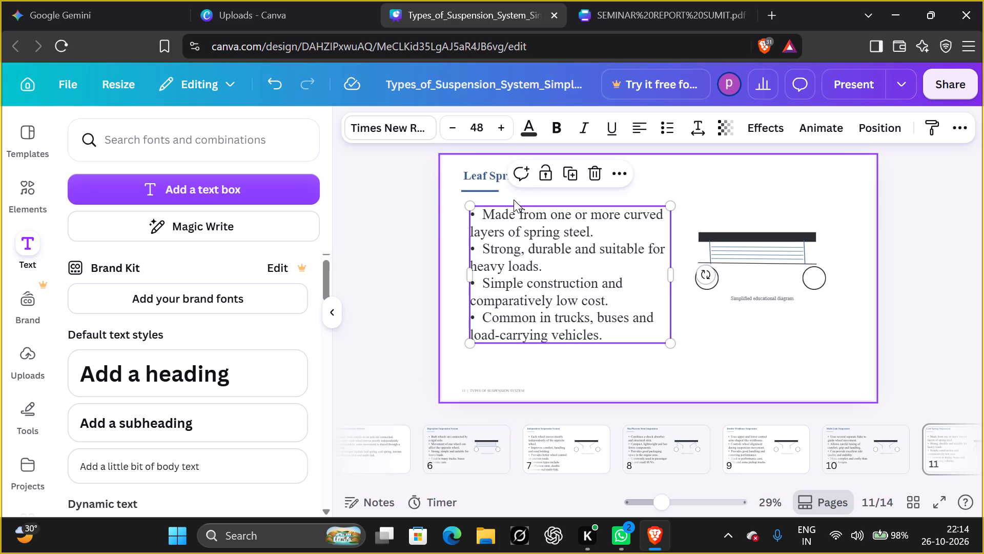
{"action": "double_click", "coordinate": [500, 126]}
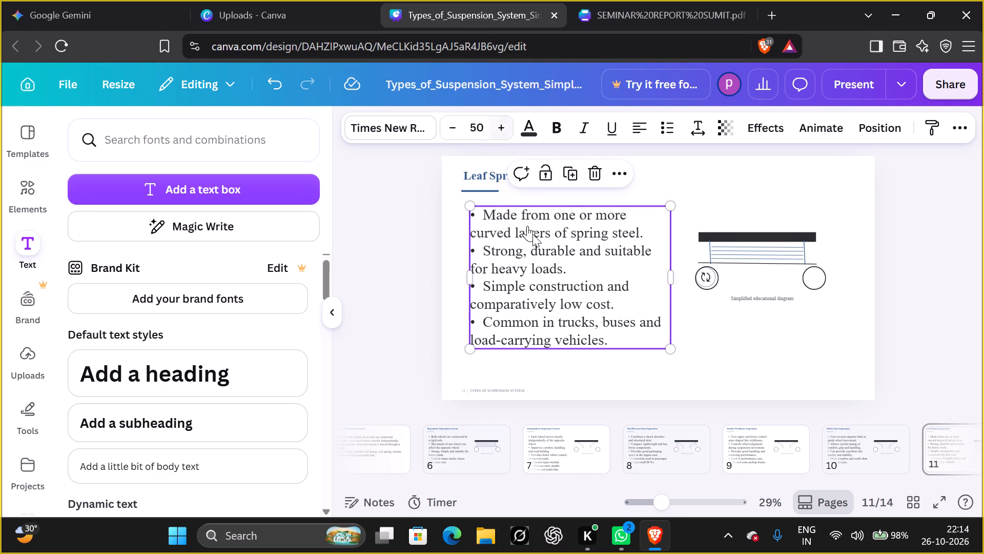
{"action": "left_click", "coordinate": [744, 355]}
Enlarge the bullet text on the Coil Spring and Torsion Bar slide to font size 50.
{"action": "key", "text": "Right"}
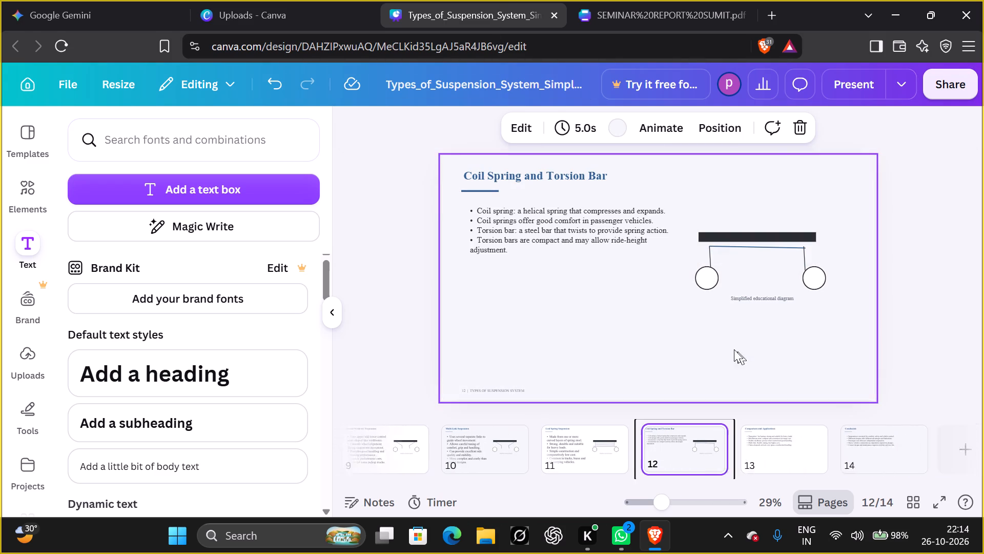
{"action": "left_click", "coordinate": [589, 211]}
{"action": "left_click", "coordinate": [473, 133]}
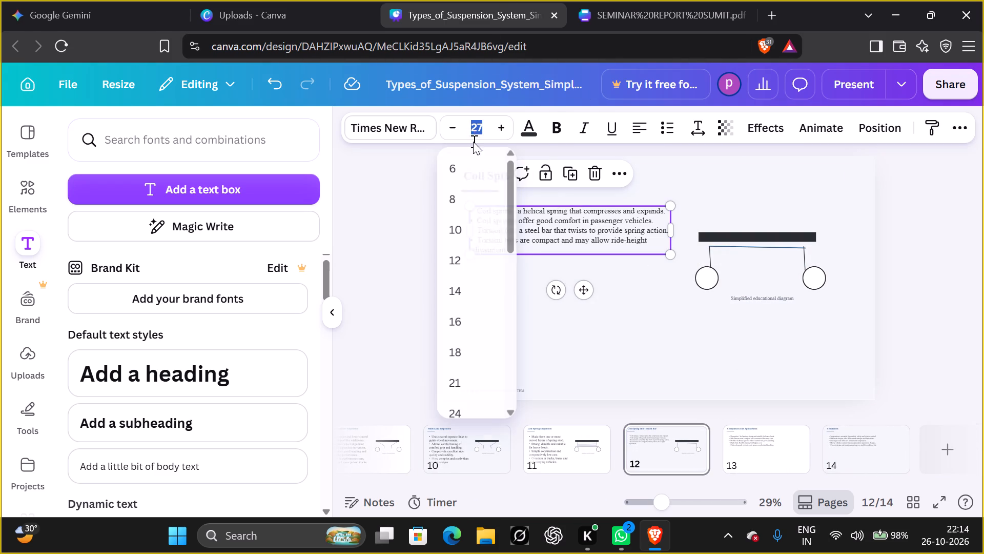
{"action": "scroll", "coordinate": [470, 368], "scroll_direction": "down", "scroll_amount": 3}
{"action": "left_click", "coordinate": [470, 342]}
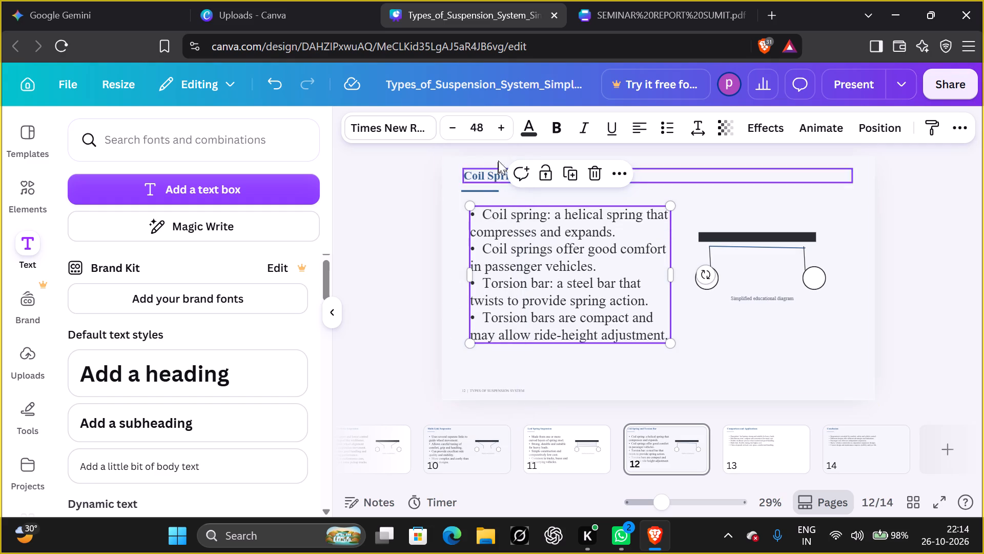
{"action": "double_click", "coordinate": [507, 133]}
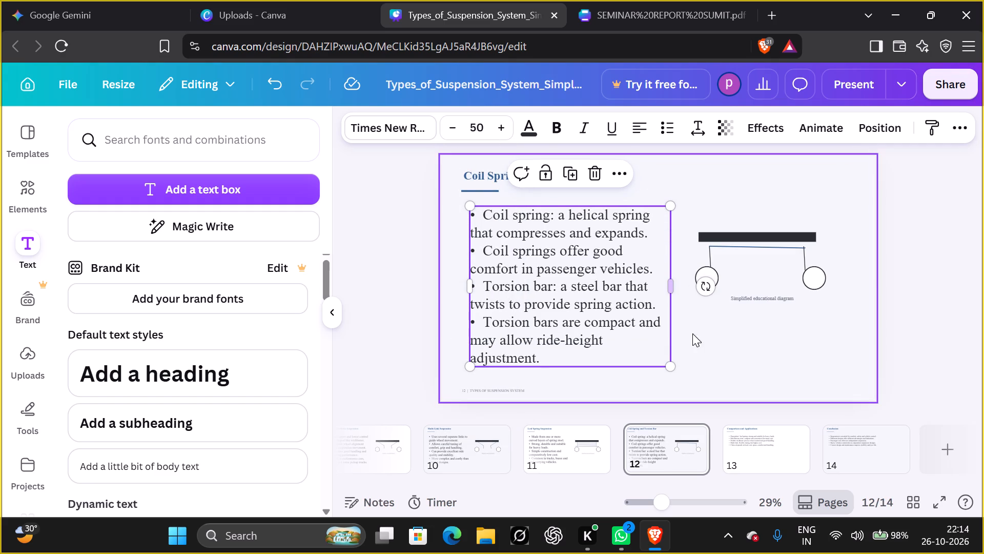
{"action": "left_click", "coordinate": [695, 343]}
Enlarge the bullet text on the Comparison and Applications slide to font size 50.
{"action": "key", "text": "Right"}
{"action": "left_click", "coordinate": [564, 225]}
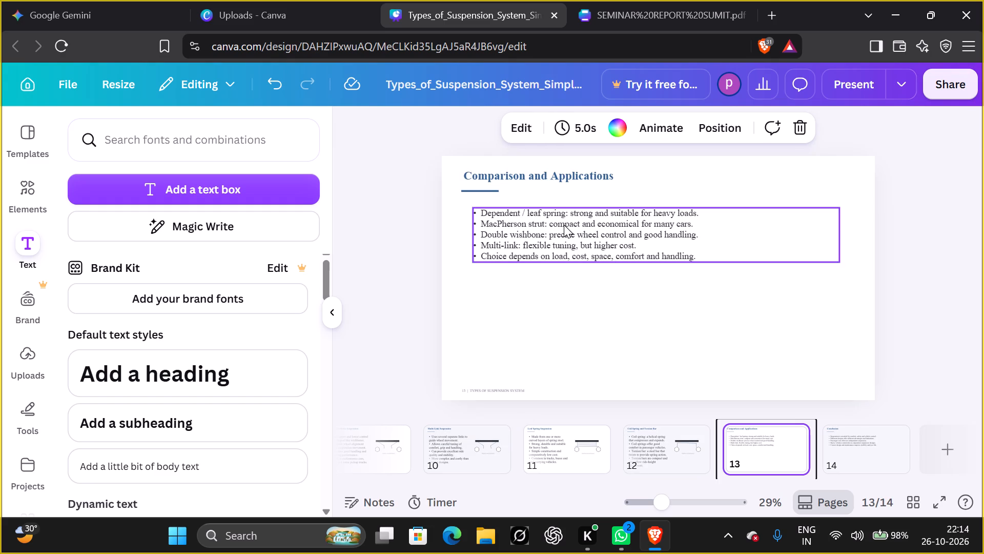
{"action": "left_click", "coordinate": [503, 134]}
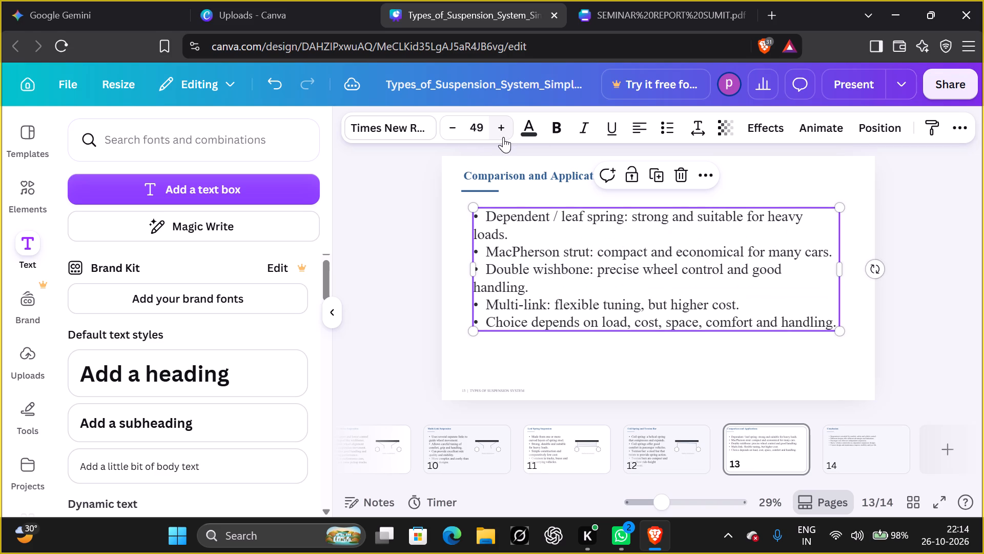
{"action": "left_click", "coordinate": [503, 137]}
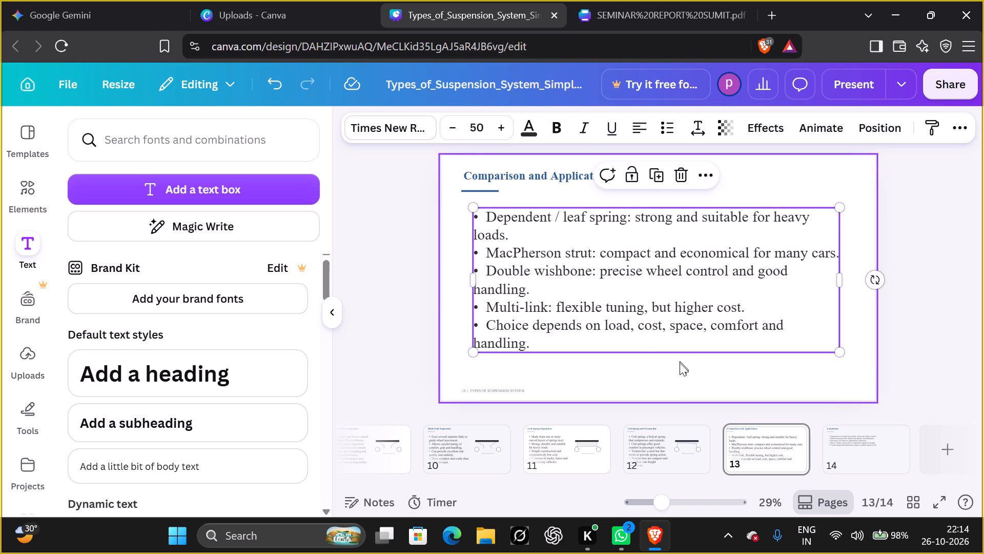
{"action": "left_click", "coordinate": [680, 363]}
Enlarge the bullet text on the Conclusion slide to font size 50.
{"action": "key", "text": "Right"}
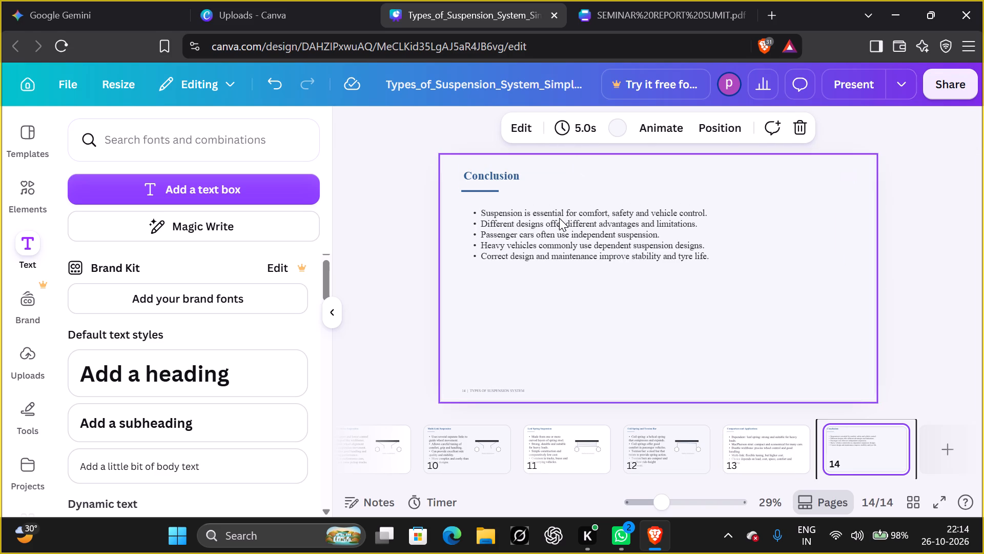
{"action": "left_click", "coordinate": [559, 220]}
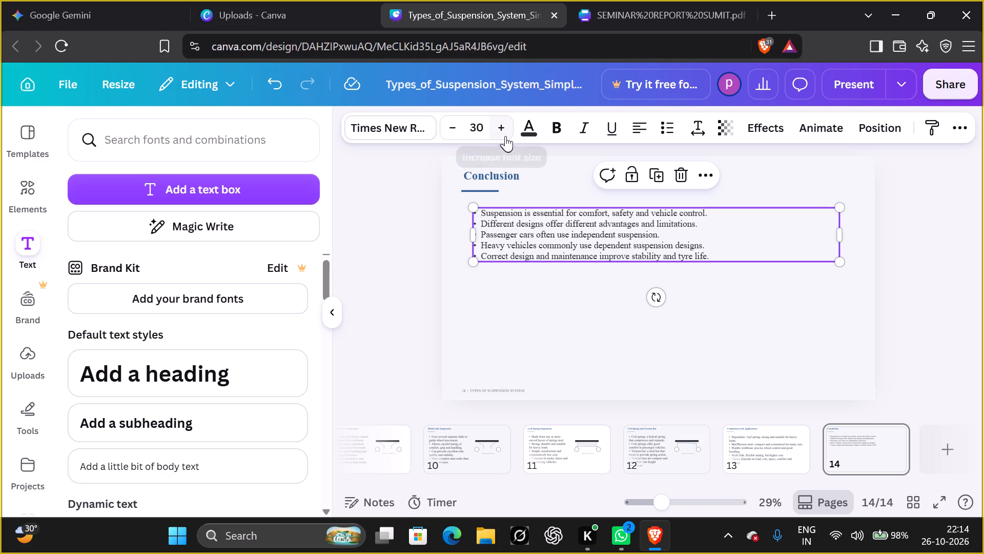
{"action": "left_click", "coordinate": [505, 135]}
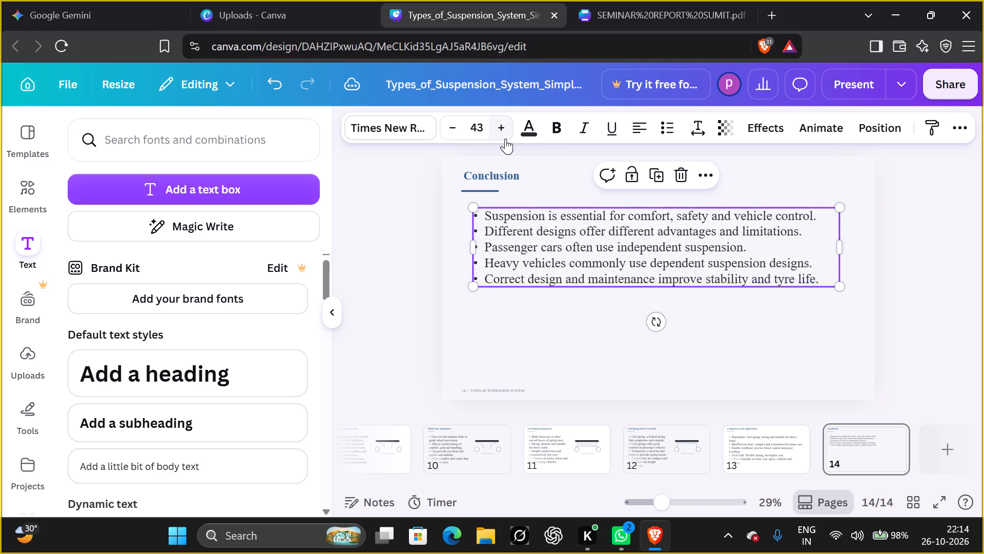
{"action": "left_click", "coordinate": [505, 139]}
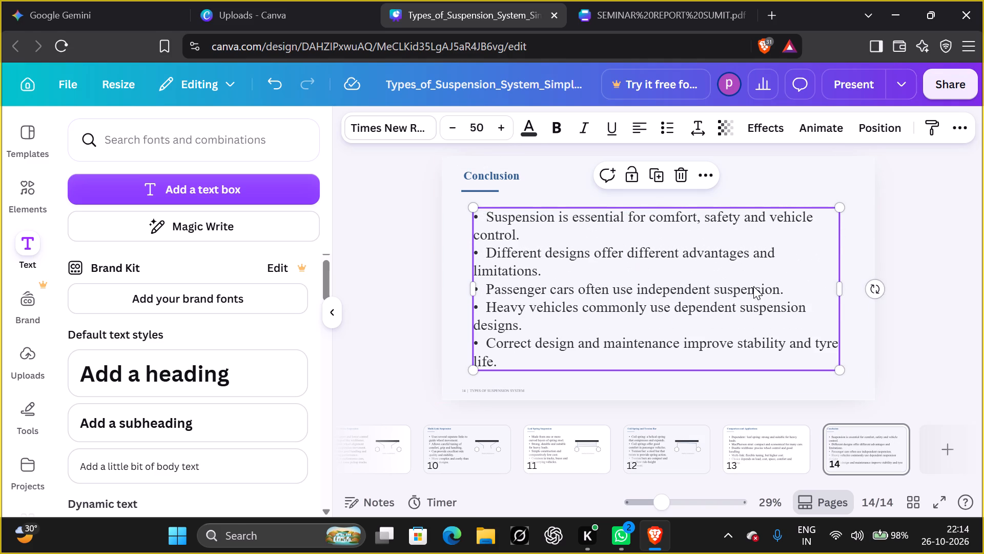
{"action": "left_click", "coordinate": [917, 306]}
Add a new blank page after the Conclusion slide at the end of the presentation.
{"action": "scroll", "coordinate": [879, 443], "scroll_direction": "down", "scroll_amount": 1}
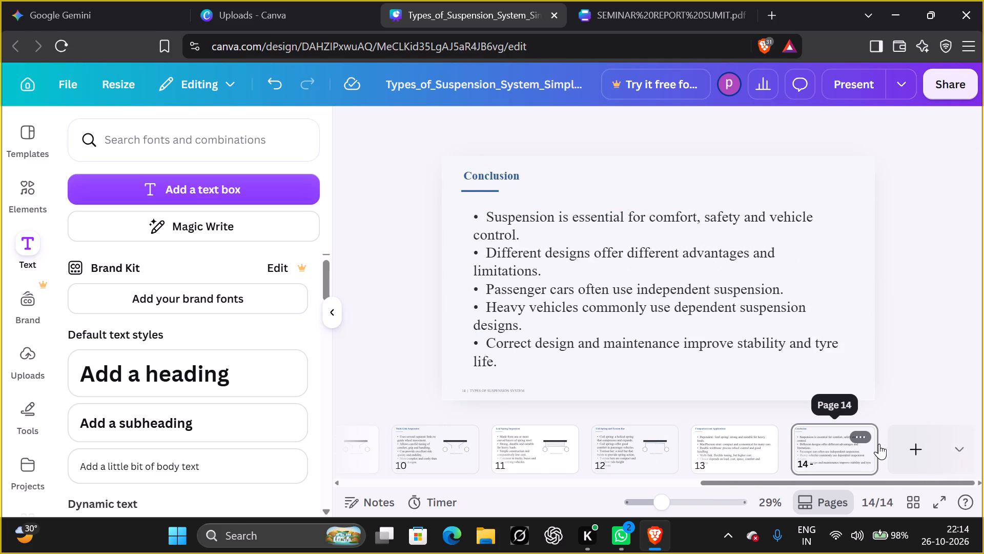
{"action": "scroll", "coordinate": [878, 444], "scroll_direction": "down", "scroll_amount": 3}
{"action": "left_click", "coordinate": [921, 441]}
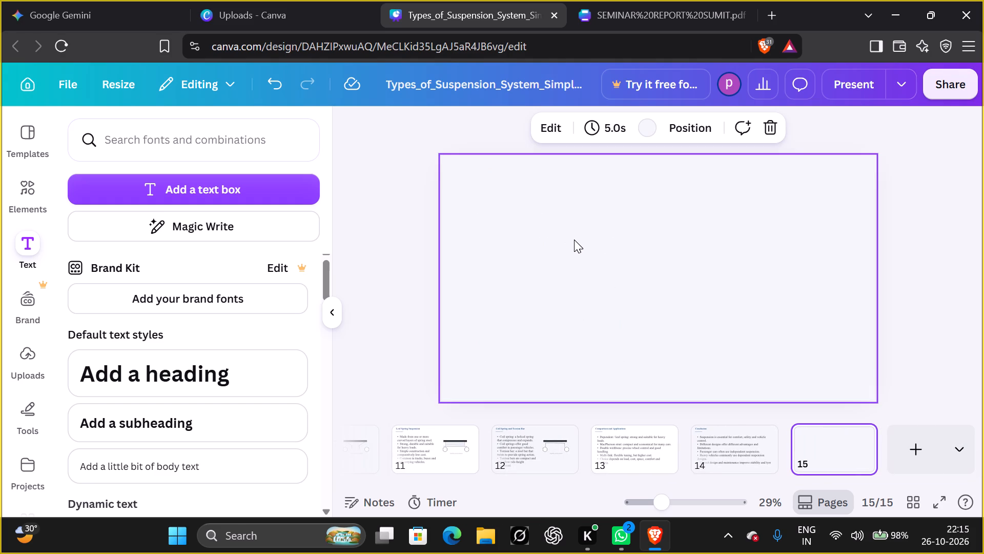
{"action": "left_click", "coordinate": [555, 141]}
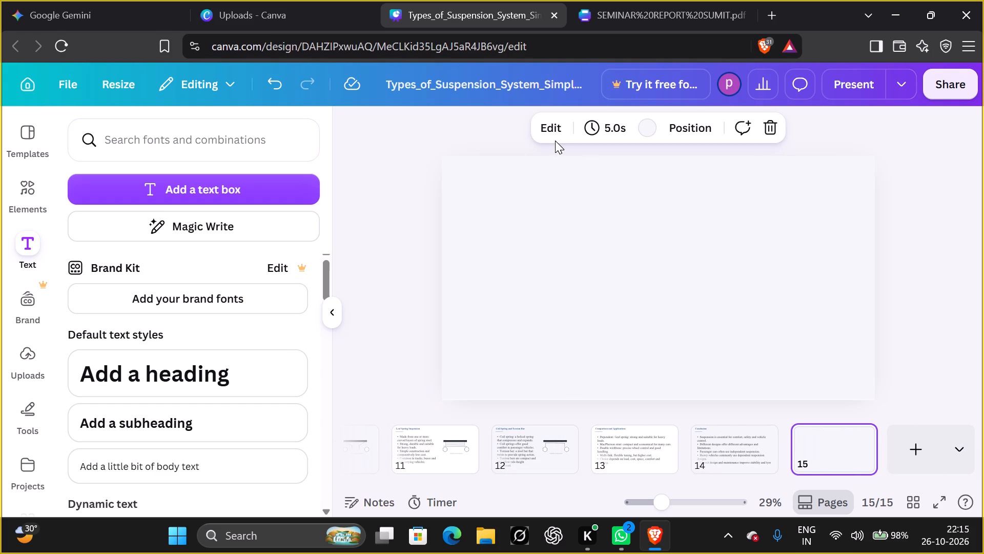
Open the Decorate tool for the blank page 15.
{"action": "left_click", "coordinate": [560, 126]}
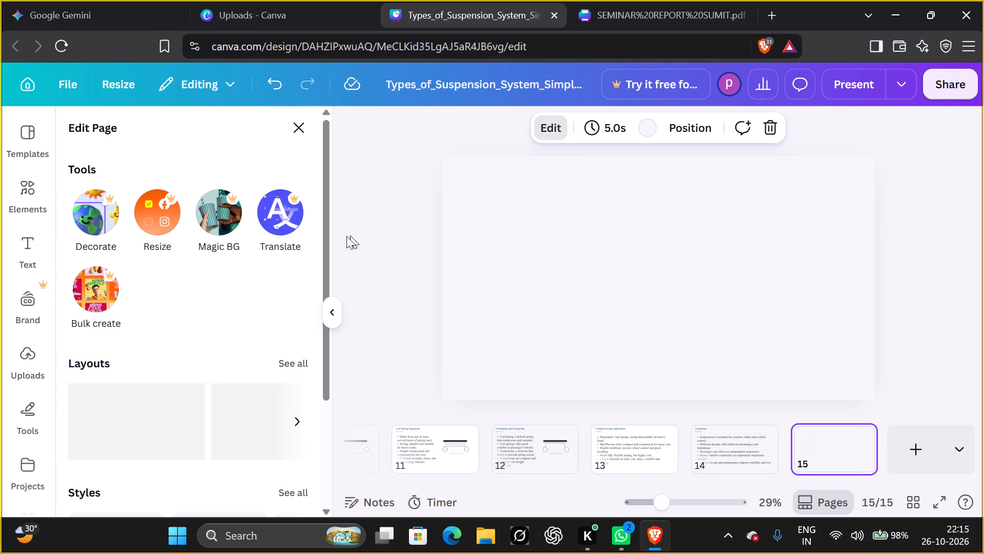
{"action": "left_click", "coordinate": [117, 227]}
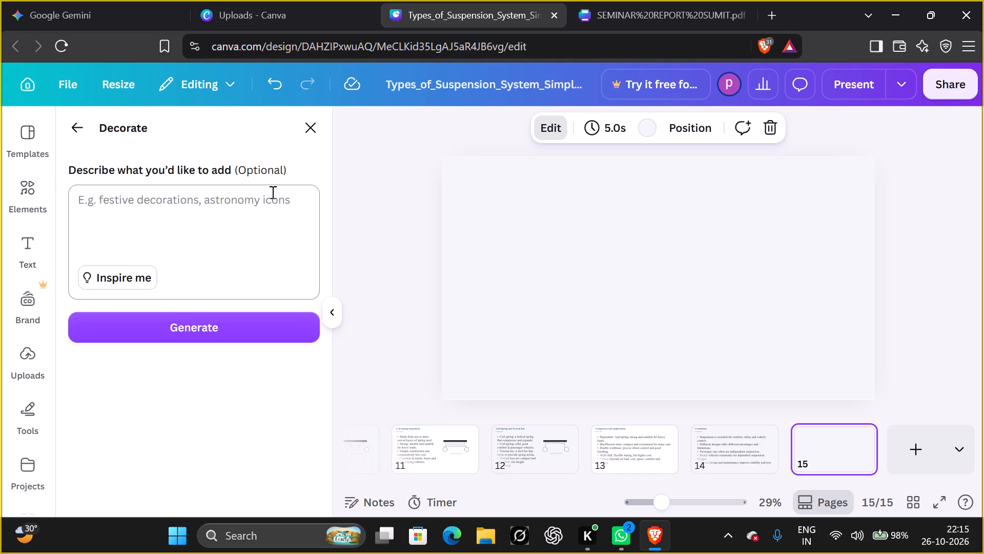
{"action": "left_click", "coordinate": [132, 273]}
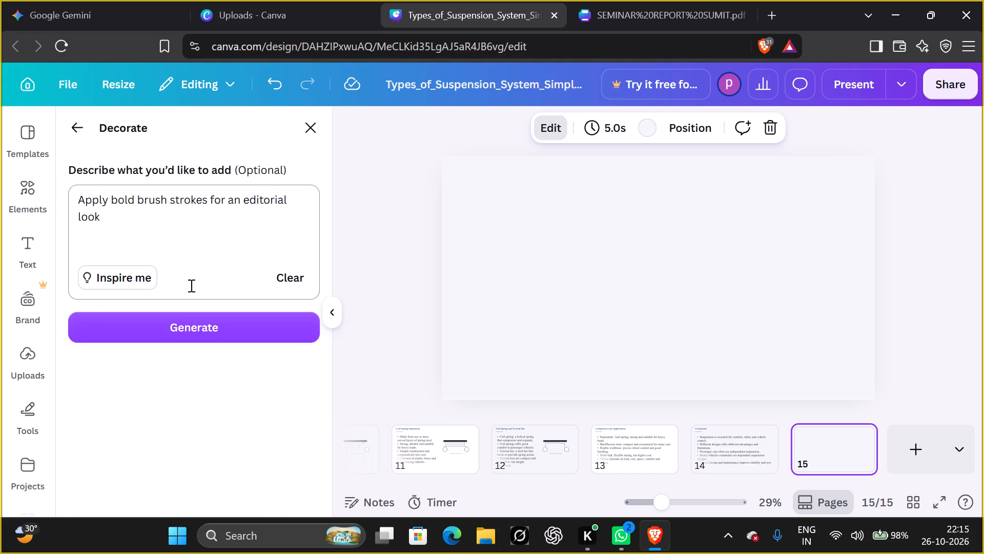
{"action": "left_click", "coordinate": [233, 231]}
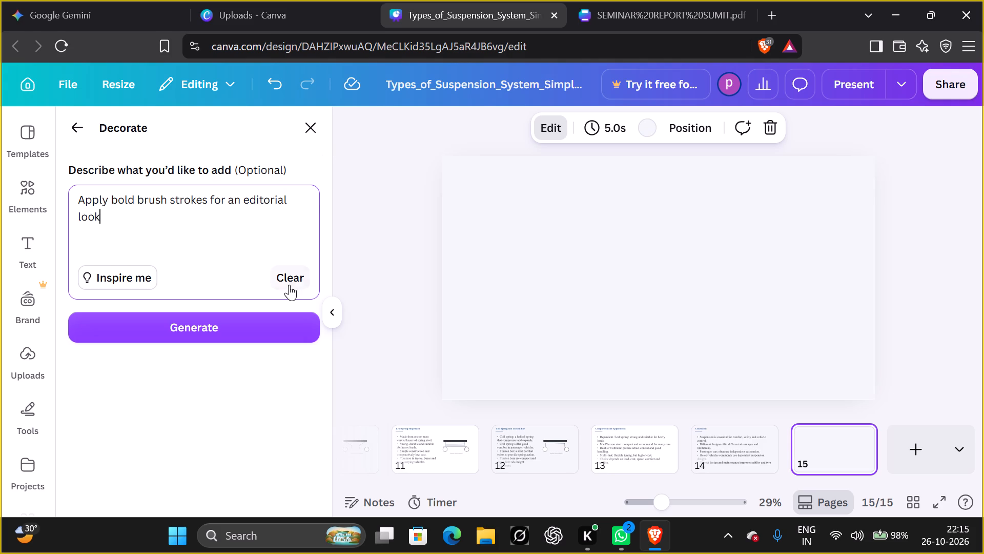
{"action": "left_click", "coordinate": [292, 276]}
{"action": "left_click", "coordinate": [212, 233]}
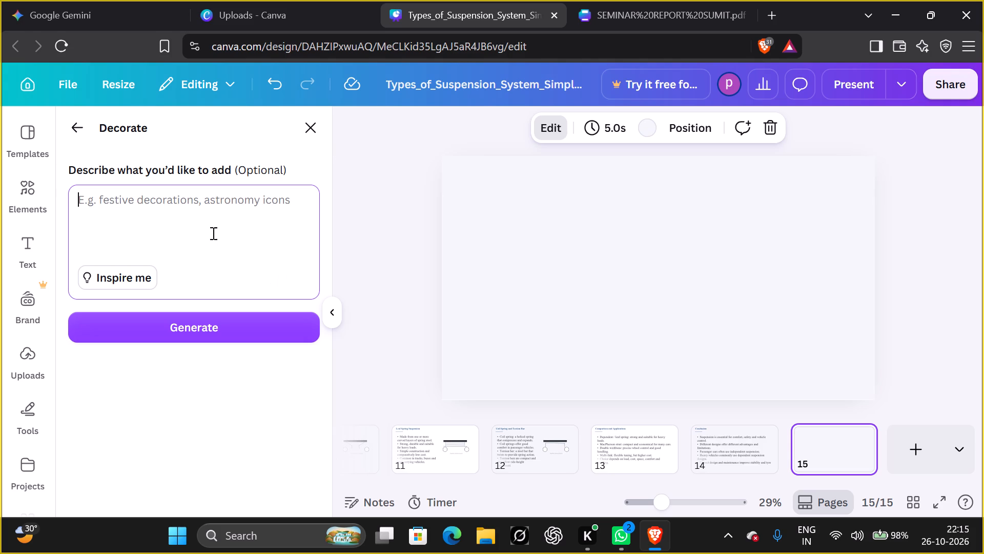
Insert the suggested prompt "Put some neon accents and electric shapes for a bold look", replacing "electric" with "automobile parts".
{"action": "left_click", "coordinate": [134, 277]}
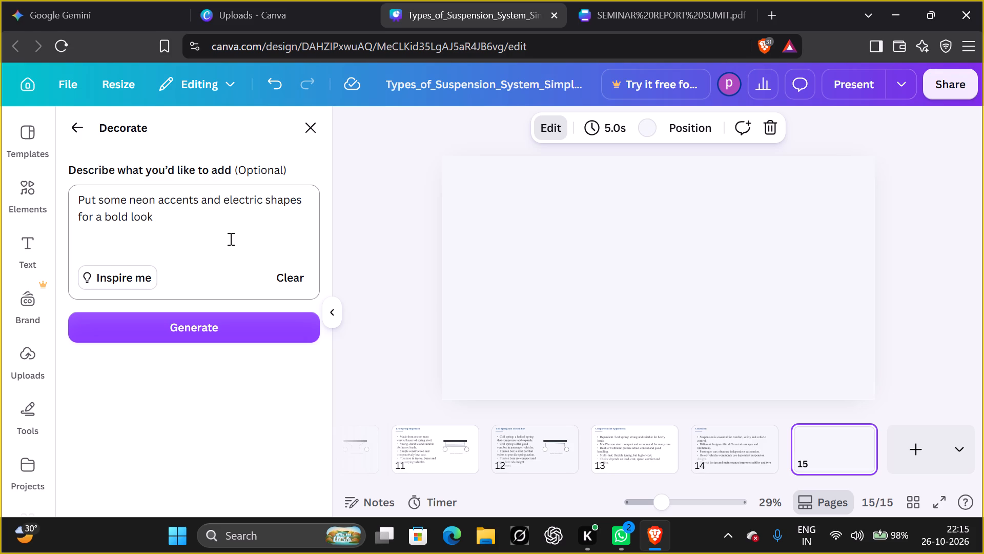
{"action": "left_click", "coordinate": [262, 203]}
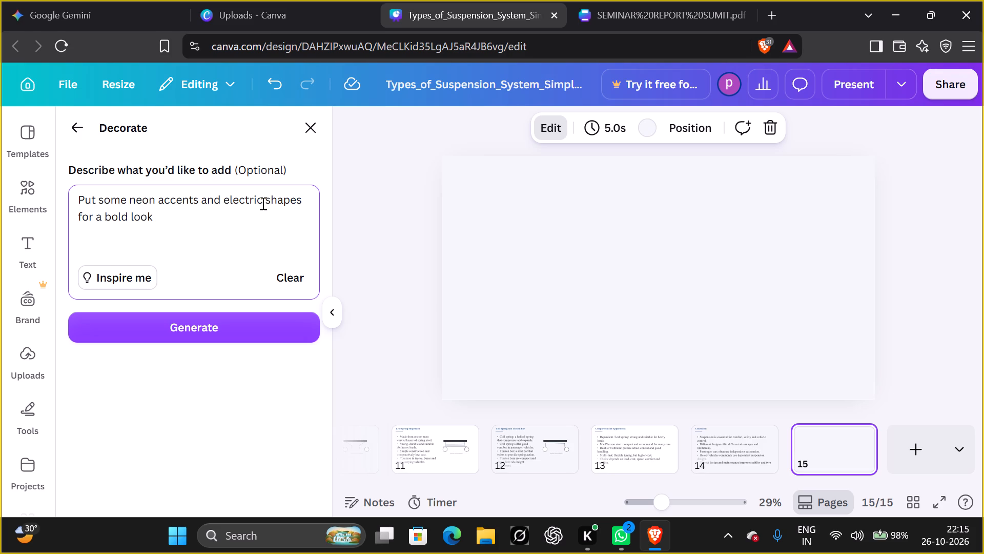
{"action": "key", "text": "BackSpace"}
{"action": "key", "text": "BackSpace"}
{"action": "key", "text": "BackSpace"}
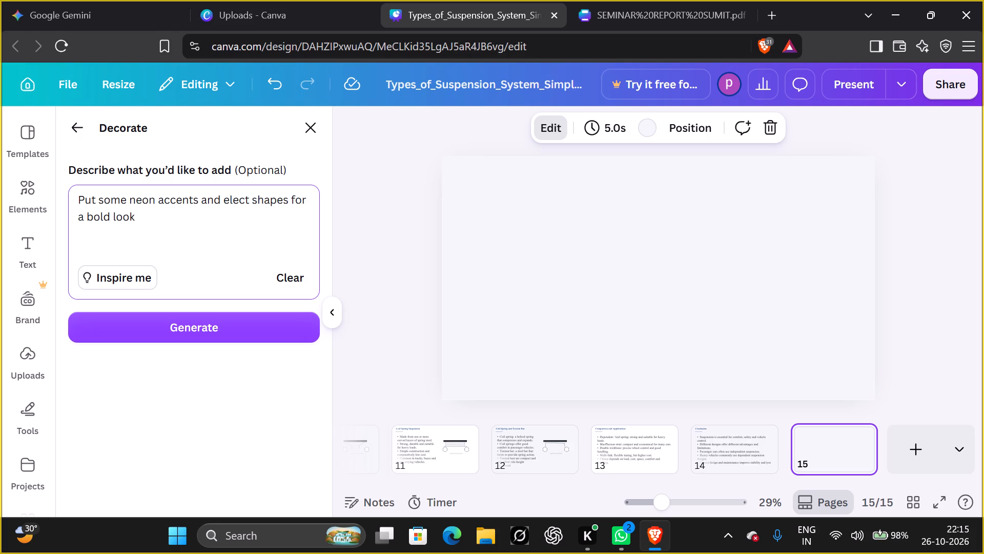
{"action": "key", "text": "BackSpace"}
{"action": "key", "text": "BackSpace"}
{"action": "key", "text": "BackSpace"}
{"action": "key", "text": "BackSpace"}
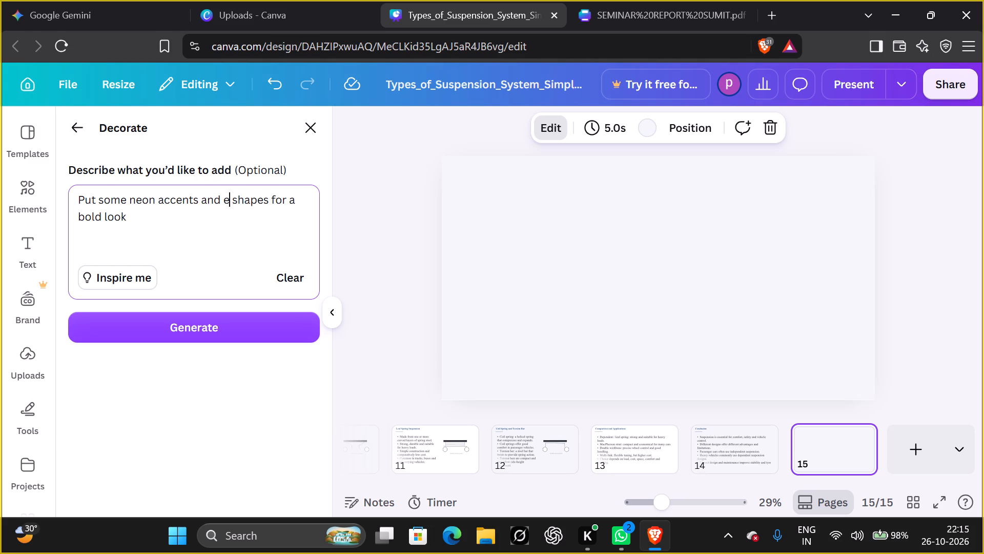
{"action": "key", "text": "BackSpace"}
{"action": "type", "text": "auto"}
{"action": "type", "text": "mo"}
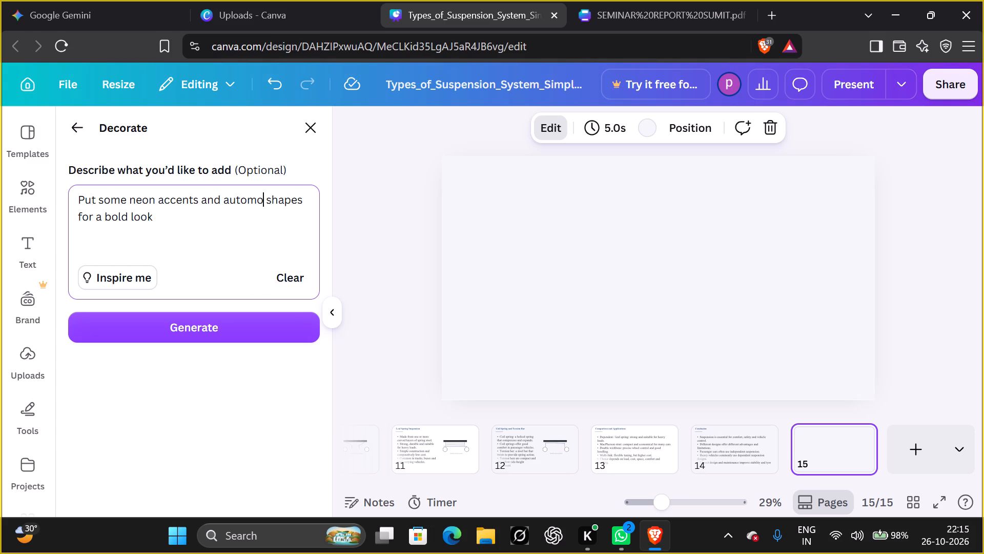
{"action": "type", "text": "bilepart"}
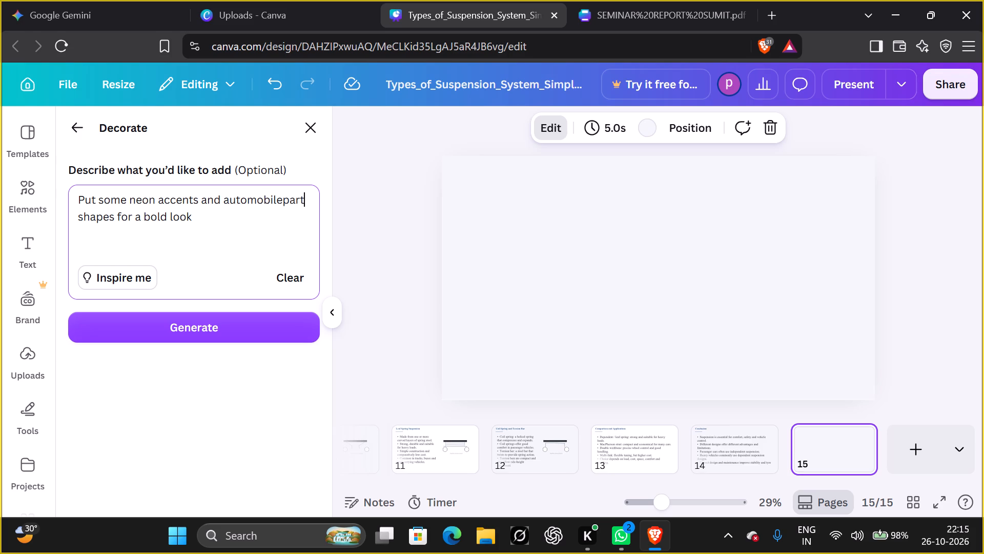
{"action": "key", "text": "space"}
{"action": "key", "text": "Left"}
{"action": "key", "text": "Left"}
{"action": "key", "text": "Left"}
{"action": "key", "text": "Left"}
{"action": "key", "text": "Left"}
{"action": "key", "text": "space"}
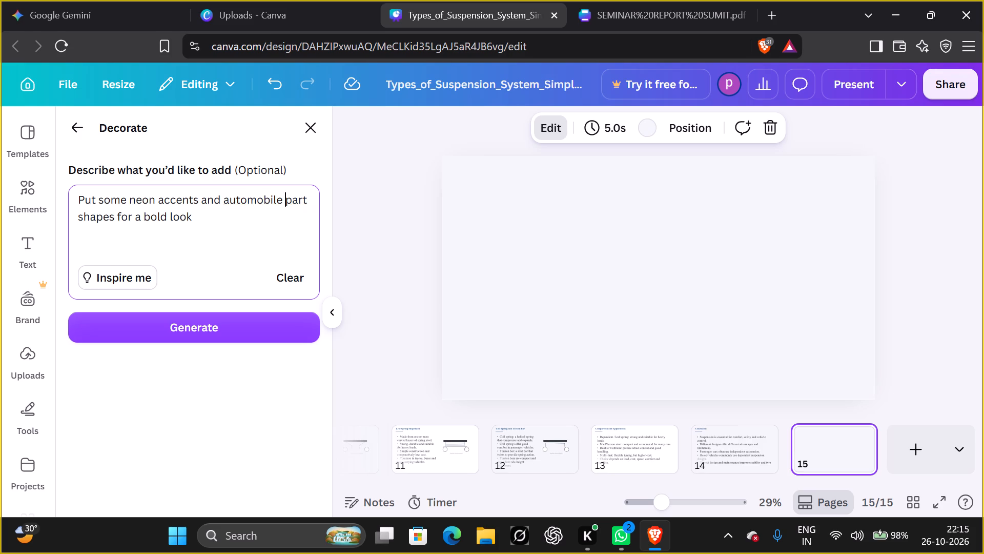
{"action": "key", "text": "Right"}
{"action": "key", "text": "Right"}
{"action": "key", "text": "Right"}
{"action": "key", "text": "Right"}
{"action": "key", "text": "s"}
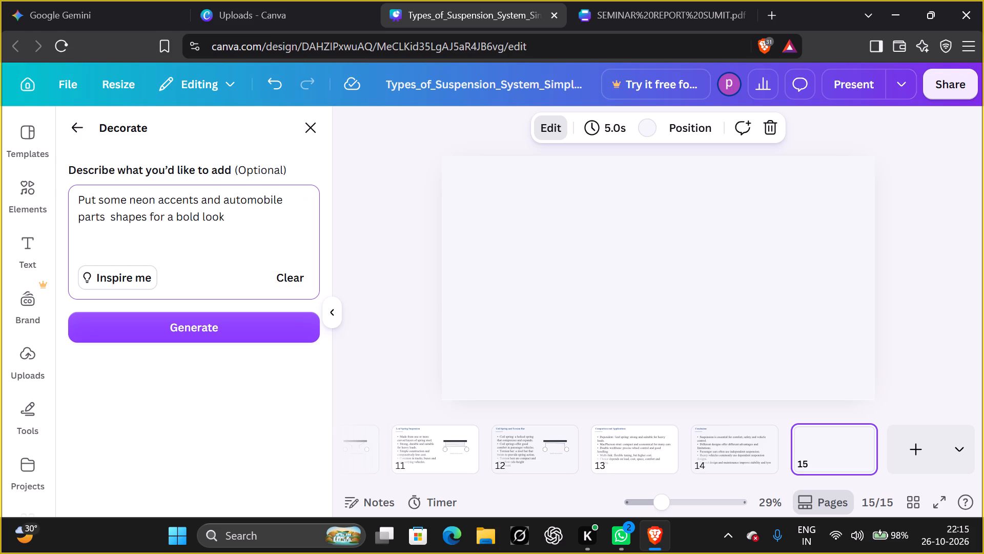
Append "also automobile prats in side length" to the end of the decoration description.
{"action": "left_click", "coordinate": [272, 225]}
{"action": "key", "text": "space"}
{"action": "type", "text": "also"}
{"action": "key", "text": "space"}
{"action": "type", "text": "ao"}
{"action": "key", "text": "BackSpace"}
{"action": "type", "text": "uton"}
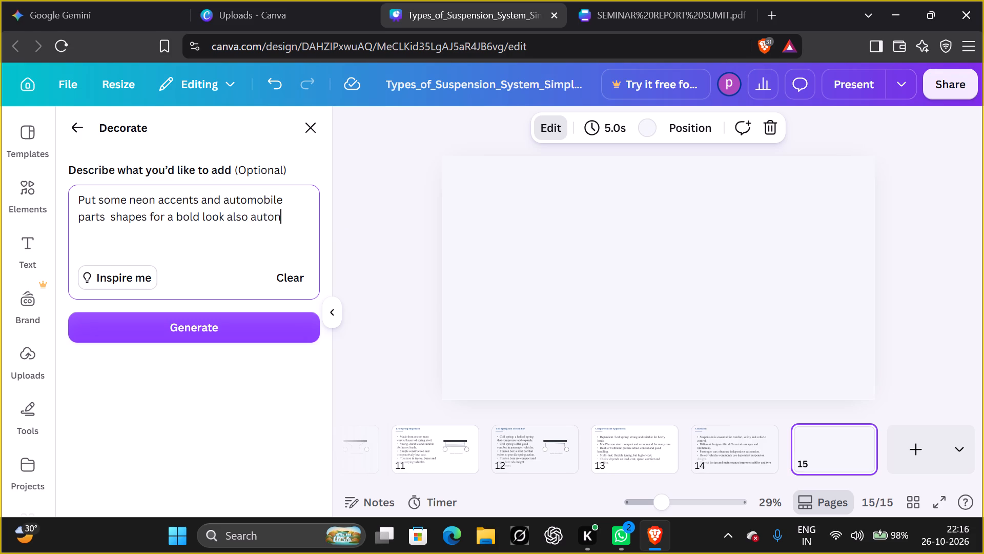
{"action": "key", "text": "BackSpace"}
{"action": "type", "text": "mo"}
{"action": "type", "text": "bile"}
{"action": "key", "text": "space"}
{"action": "key", "text": "p"}
{"action": "type", "text": "rats i"}
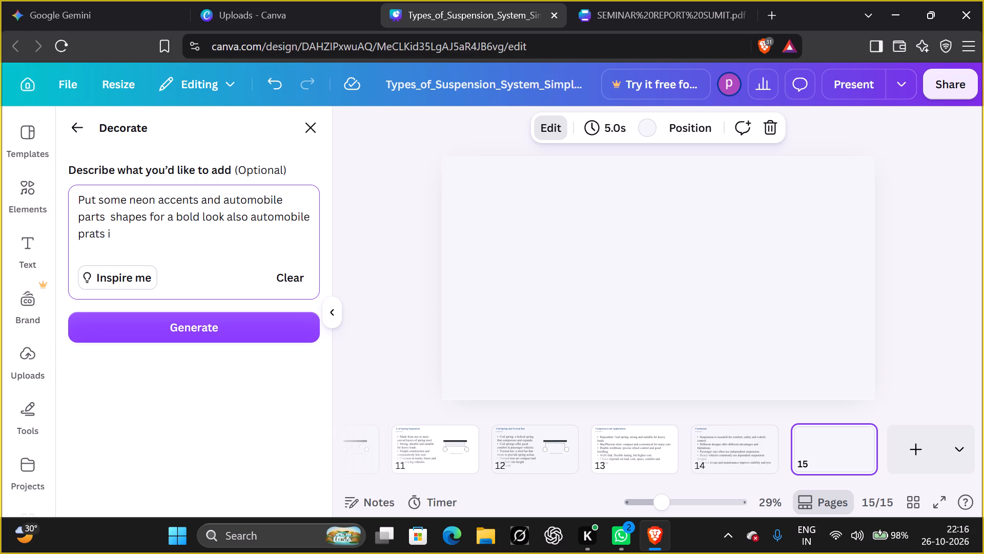
{"action": "type", "text": "n"}
{"action": "key", "text": "space"}
{"action": "type", "text": "si"}
{"action": "key", "text": "e"}
{"action": "key", "text": "BackSpace"}
{"action": "type", "text": "de"}
{"action": "key", "text": "space"}
{"action": "type", "text": "len"}
{"action": "type", "text": "gth"}
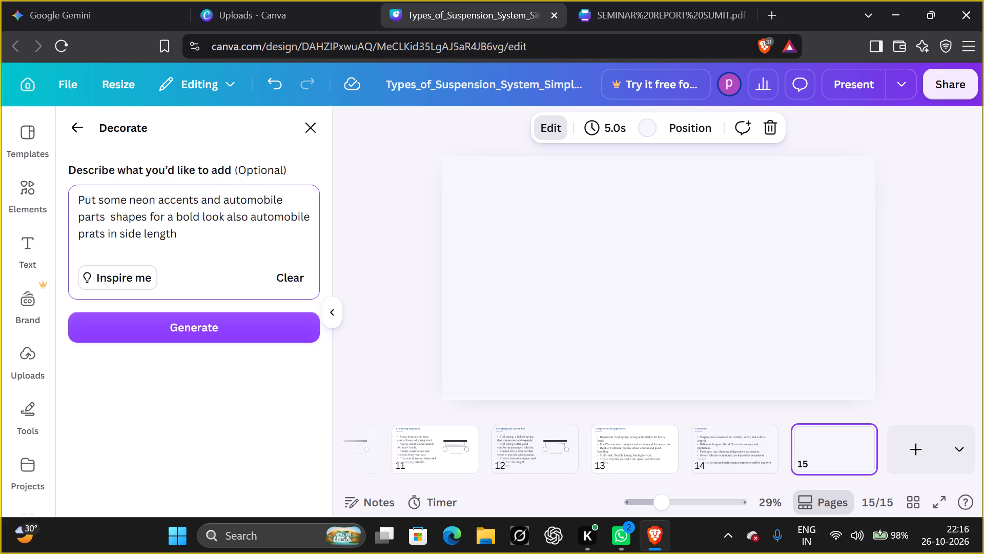
Generate decorations for page 15 from the completed description.
{"action": "left_click", "coordinate": [229, 317]}
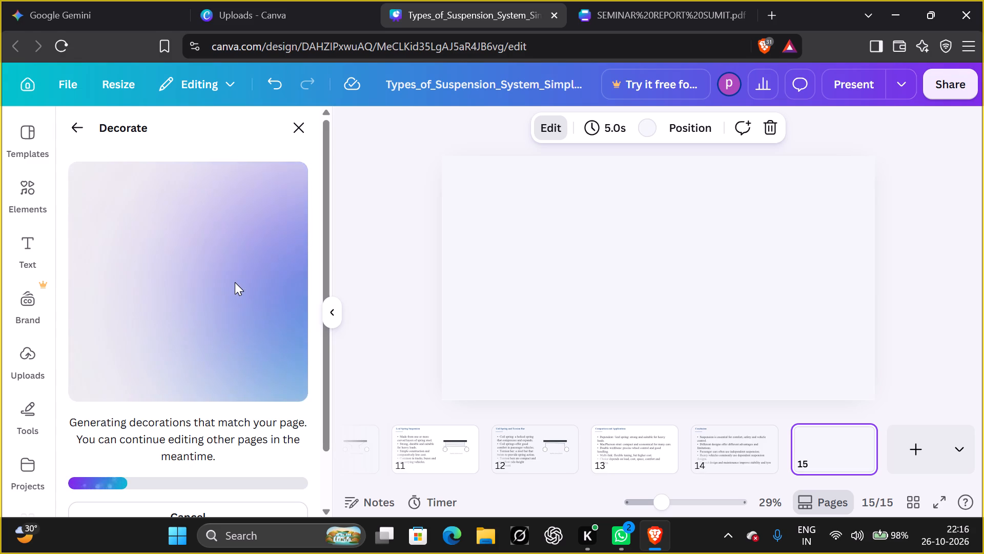
{"action": "scroll", "coordinate": [223, 275], "scroll_direction": "down", "scroll_amount": 1}
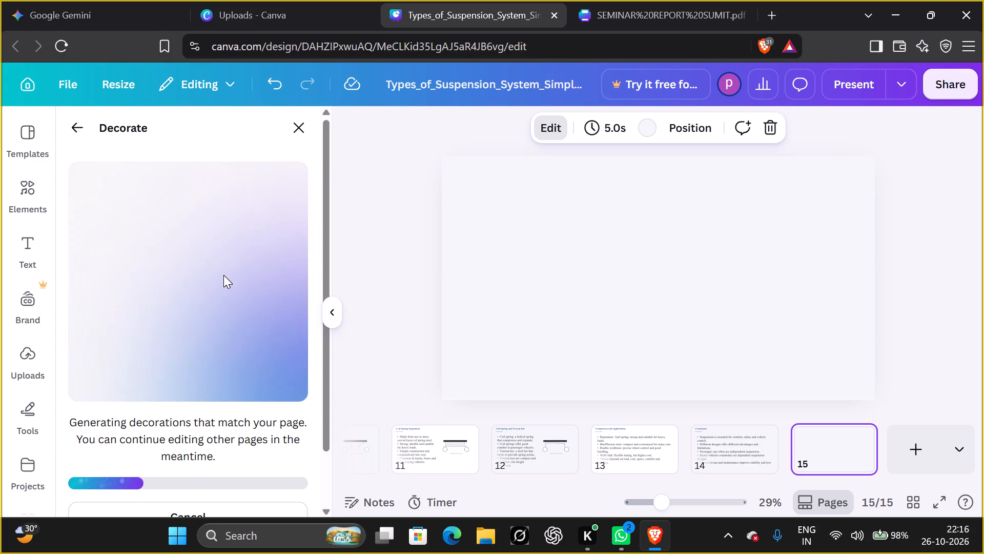
{"action": "scroll", "coordinate": [223, 275], "scroll_direction": "down", "scroll_amount": 1}
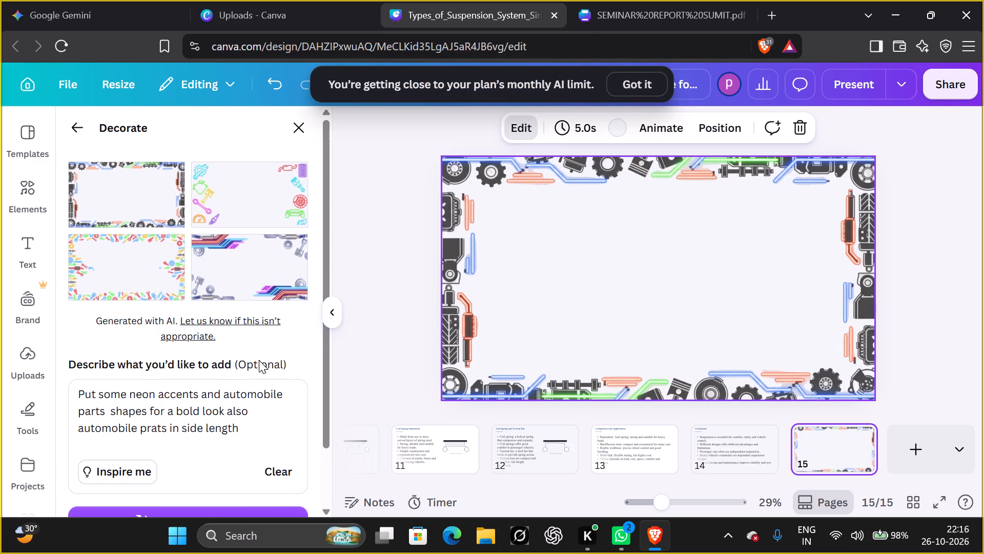
Compare the generated decorations on page 15 and apply the one with neon stripes, pistons and gears in the corners.
{"action": "left_click", "coordinate": [152, 273]}
{"action": "left_click", "coordinate": [236, 259]}
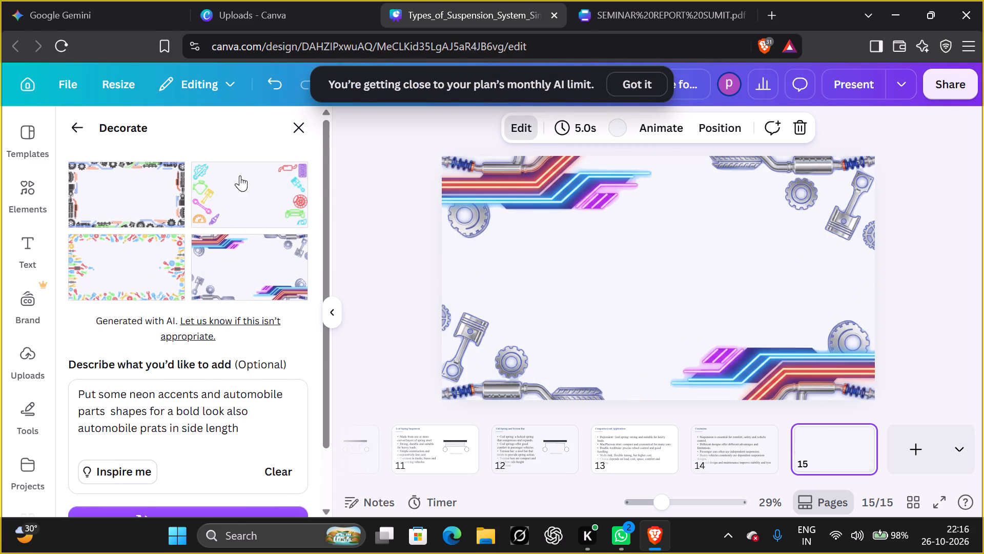
{"action": "left_click", "coordinate": [240, 175]}
{"action": "left_click", "coordinate": [249, 272]}
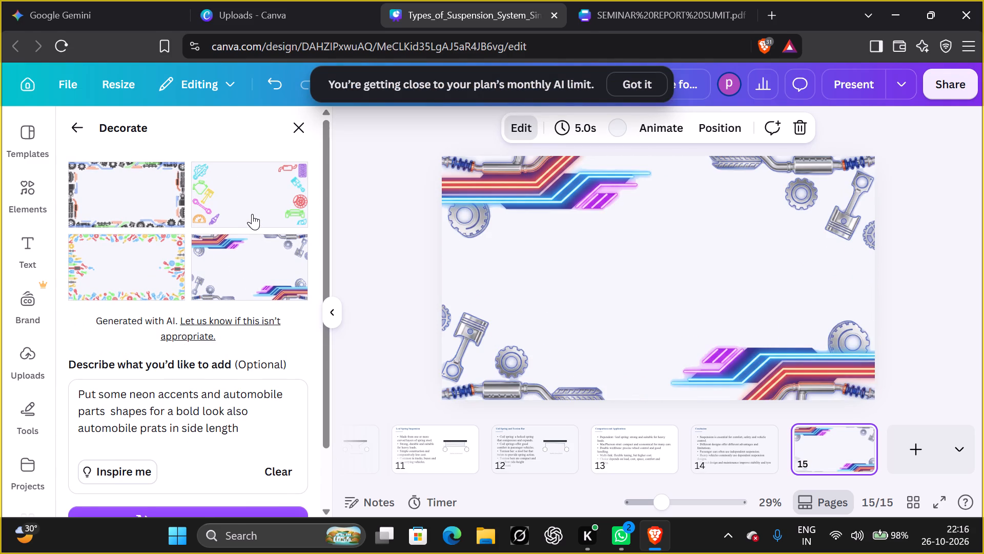
{"action": "left_click", "coordinate": [252, 214]}
{"action": "left_click", "coordinate": [137, 216]}
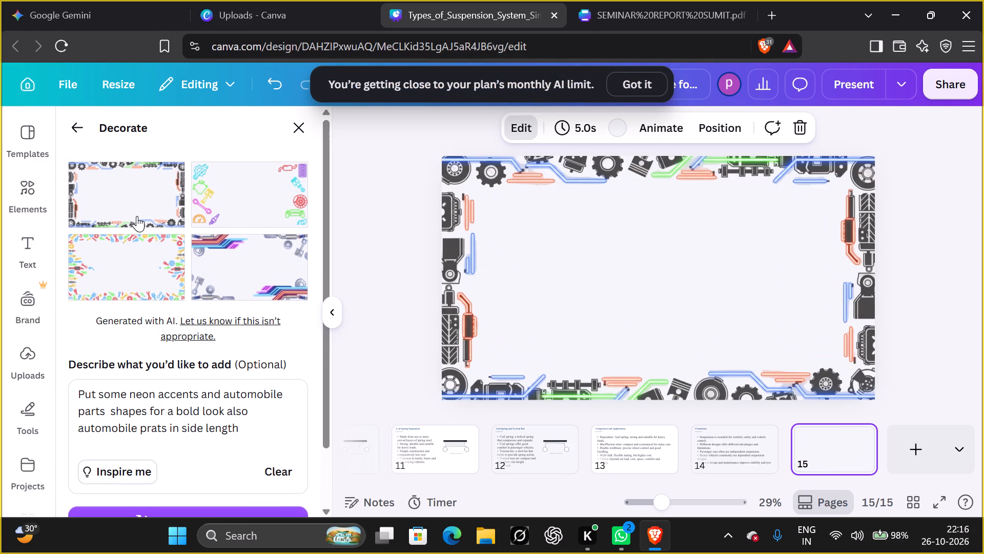
{"action": "left_click", "coordinate": [220, 241]}
{"action": "left_click", "coordinate": [124, 252]}
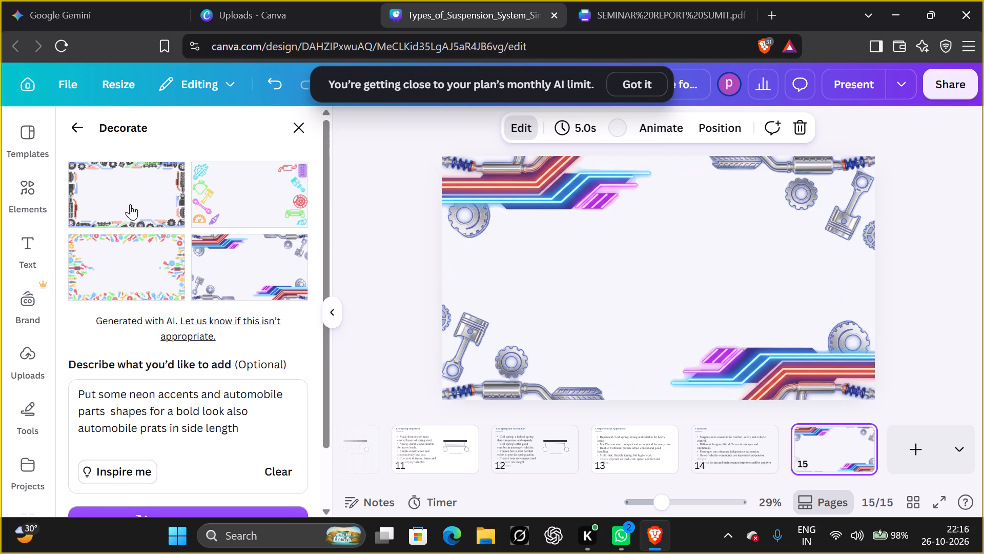
{"action": "left_click", "coordinate": [130, 193]}
{"action": "left_click", "coordinate": [186, 195]}
{"action": "left_click", "coordinate": [224, 268]}
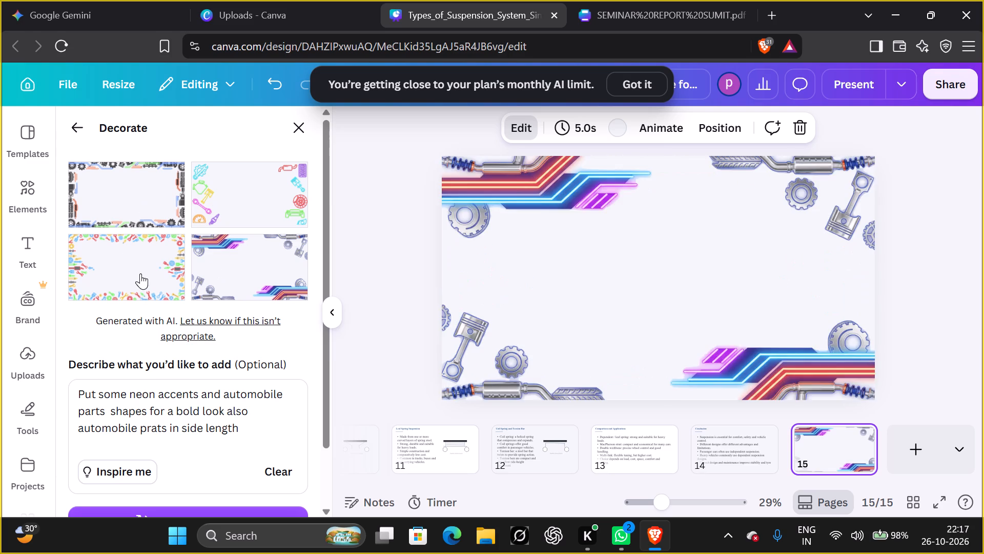
{"action": "left_click", "coordinate": [140, 273]}
{"action": "left_click", "coordinate": [147, 230]}
{"action": "left_click", "coordinate": [219, 247]}
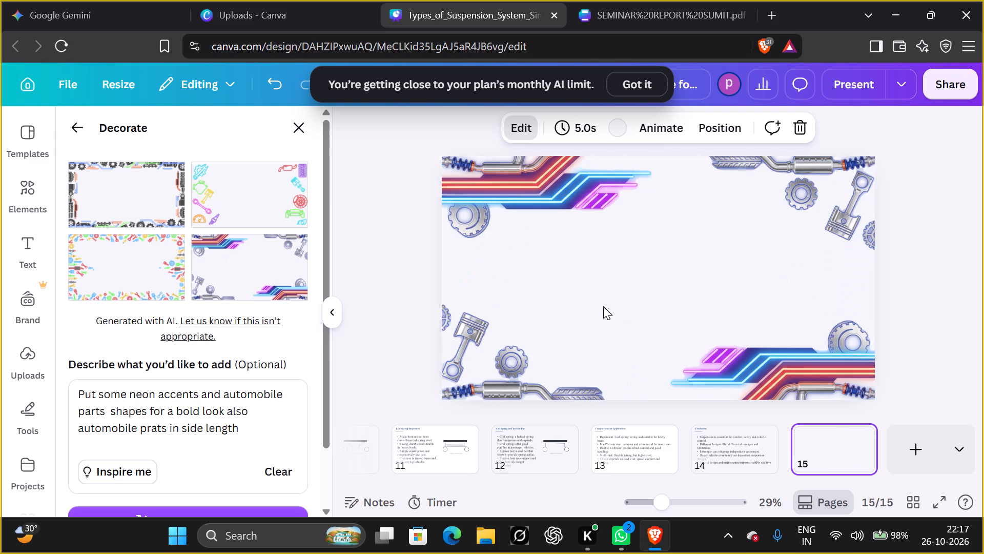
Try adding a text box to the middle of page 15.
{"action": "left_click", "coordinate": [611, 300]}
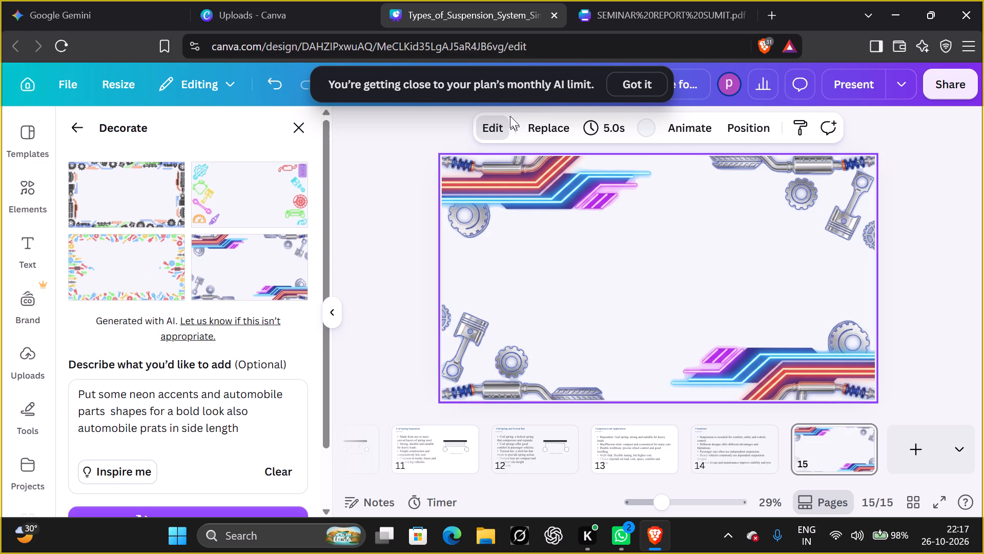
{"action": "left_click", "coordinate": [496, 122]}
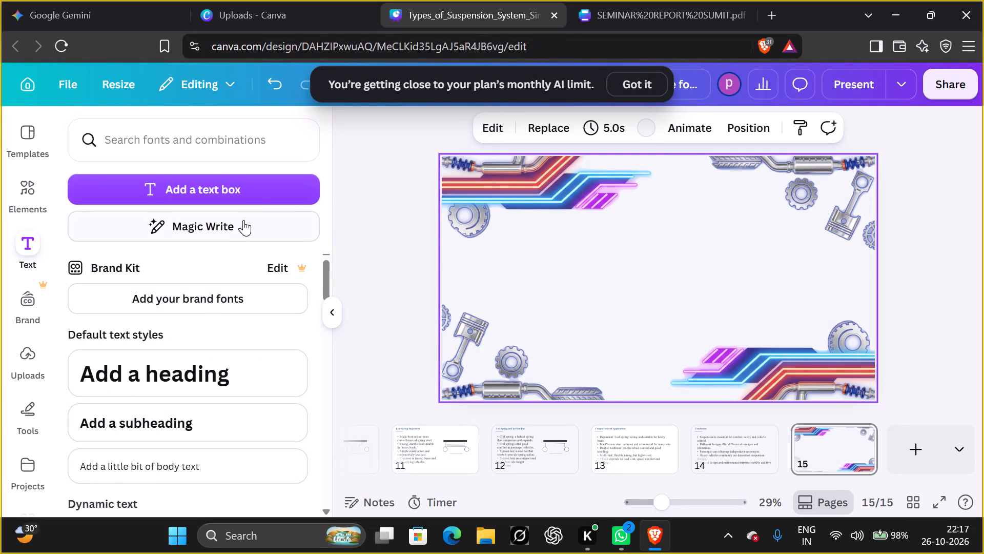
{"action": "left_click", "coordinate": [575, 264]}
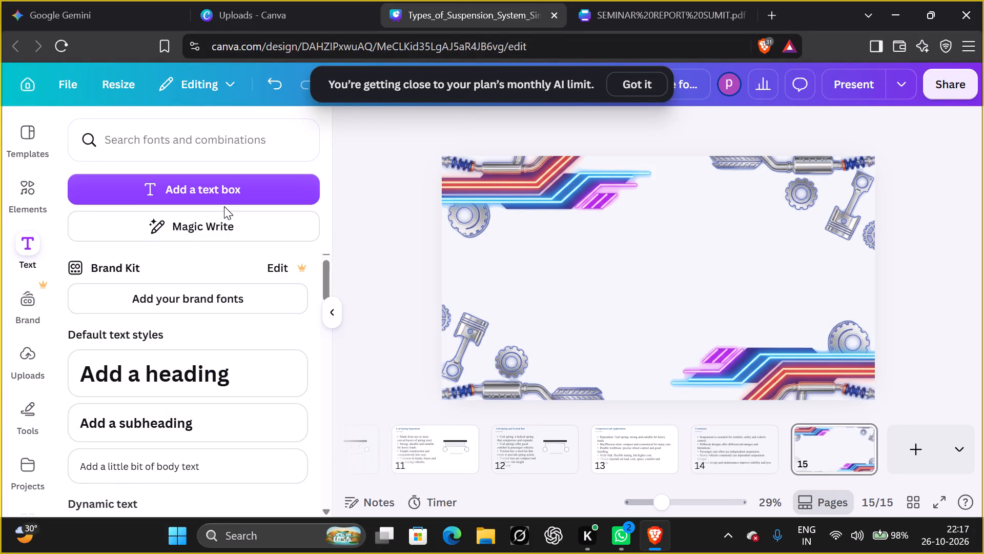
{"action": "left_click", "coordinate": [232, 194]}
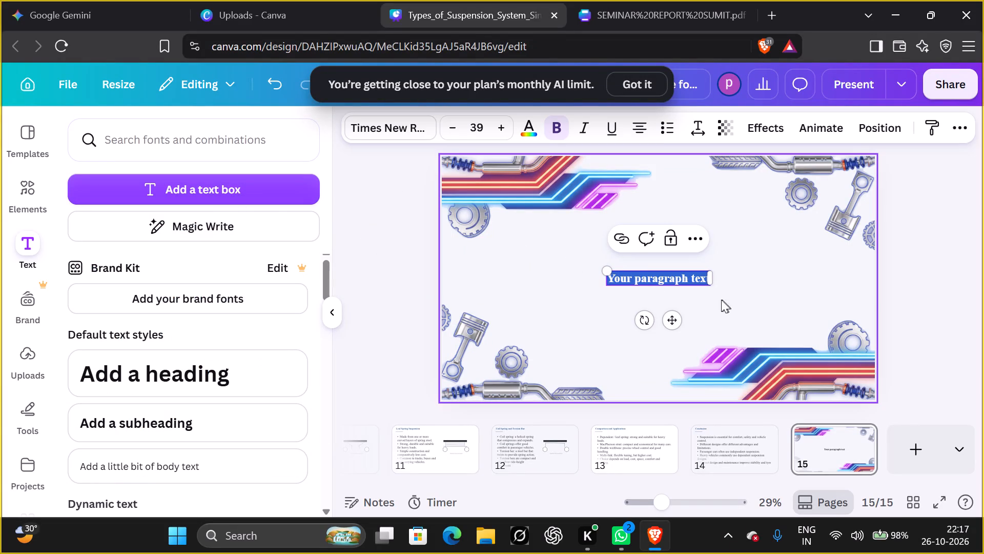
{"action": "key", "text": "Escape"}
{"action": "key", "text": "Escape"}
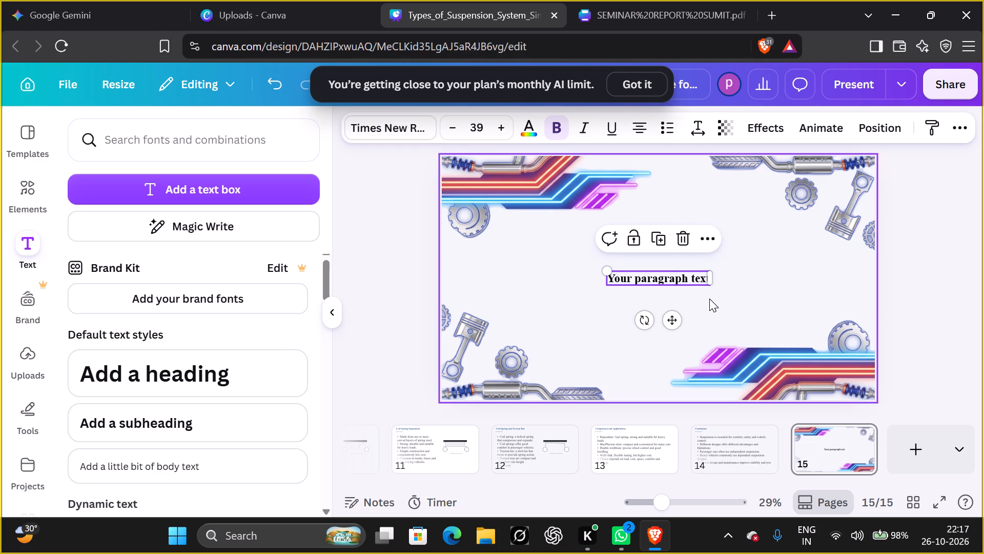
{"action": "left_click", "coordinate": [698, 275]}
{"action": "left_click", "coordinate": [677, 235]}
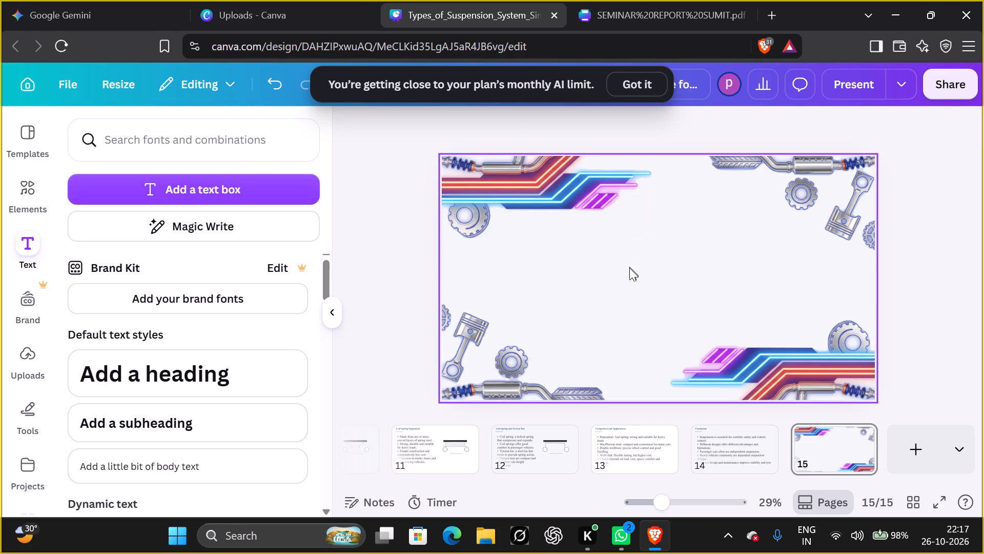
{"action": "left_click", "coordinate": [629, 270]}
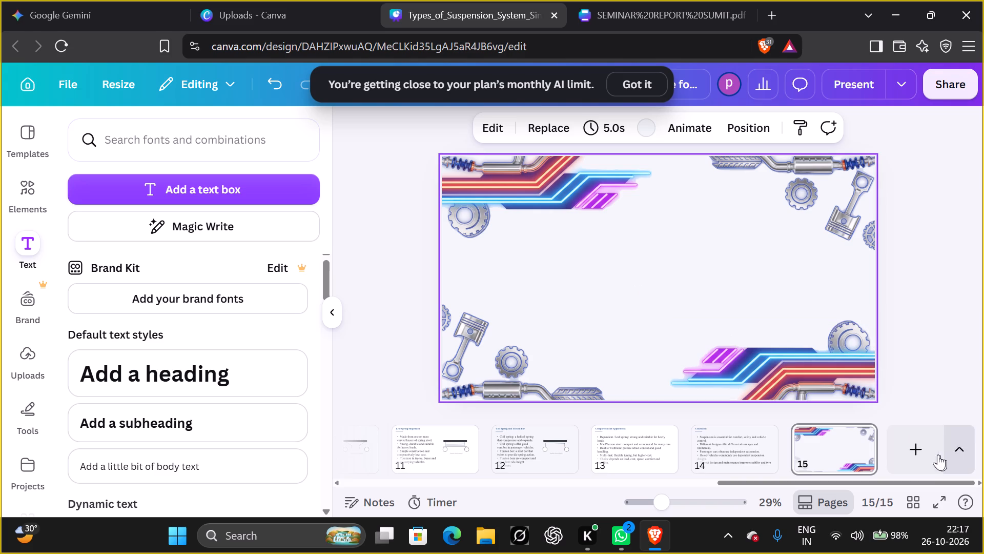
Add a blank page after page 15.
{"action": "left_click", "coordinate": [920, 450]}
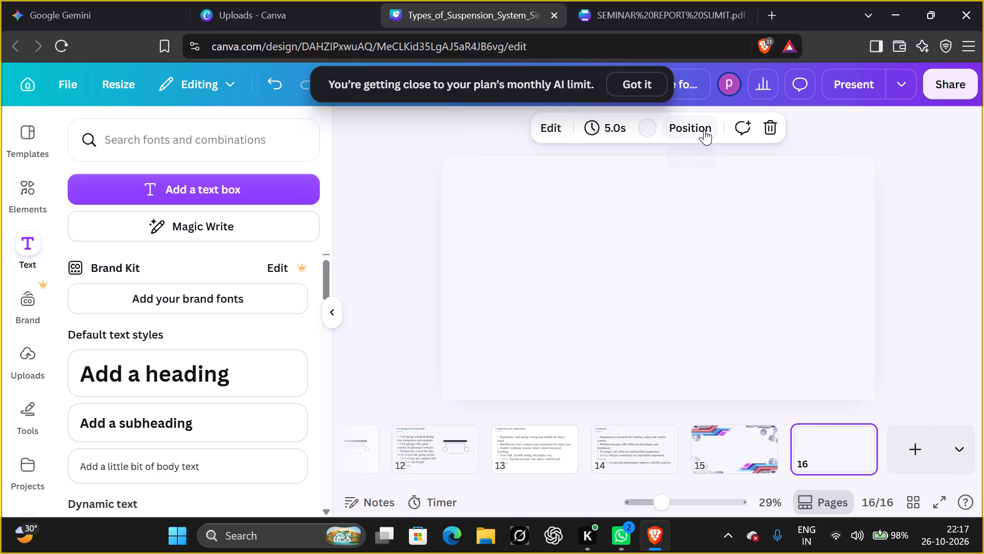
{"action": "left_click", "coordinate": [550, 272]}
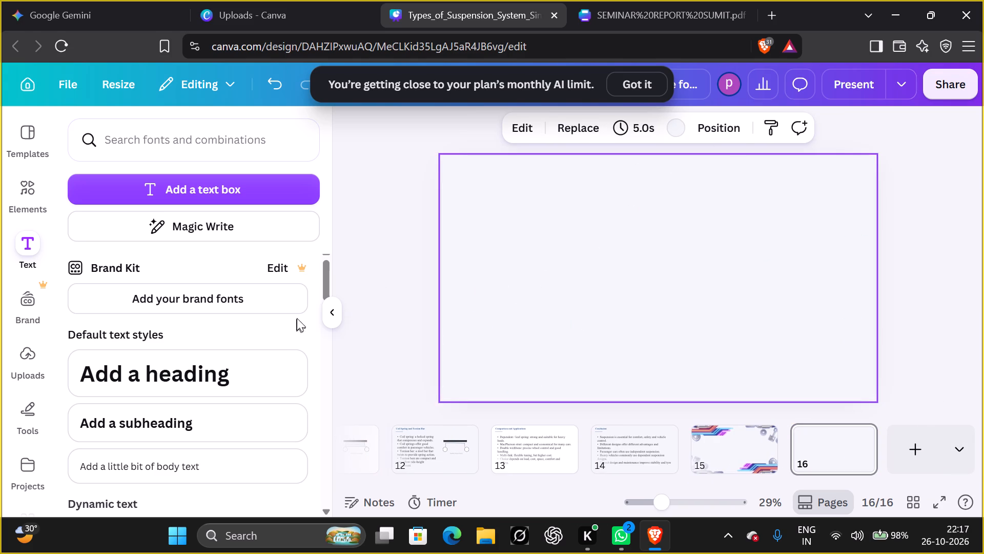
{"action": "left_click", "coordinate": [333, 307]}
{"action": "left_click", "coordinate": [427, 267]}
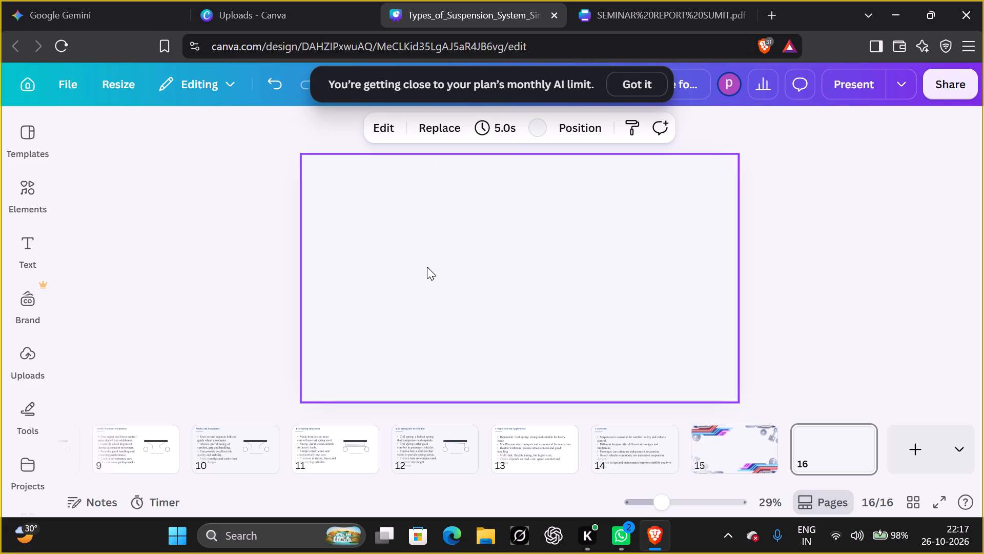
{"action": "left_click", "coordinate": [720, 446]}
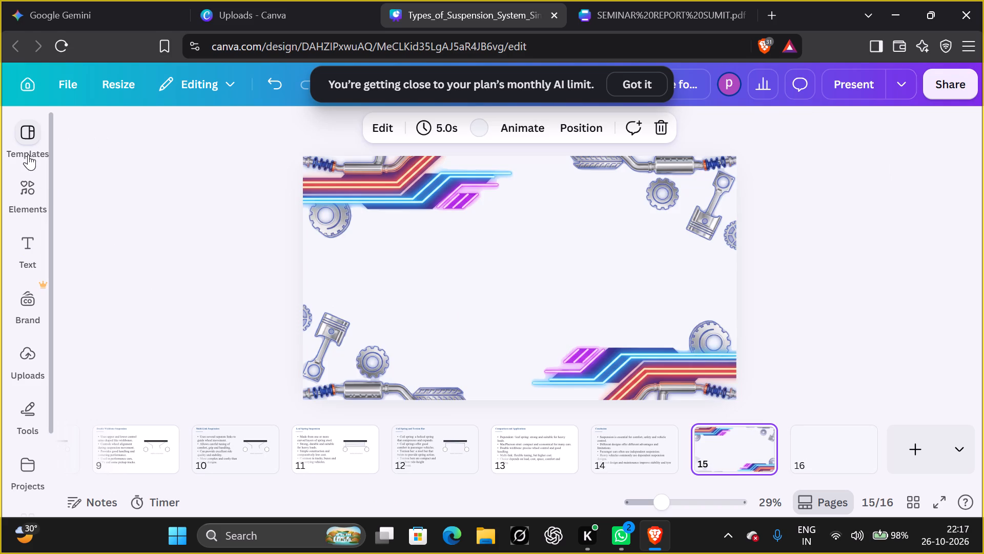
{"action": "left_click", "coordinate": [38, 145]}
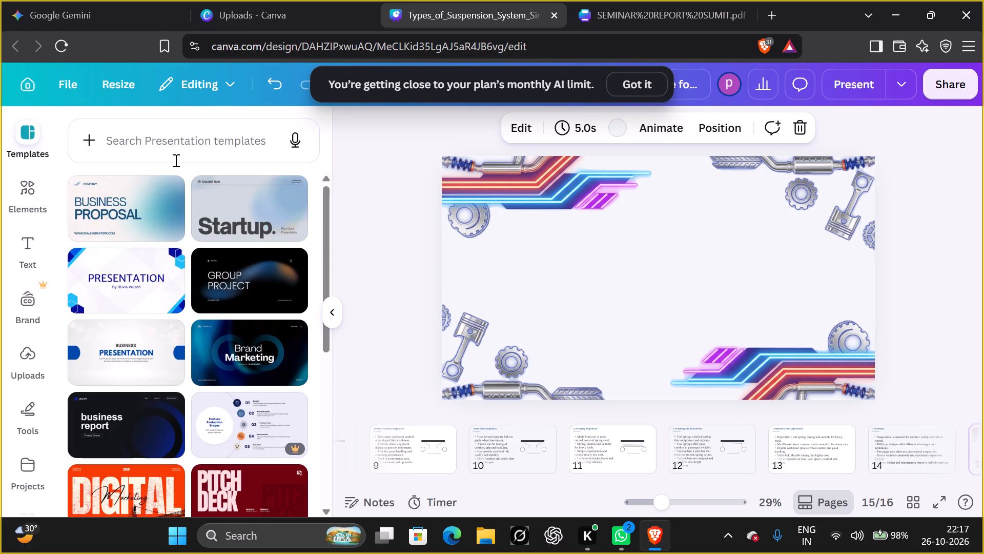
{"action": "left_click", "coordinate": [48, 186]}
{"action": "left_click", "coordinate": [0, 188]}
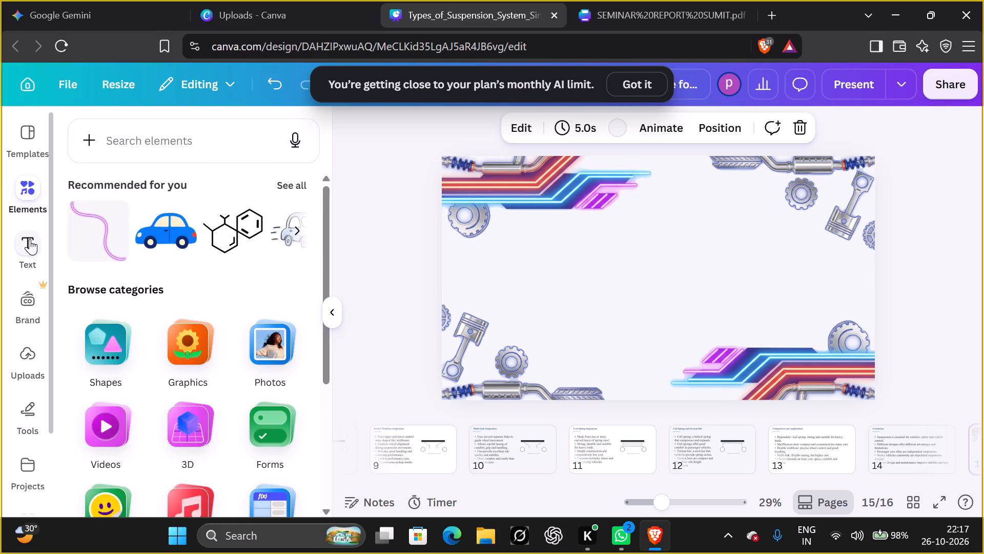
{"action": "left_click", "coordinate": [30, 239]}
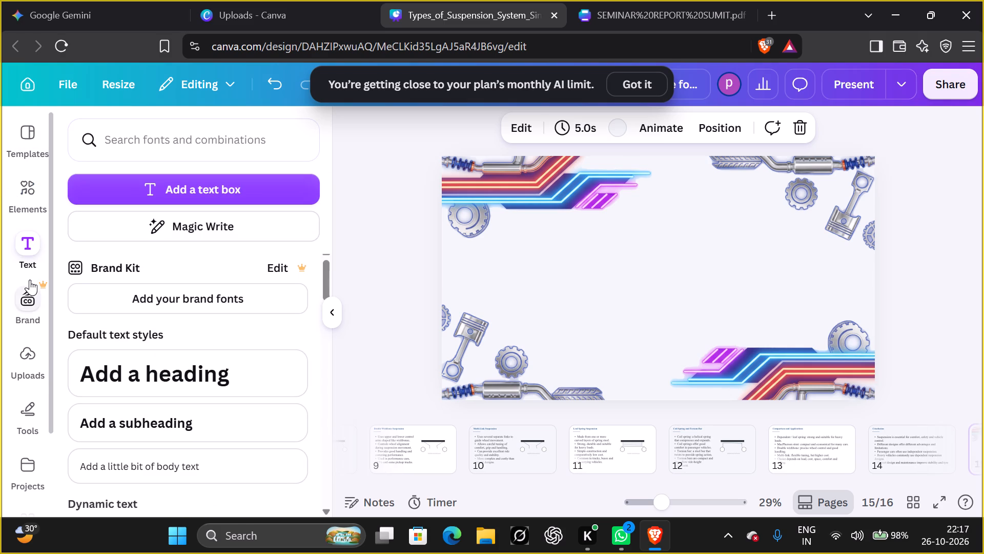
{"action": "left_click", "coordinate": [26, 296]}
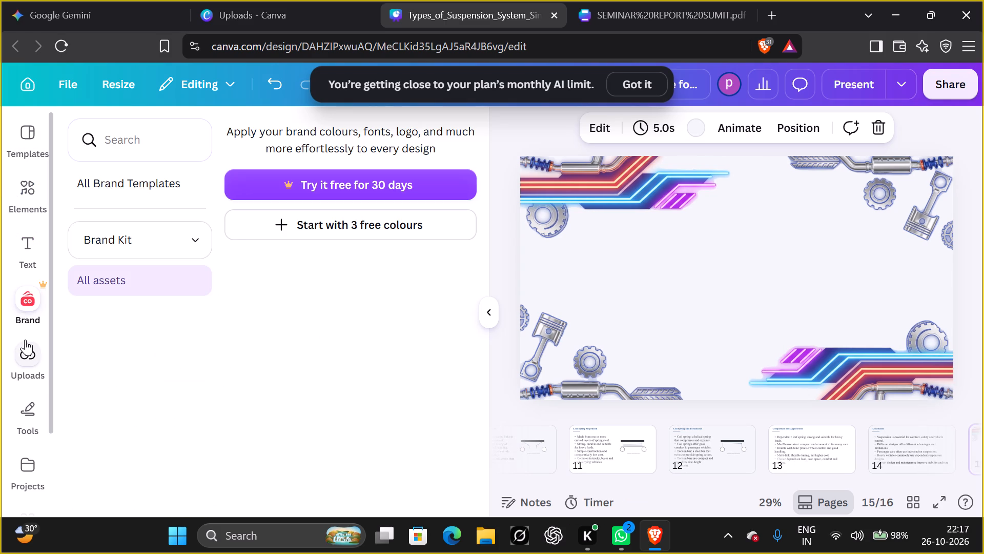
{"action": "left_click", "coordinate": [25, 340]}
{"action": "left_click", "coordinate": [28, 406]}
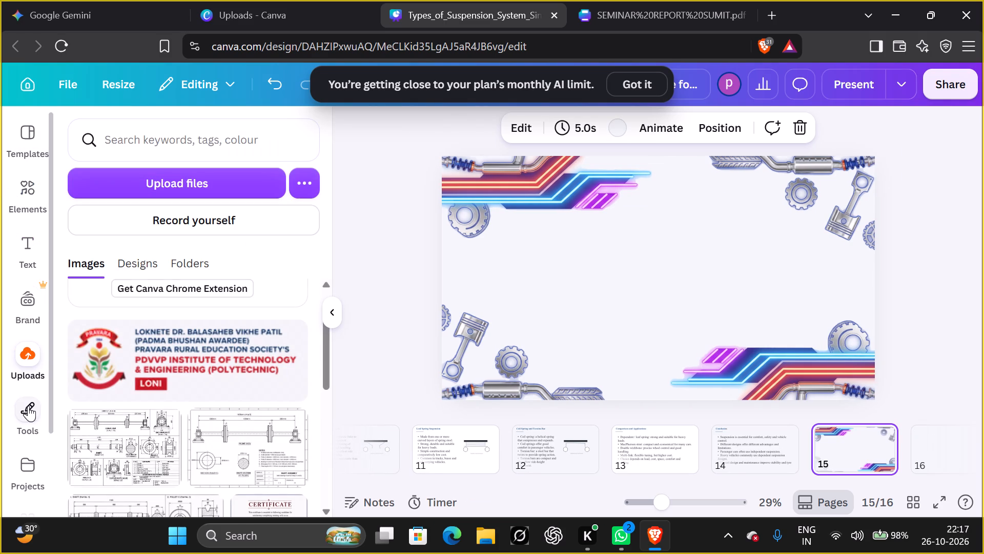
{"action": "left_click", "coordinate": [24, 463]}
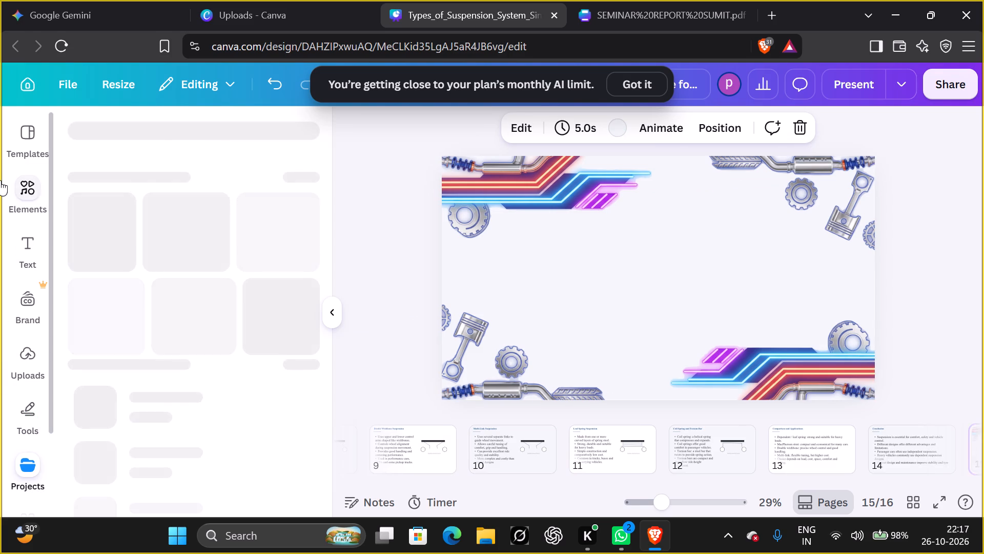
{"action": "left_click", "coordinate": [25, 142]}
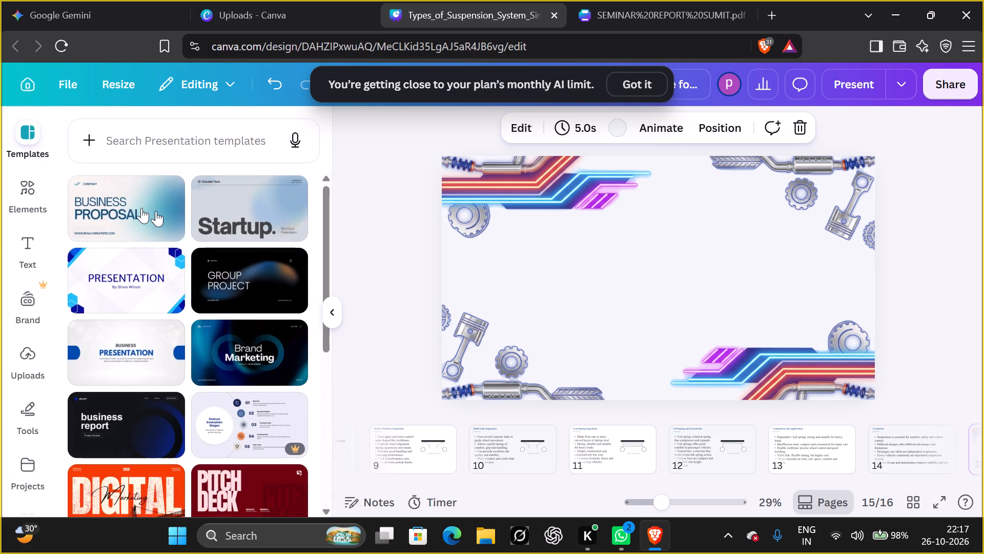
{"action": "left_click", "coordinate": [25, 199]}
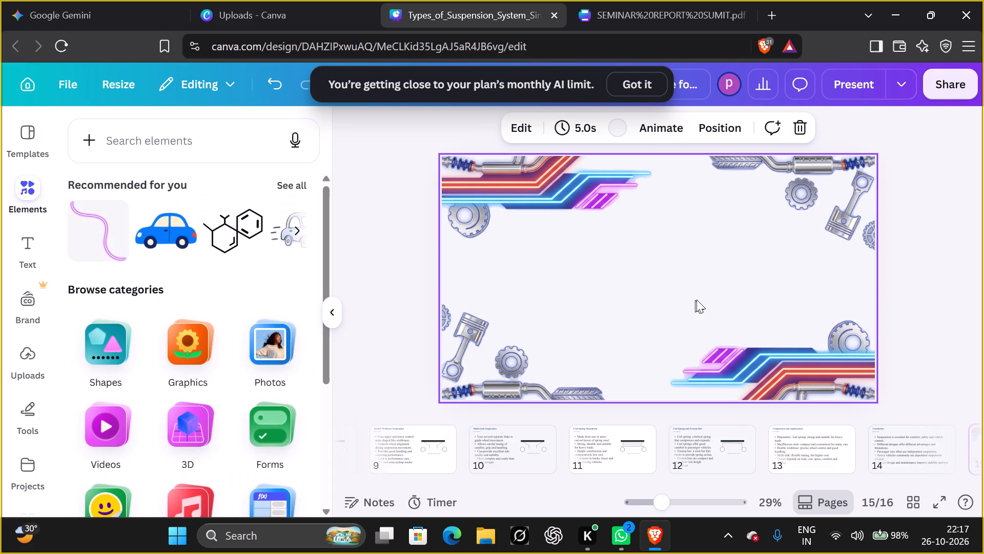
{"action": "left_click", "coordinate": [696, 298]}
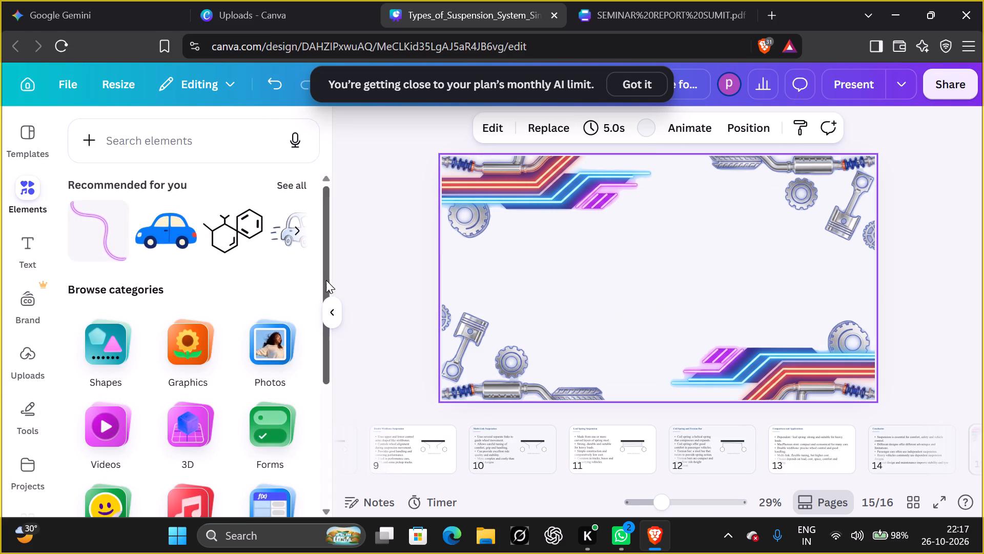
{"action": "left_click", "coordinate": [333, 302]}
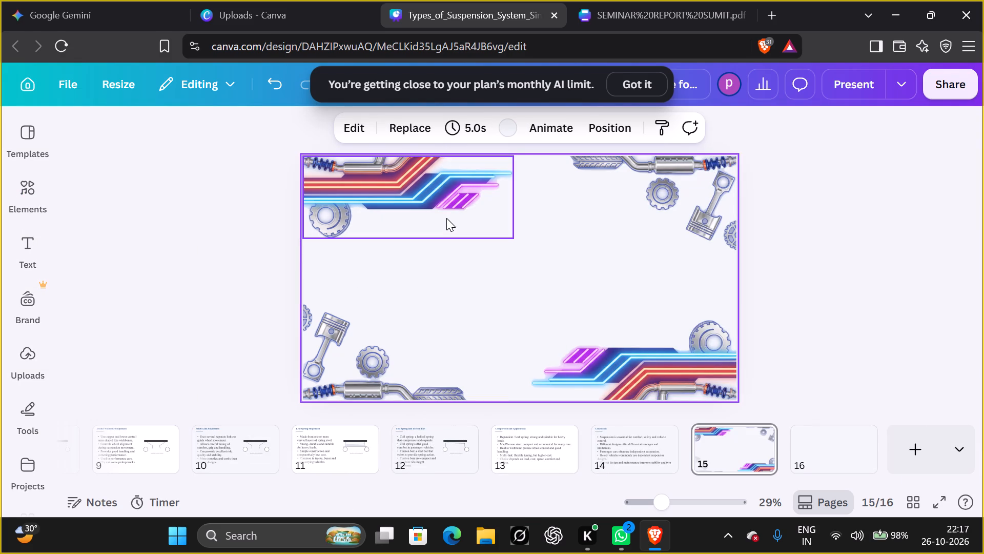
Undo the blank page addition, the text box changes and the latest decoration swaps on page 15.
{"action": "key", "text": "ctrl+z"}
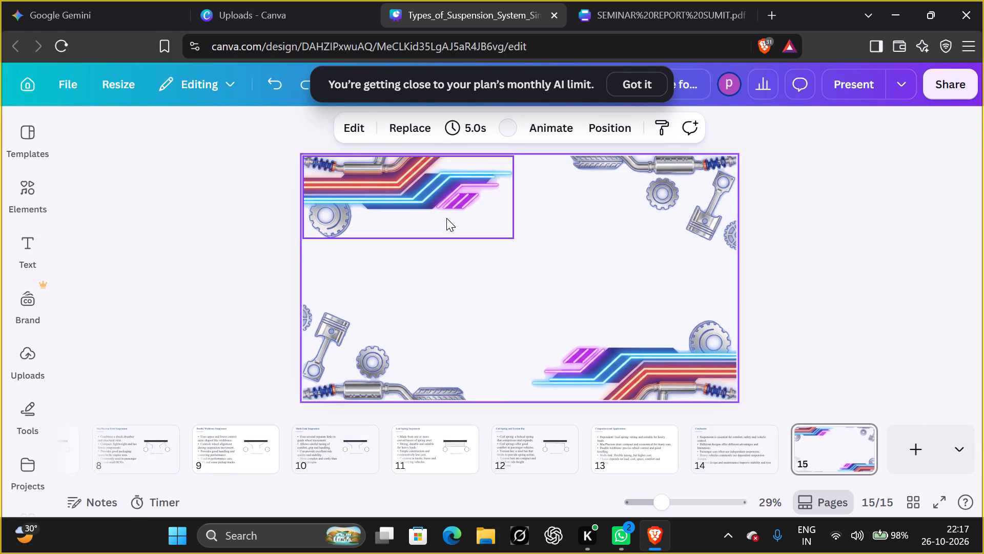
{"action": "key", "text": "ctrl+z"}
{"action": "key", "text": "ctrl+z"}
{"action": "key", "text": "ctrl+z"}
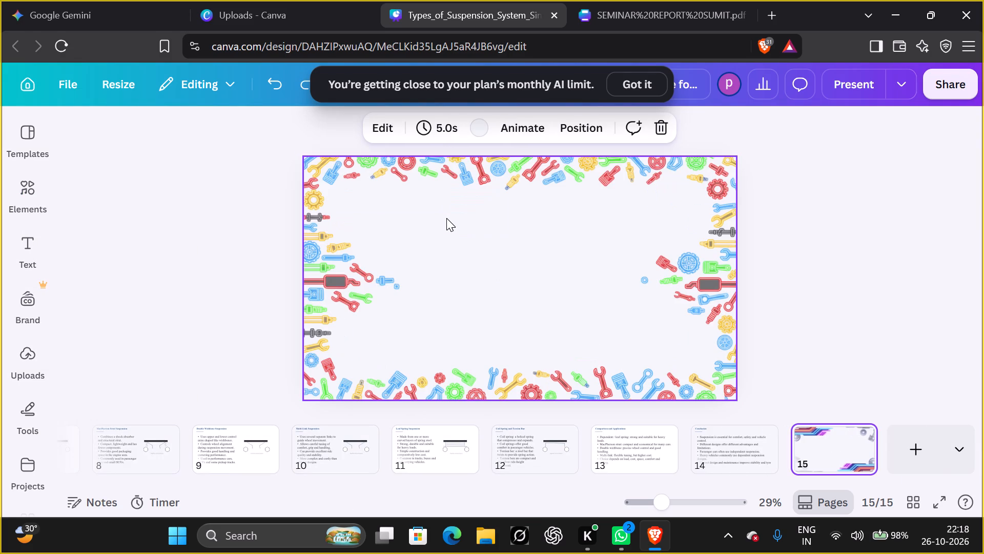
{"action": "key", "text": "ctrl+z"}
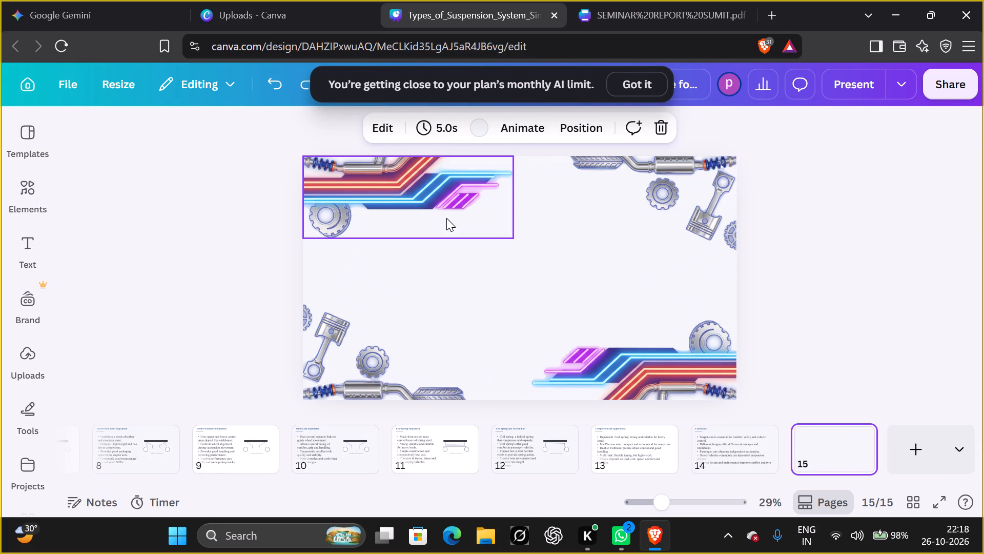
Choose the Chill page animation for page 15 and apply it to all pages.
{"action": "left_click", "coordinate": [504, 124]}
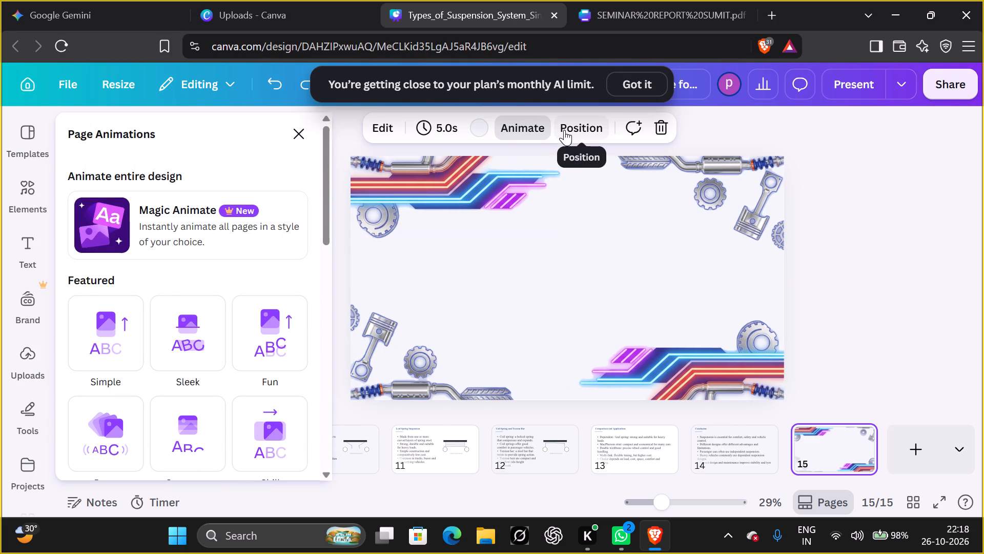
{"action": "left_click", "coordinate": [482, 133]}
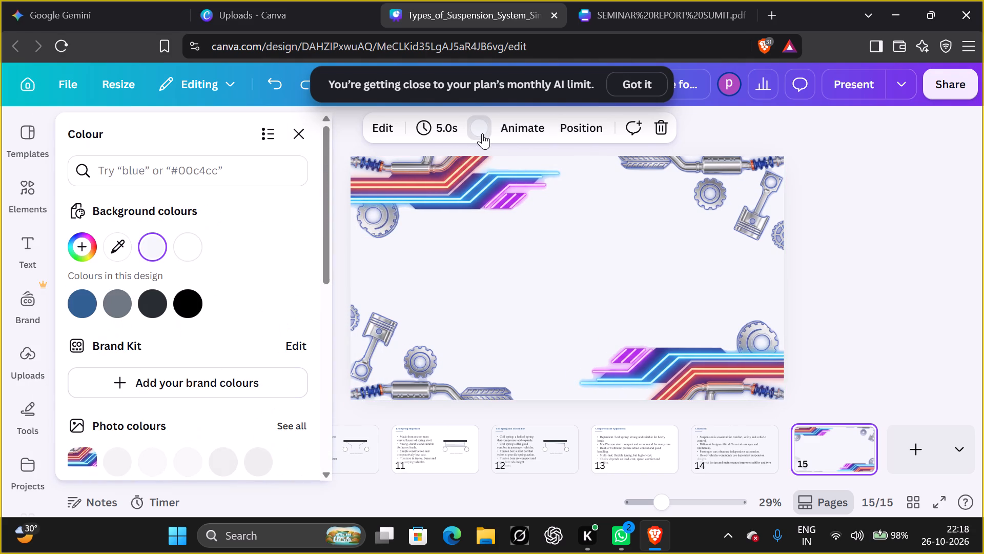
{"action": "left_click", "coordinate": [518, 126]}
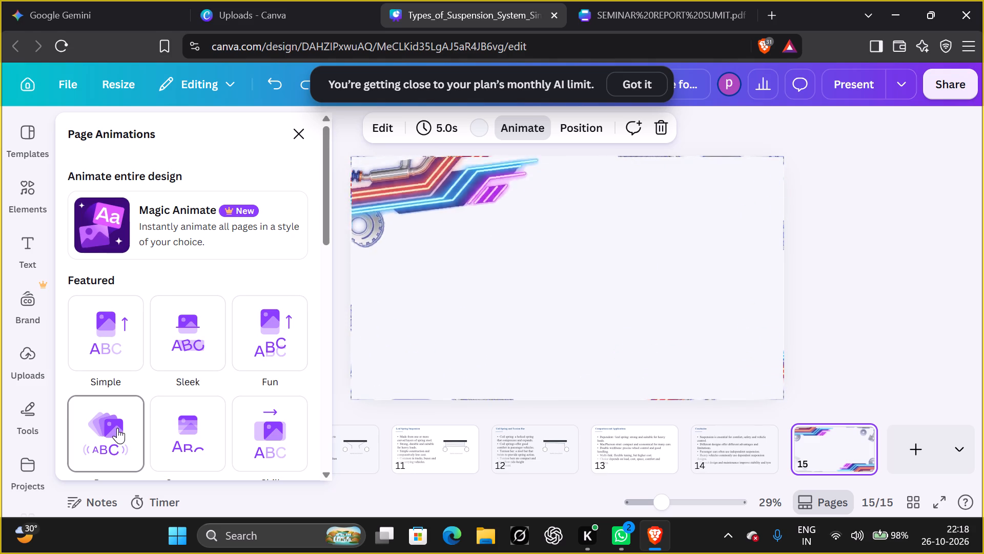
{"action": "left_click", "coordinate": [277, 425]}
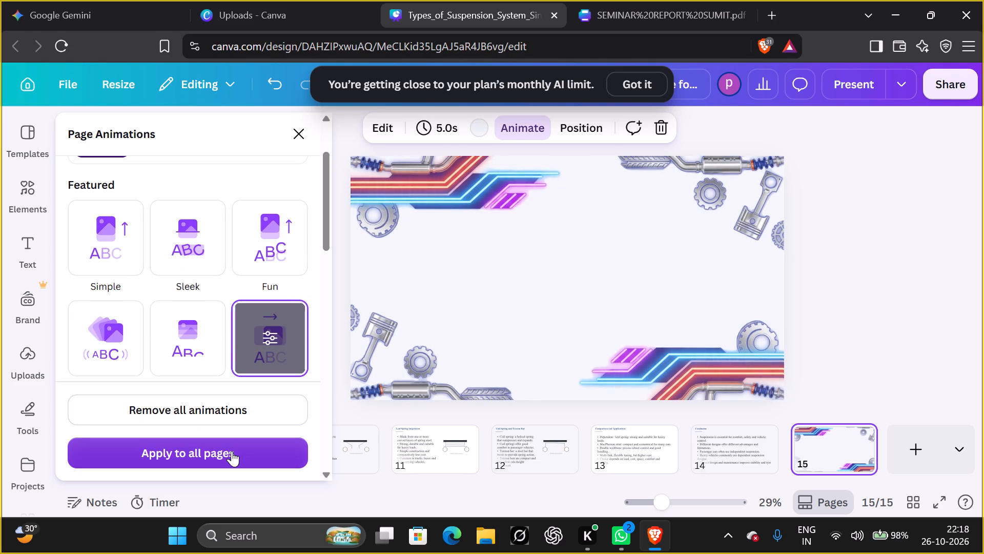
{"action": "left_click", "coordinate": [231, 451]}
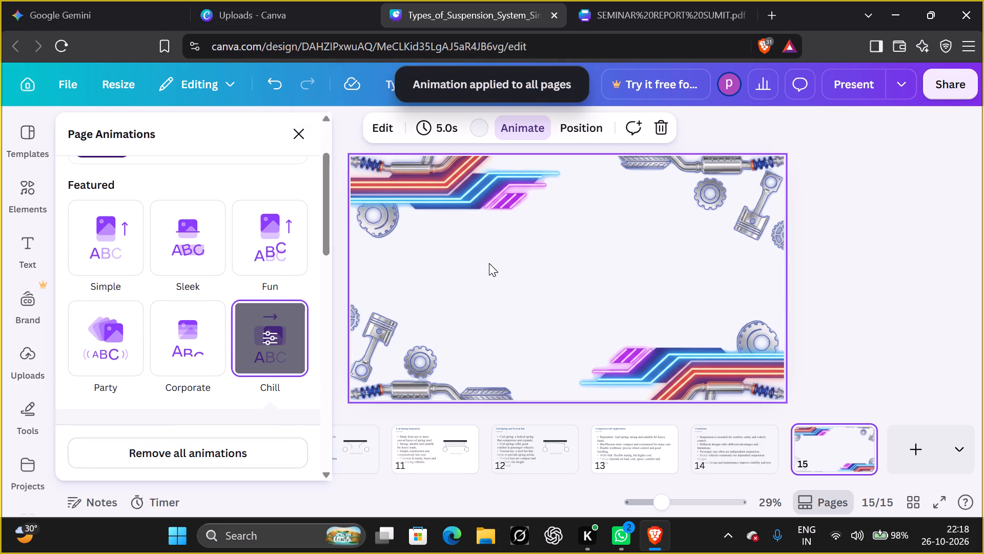
Choose the Party page animation on the Conclusion page and apply it to all pages.
{"action": "left_click", "coordinate": [748, 445]}
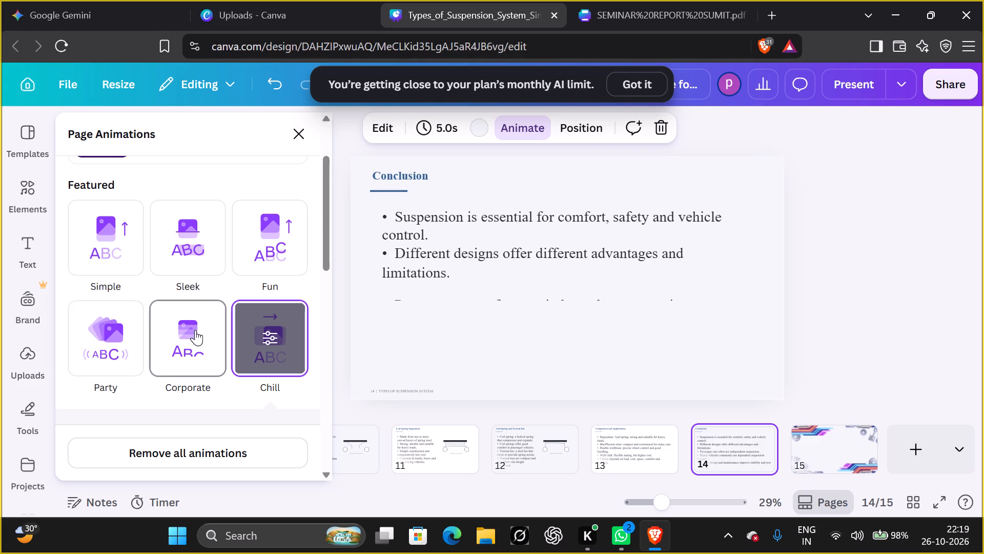
{"action": "left_click", "coordinate": [85, 333]}
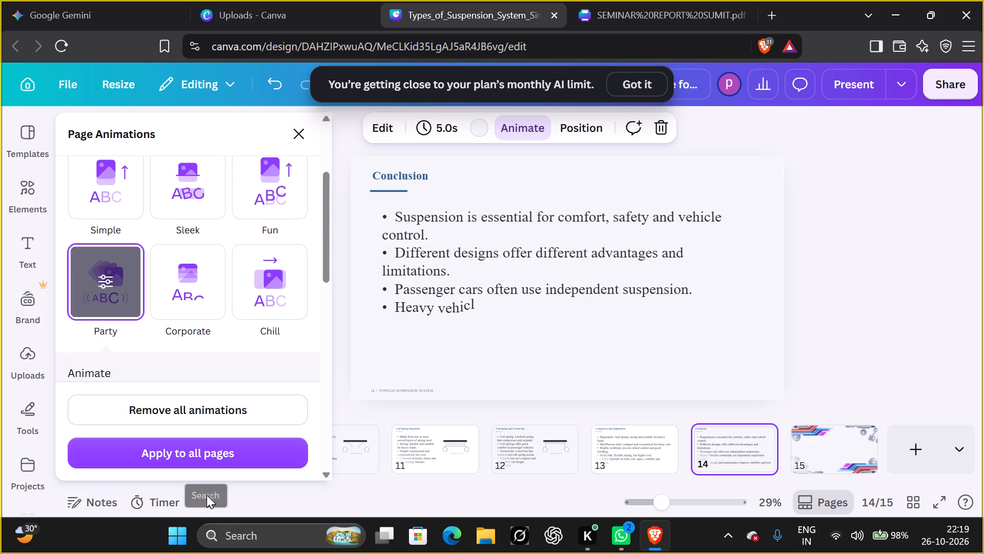
{"action": "left_click", "coordinate": [207, 445]}
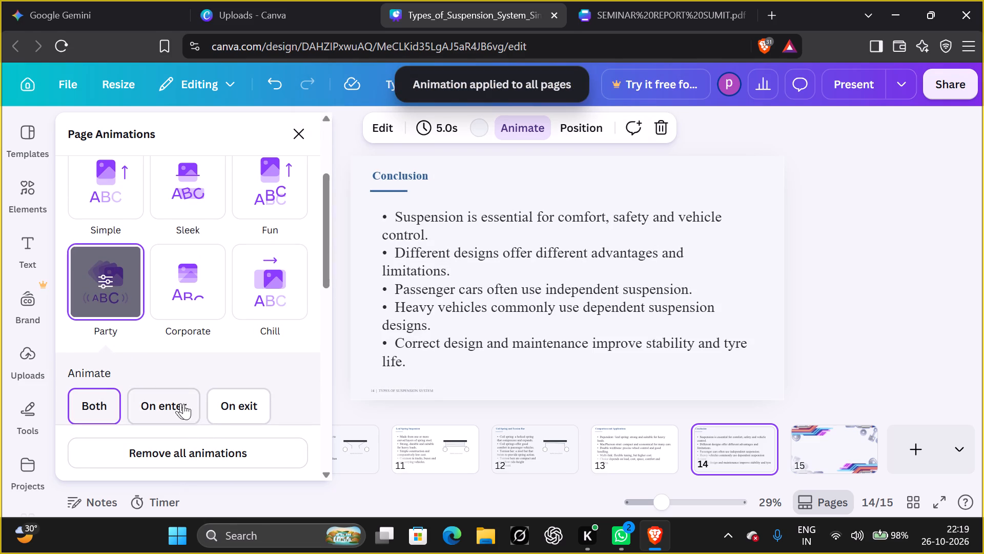
Preview the Featured and General page animations on the Conclusion page and choose Fade.
{"action": "scroll", "coordinate": [213, 400], "scroll_direction": "down", "scroll_amount": 3}
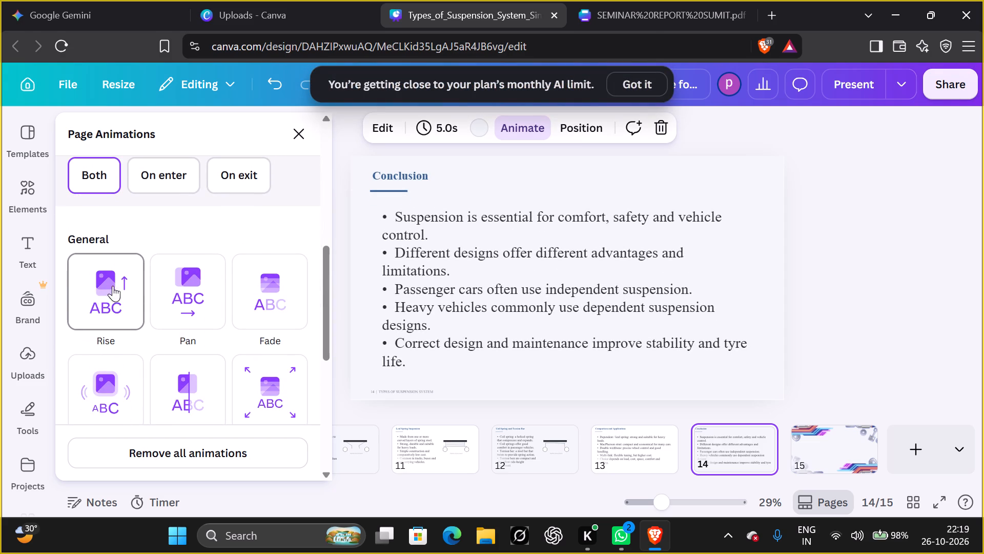
{"action": "scroll", "coordinate": [166, 278], "scroll_direction": "up", "scroll_amount": 4}
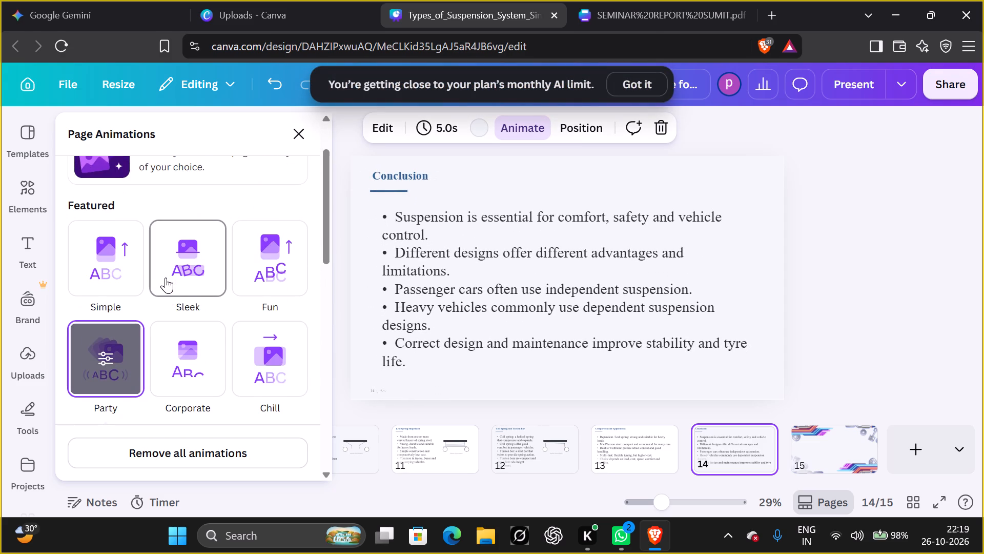
{"action": "scroll", "coordinate": [166, 278], "scroll_direction": "up", "scroll_amount": 2}
{"action": "scroll", "coordinate": [166, 278], "scroll_direction": "down", "scroll_amount": 6}
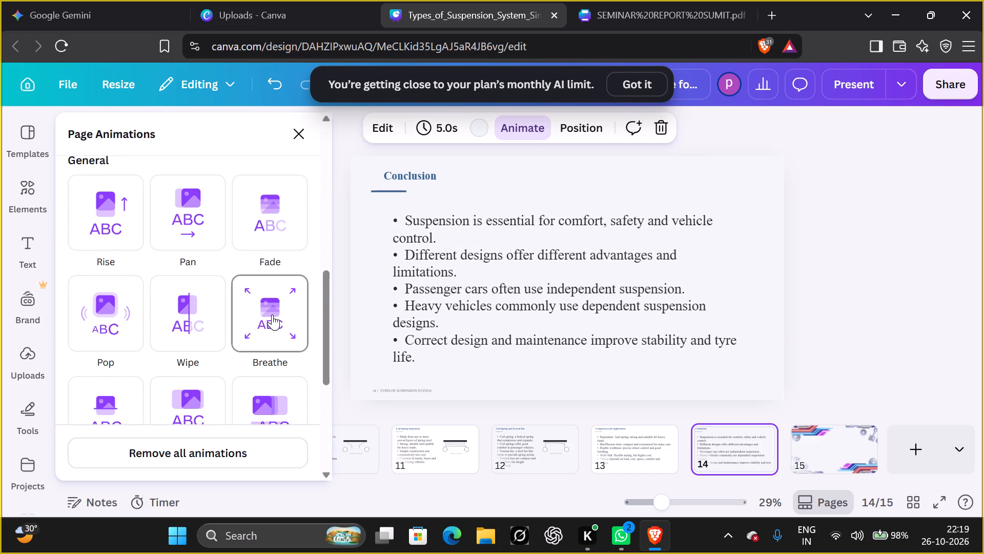
{"action": "scroll", "coordinate": [266, 320], "scroll_direction": "down", "scroll_amount": 1}
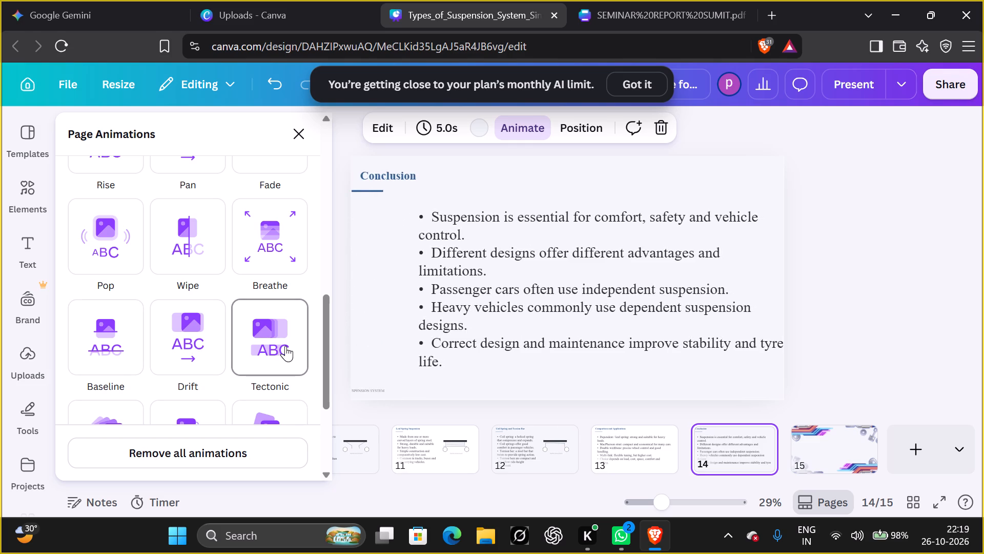
{"action": "scroll", "coordinate": [283, 345], "scroll_direction": "down", "scroll_amount": 1}
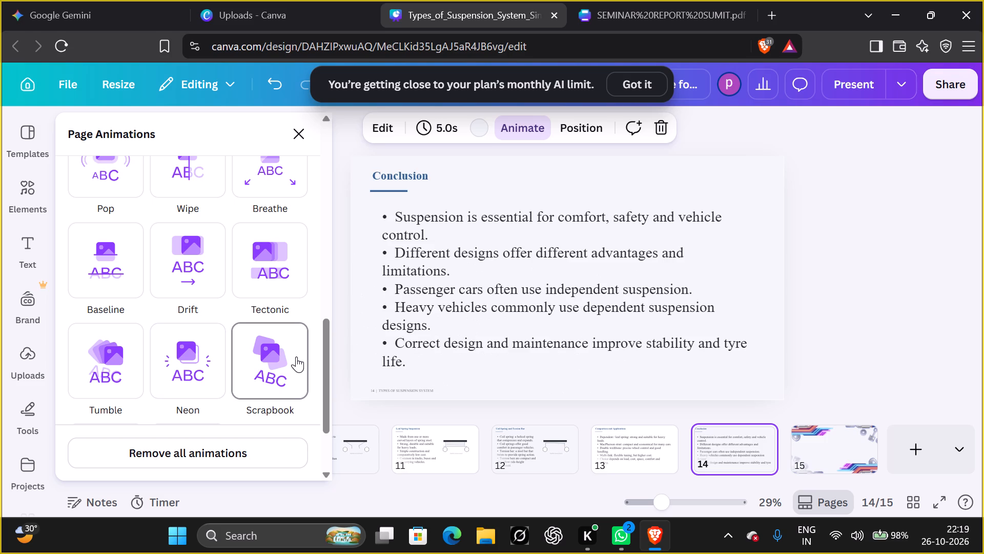
{"action": "scroll", "coordinate": [207, 308], "scroll_direction": "up", "scroll_amount": 1}
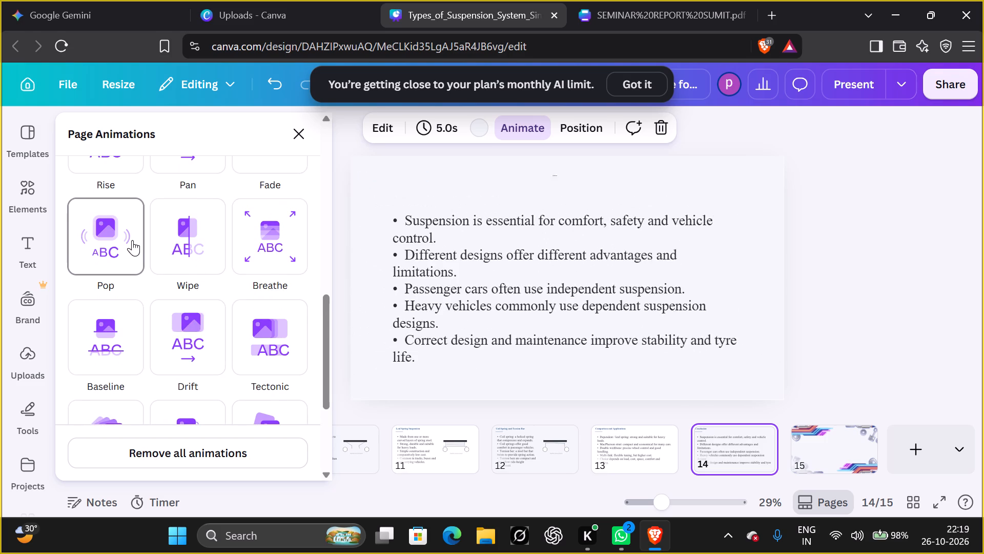
{"action": "scroll", "coordinate": [134, 240], "scroll_direction": "up", "scroll_amount": 2}
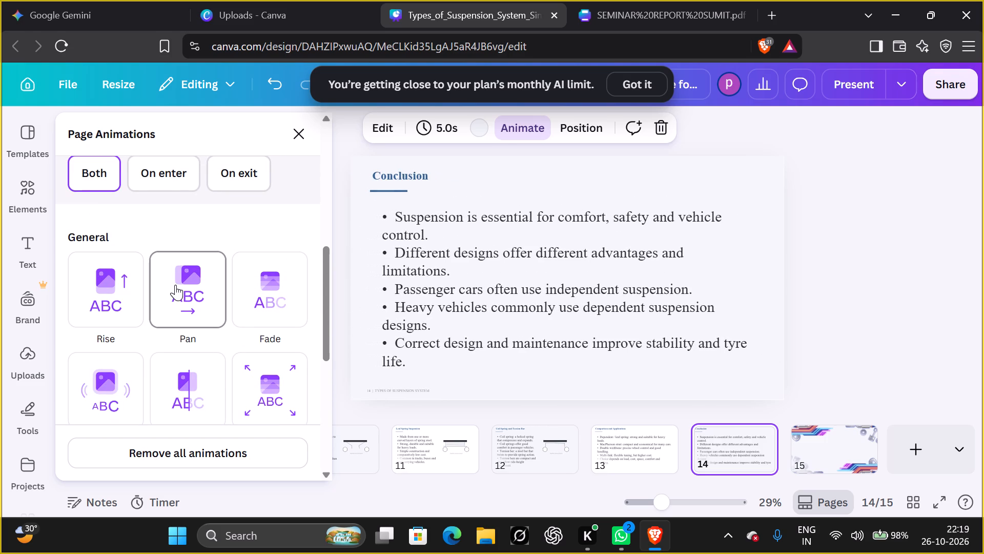
{"action": "scroll", "coordinate": [175, 292], "scroll_direction": "down", "scroll_amount": 4}
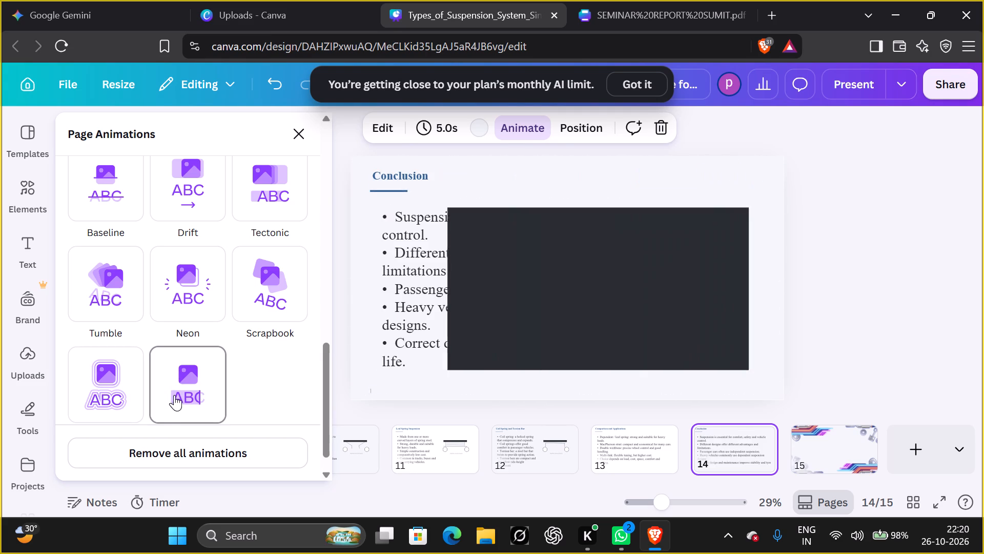
{"action": "scroll", "coordinate": [178, 379], "scroll_direction": "down", "scroll_amount": 1}
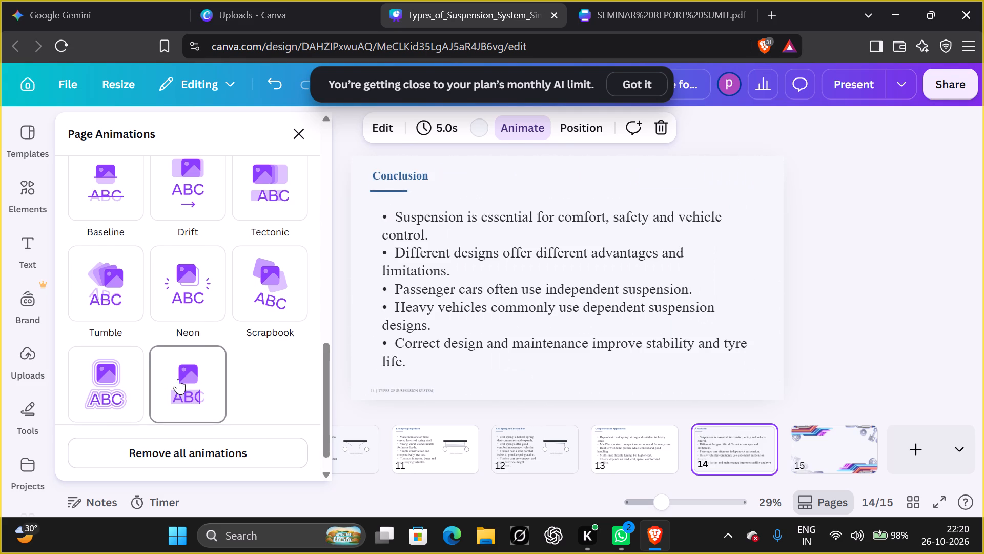
{"action": "scroll", "coordinate": [178, 378], "scroll_direction": "down", "scroll_amount": 4}
{"action": "scroll", "coordinate": [178, 378], "scroll_direction": "up", "scroll_amount": 3}
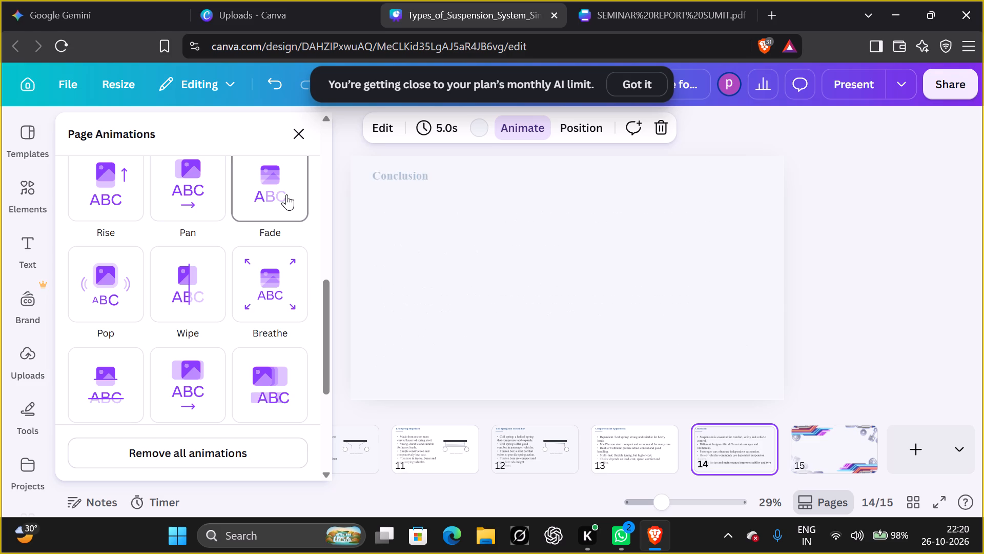
{"action": "left_click", "coordinate": [245, 184]}
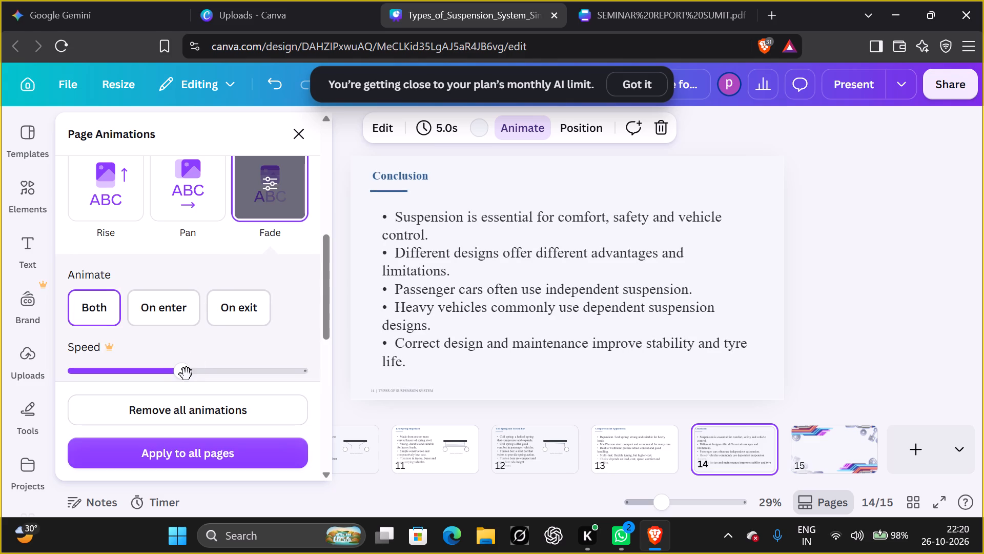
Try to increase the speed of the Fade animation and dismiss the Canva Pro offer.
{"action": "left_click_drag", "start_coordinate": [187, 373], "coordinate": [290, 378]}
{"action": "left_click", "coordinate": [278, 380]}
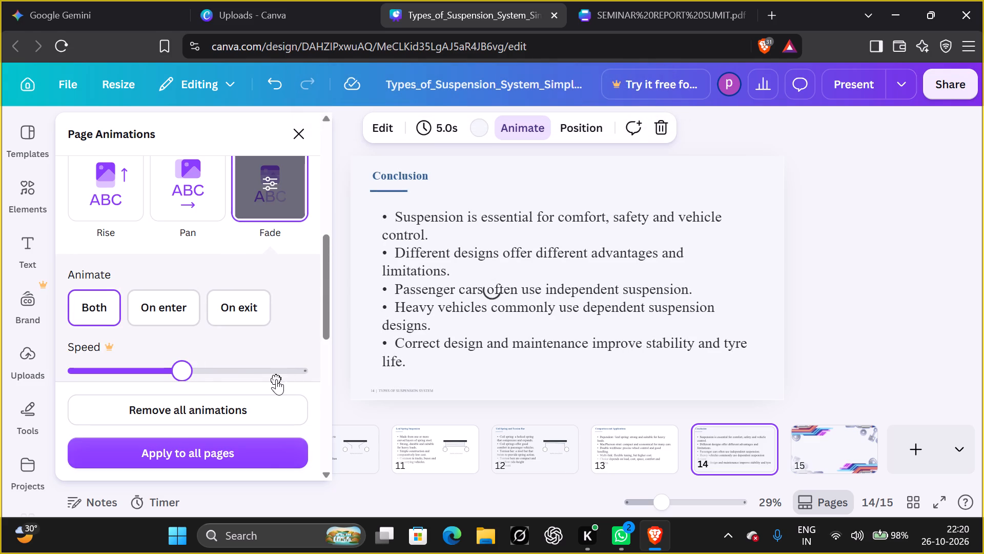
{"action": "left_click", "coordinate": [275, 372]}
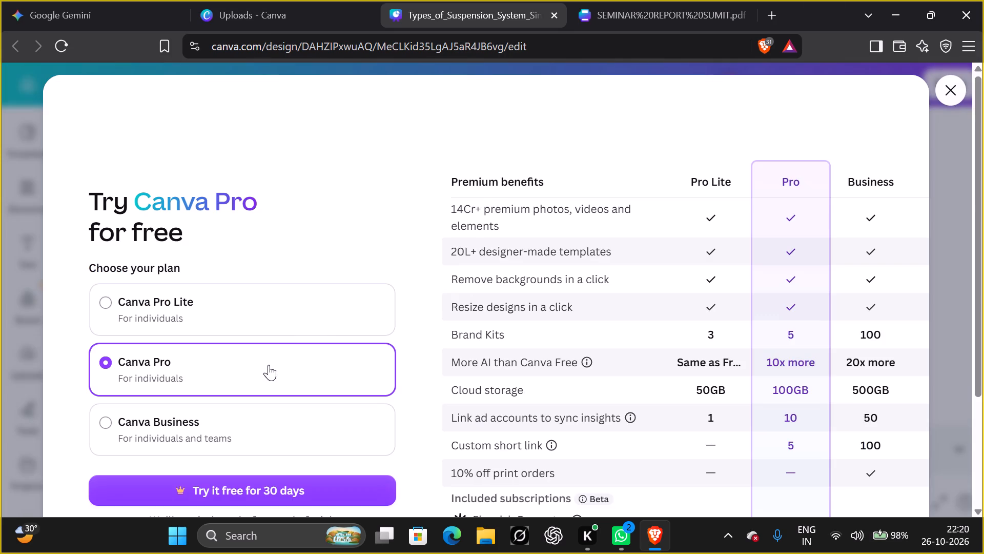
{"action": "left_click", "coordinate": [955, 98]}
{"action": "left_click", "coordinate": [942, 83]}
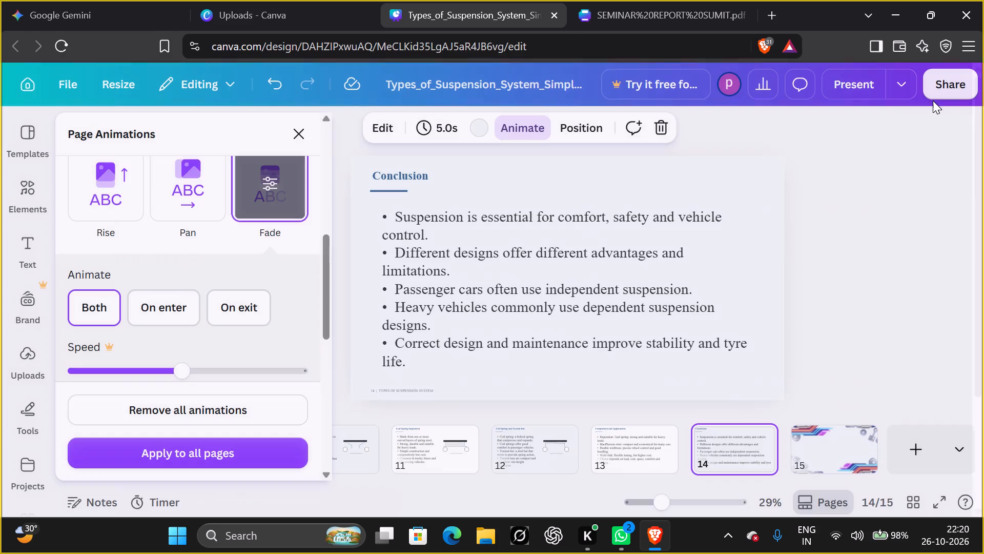
Apply the Fade animation to all pages.
{"action": "left_click", "coordinate": [191, 456]}
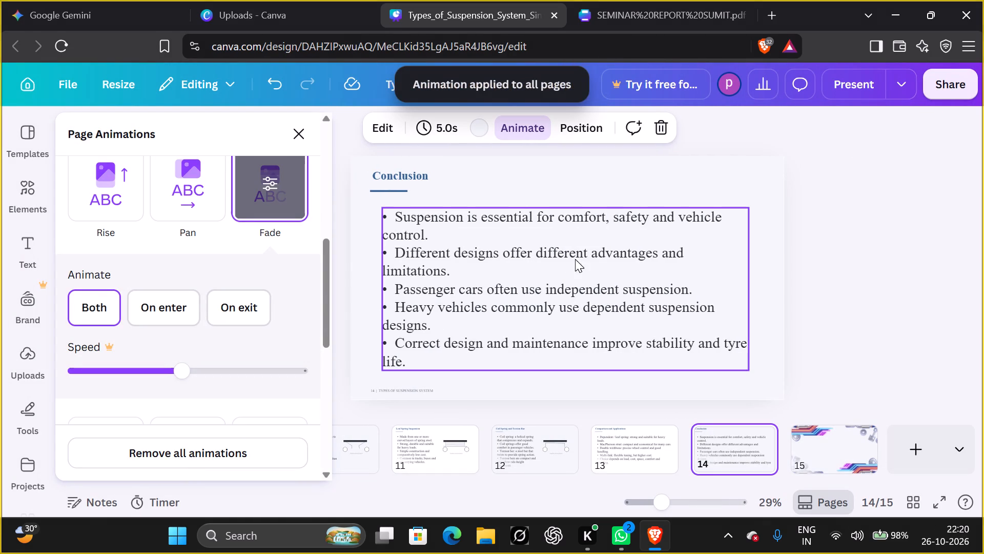
Open the Decorate tool for page 15 and clear its existing description.
{"action": "left_click", "coordinate": [845, 458]}
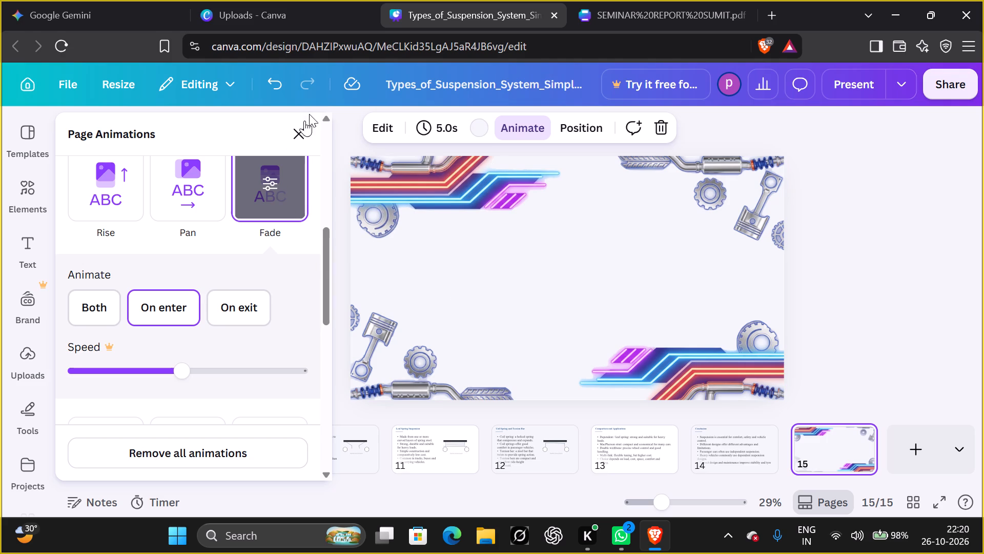
{"action": "left_click", "coordinate": [301, 130]}
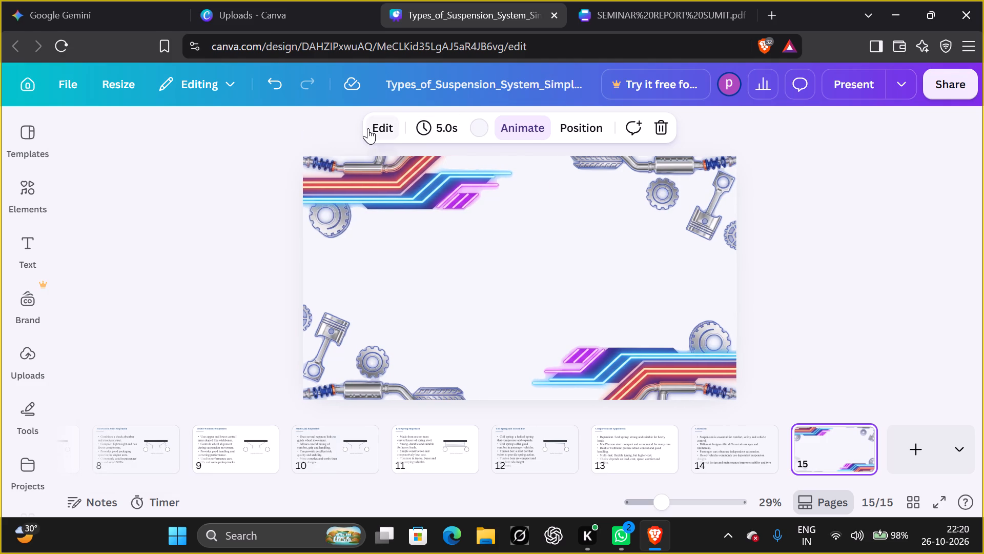
{"action": "left_click", "coordinate": [368, 128]}
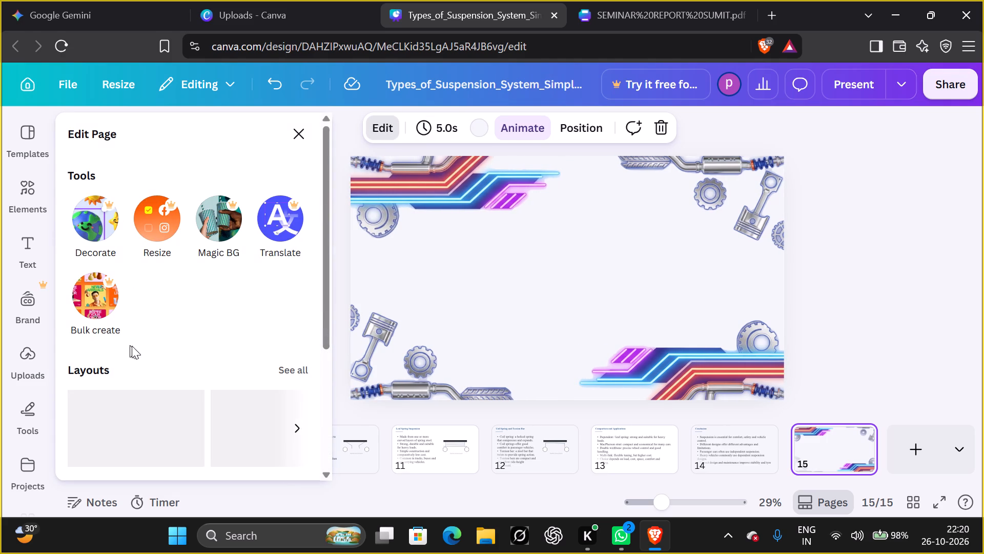
{"action": "left_click", "coordinate": [92, 207]}
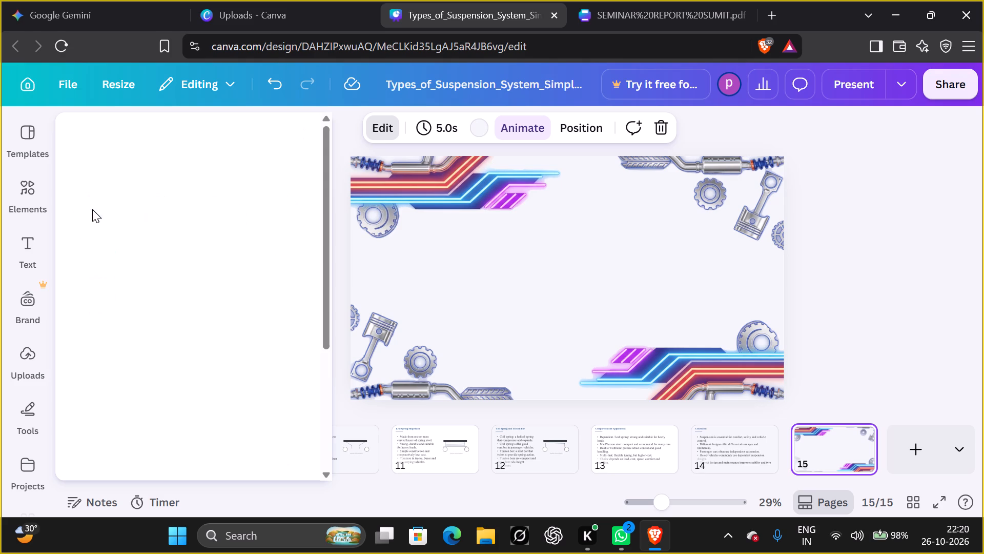
{"action": "scroll", "coordinate": [216, 398], "scroll_direction": "down", "scroll_amount": 2}
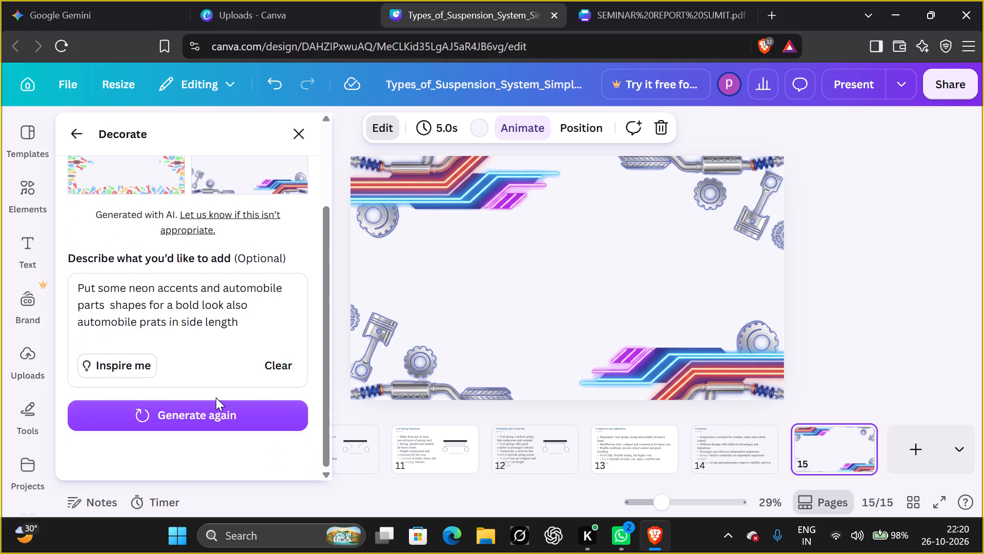
{"action": "left_click", "coordinate": [276, 361]}
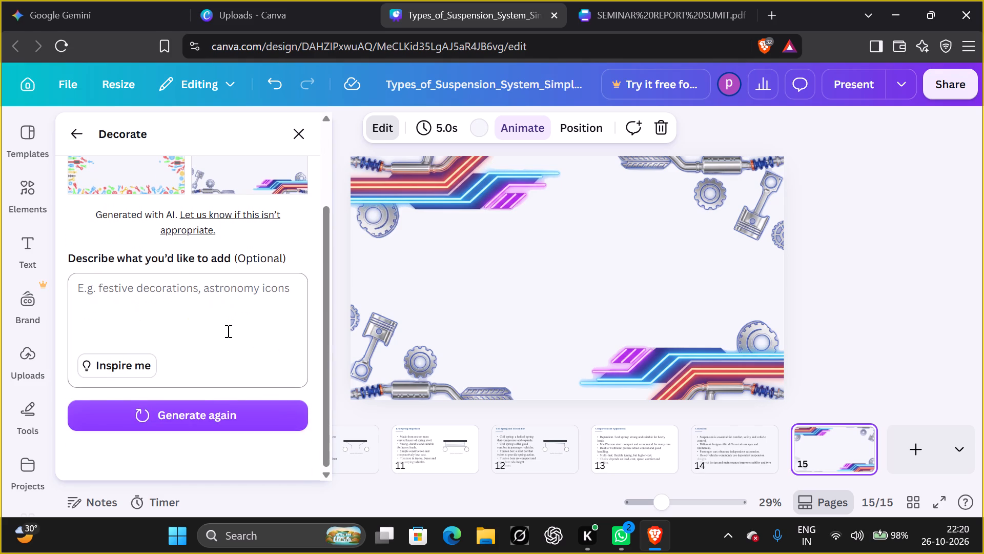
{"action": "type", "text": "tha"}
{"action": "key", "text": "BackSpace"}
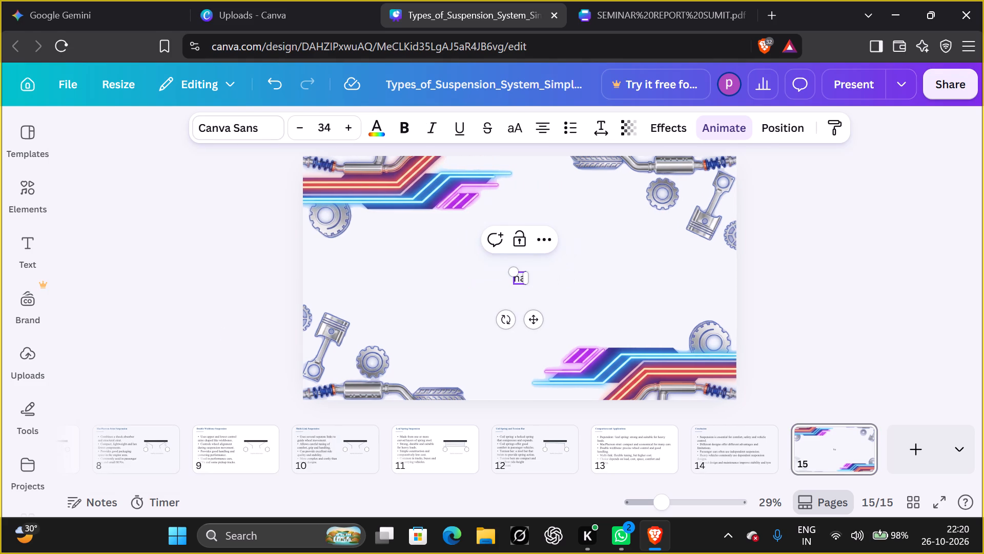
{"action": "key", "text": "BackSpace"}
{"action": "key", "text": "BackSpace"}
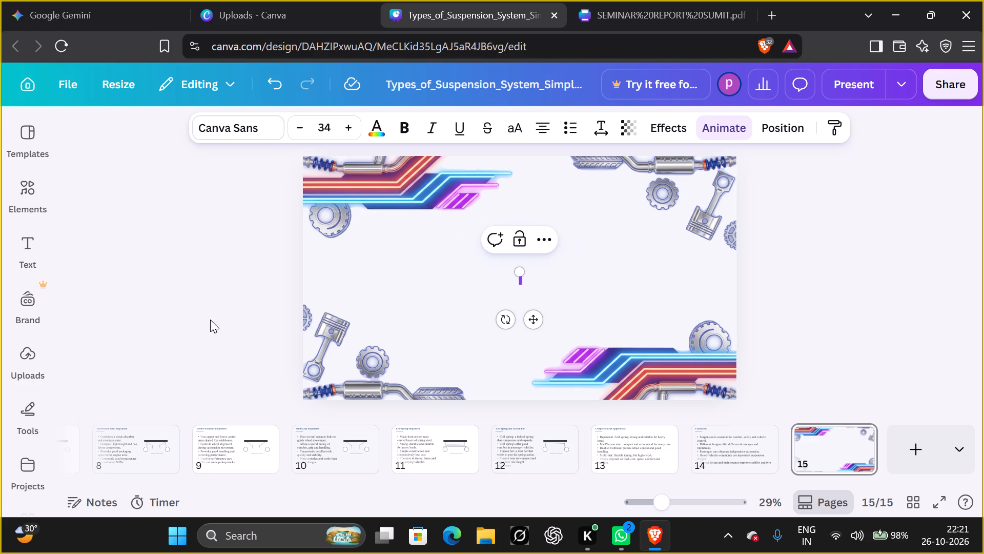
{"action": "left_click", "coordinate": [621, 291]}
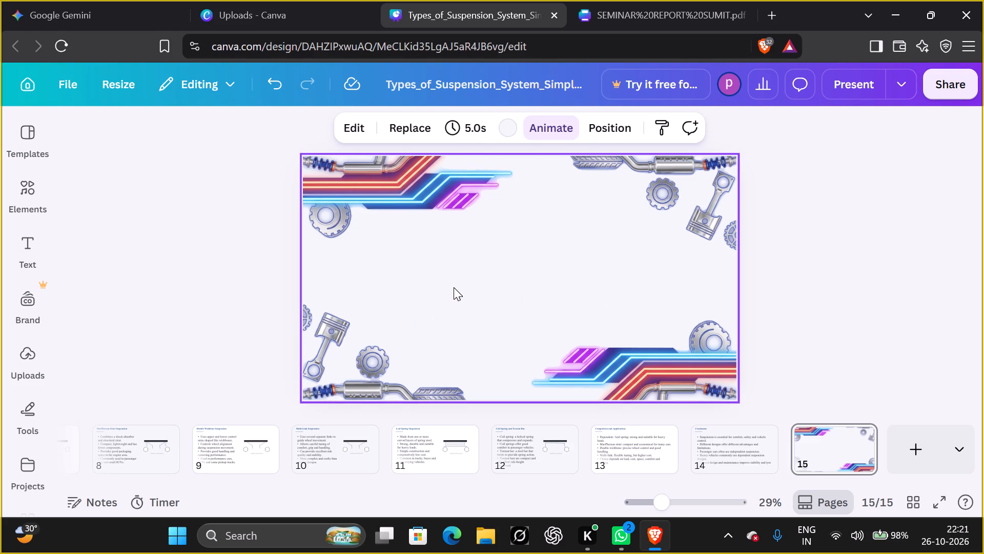
Open the Decorate tool for page 15 and start its description.
{"action": "left_click", "coordinate": [455, 285]}
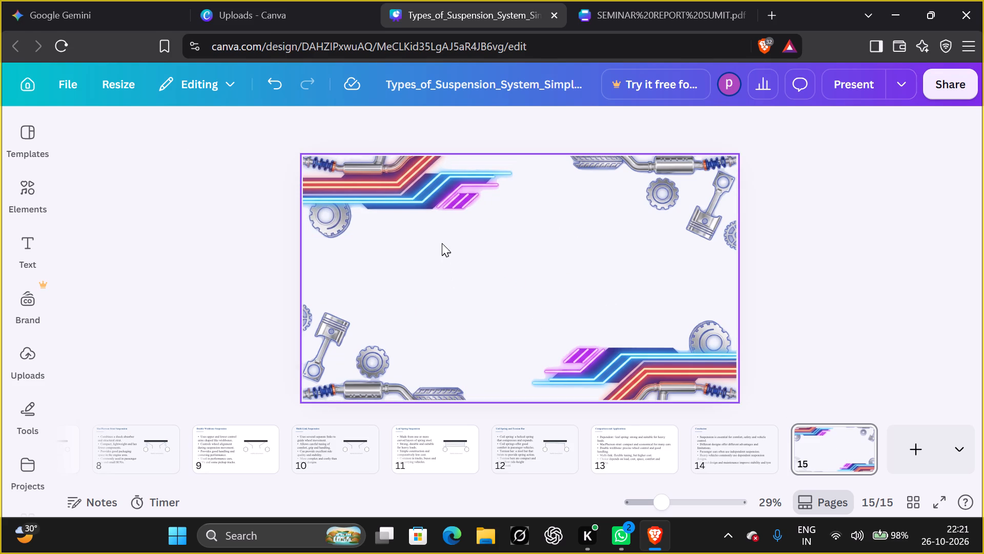
{"action": "left_click", "coordinate": [442, 243]}
{"action": "left_click", "coordinate": [352, 123]}
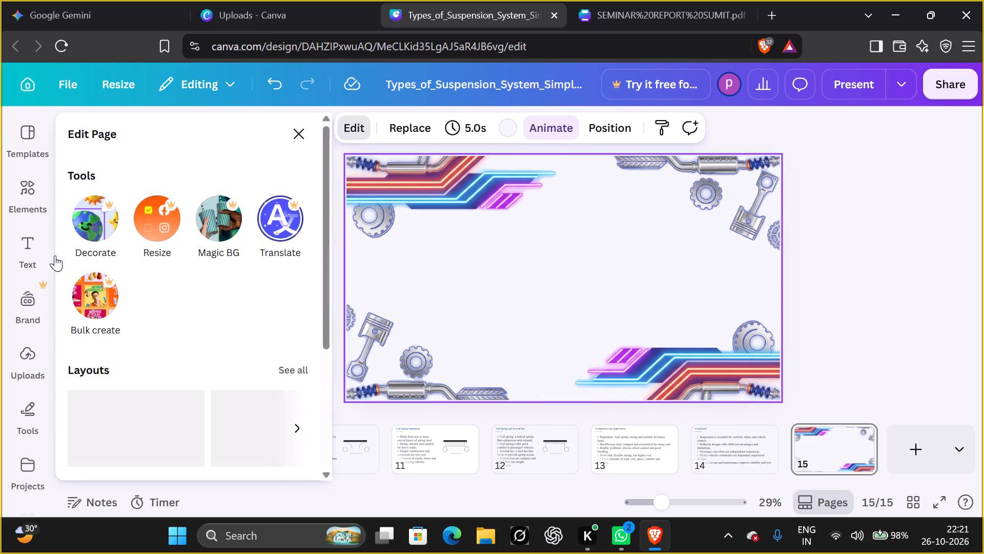
{"action": "left_click", "coordinate": [104, 221]}
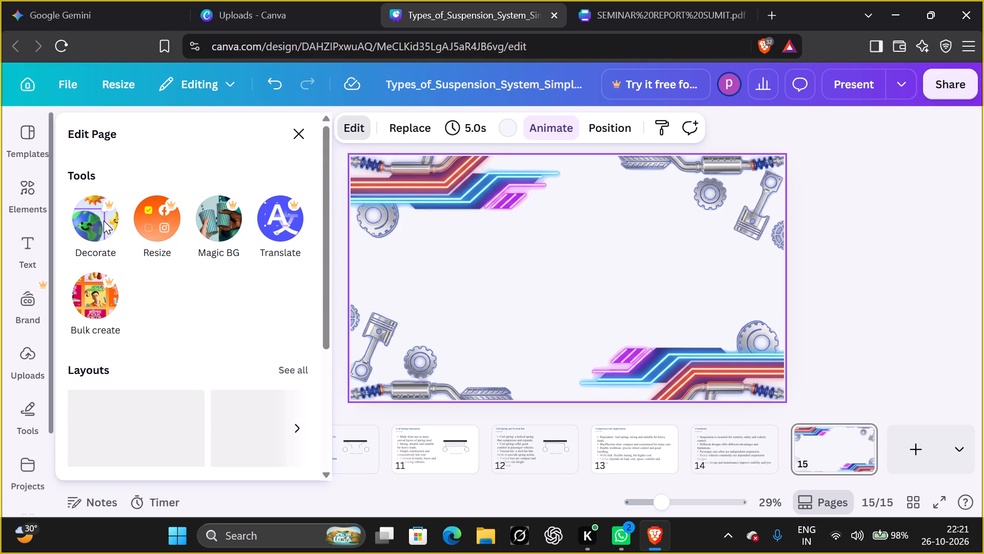
{"action": "left_click", "coordinate": [175, 433]}
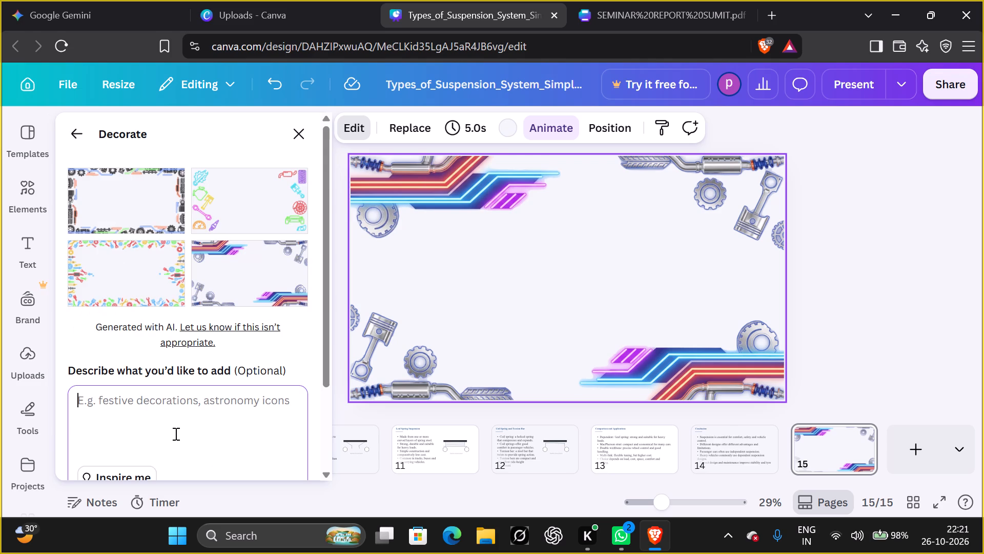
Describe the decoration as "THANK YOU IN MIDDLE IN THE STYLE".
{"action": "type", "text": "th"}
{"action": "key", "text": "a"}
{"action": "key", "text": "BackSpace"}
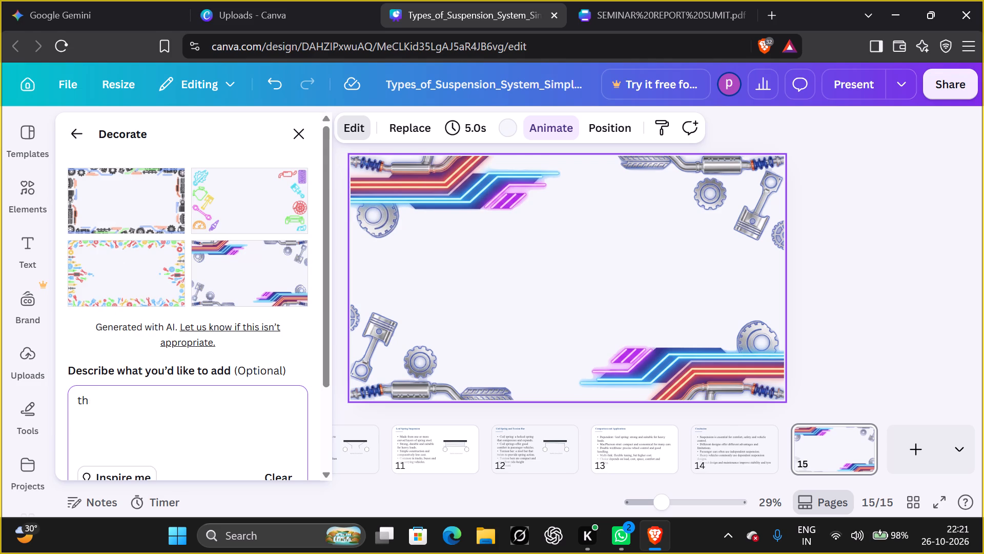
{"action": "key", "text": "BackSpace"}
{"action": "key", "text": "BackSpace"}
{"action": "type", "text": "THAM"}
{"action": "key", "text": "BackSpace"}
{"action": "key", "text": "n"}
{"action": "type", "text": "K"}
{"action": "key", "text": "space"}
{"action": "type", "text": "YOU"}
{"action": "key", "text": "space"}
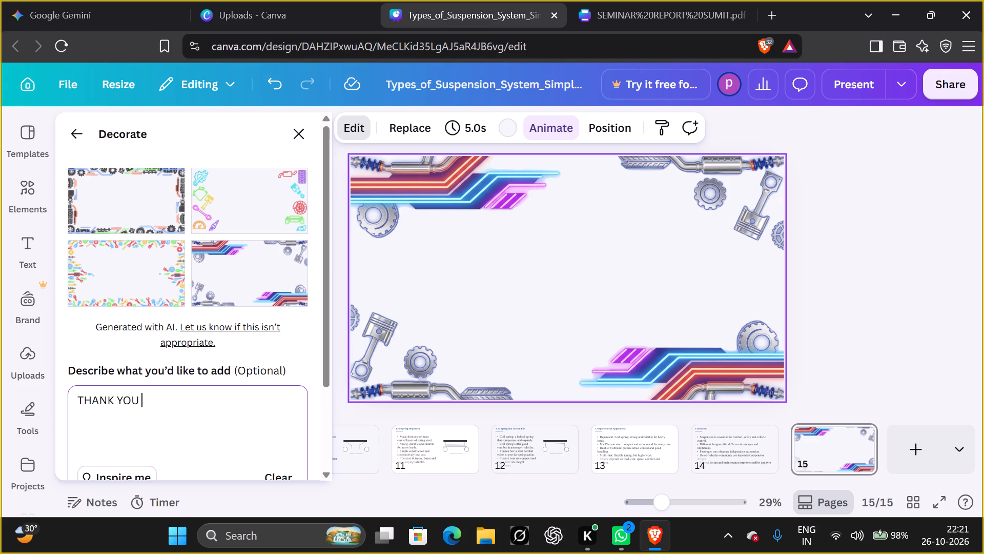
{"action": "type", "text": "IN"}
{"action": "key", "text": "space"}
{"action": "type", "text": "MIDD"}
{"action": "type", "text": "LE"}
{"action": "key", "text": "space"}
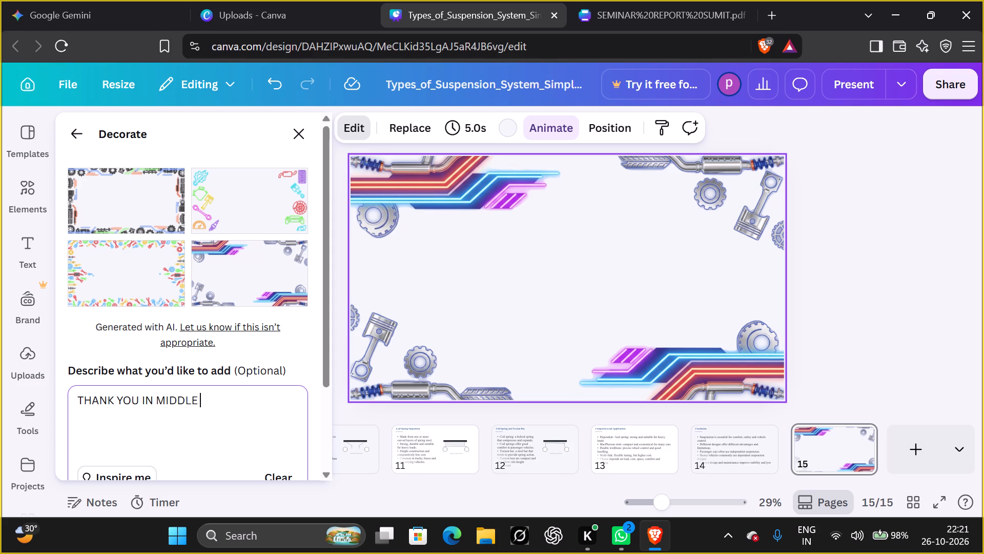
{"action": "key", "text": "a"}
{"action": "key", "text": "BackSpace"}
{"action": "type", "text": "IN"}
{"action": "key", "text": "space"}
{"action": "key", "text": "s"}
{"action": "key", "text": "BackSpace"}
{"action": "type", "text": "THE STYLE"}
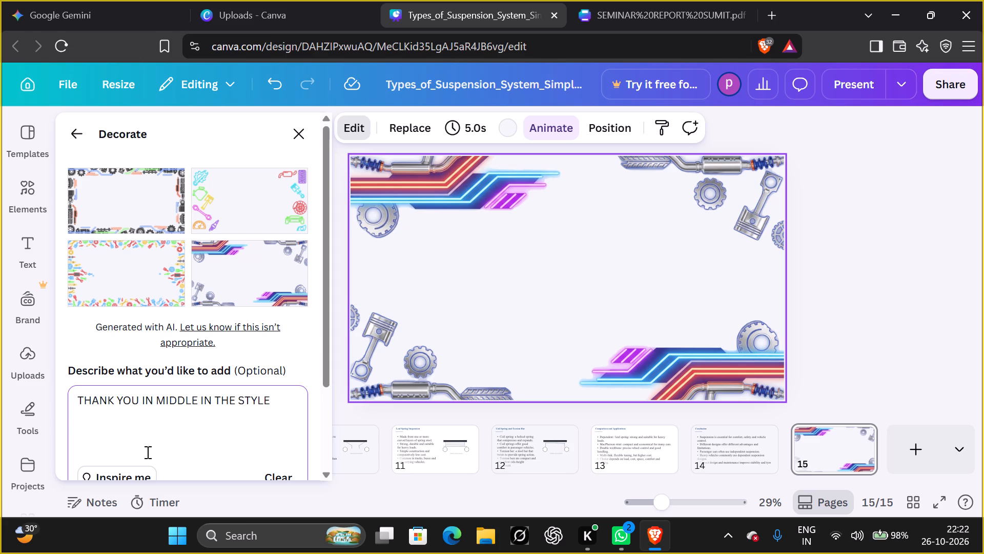
Generate new decorations for page 15 from the suggested prompt "Apply bold brush strokes for an editorial look".
{"action": "left_click", "coordinate": [127, 472]}
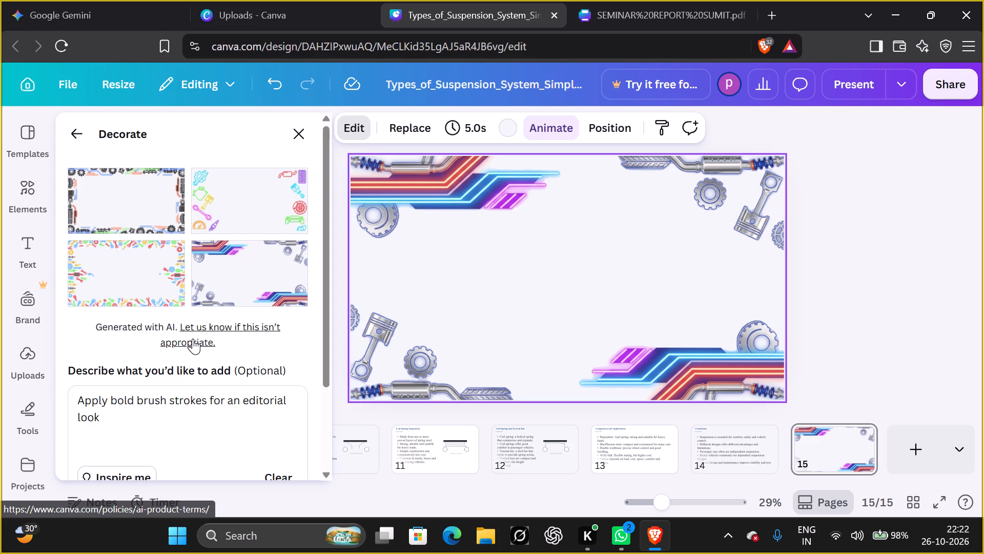
{"action": "scroll", "coordinate": [193, 339], "scroll_direction": "down", "scroll_amount": 1}
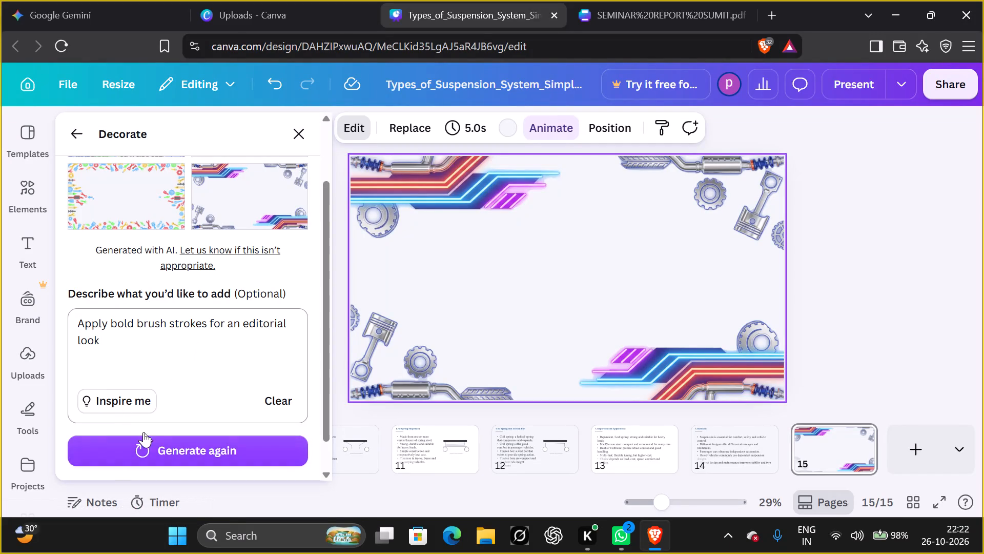
{"action": "left_click", "coordinate": [159, 447]}
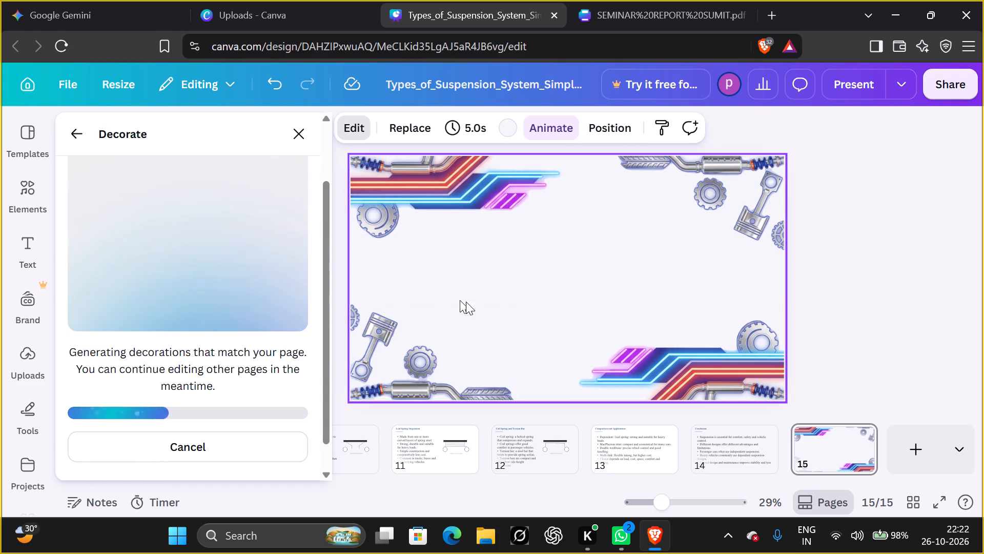
{"action": "scroll", "coordinate": [588, 380], "scroll_direction": "down", "scroll_amount": 3}
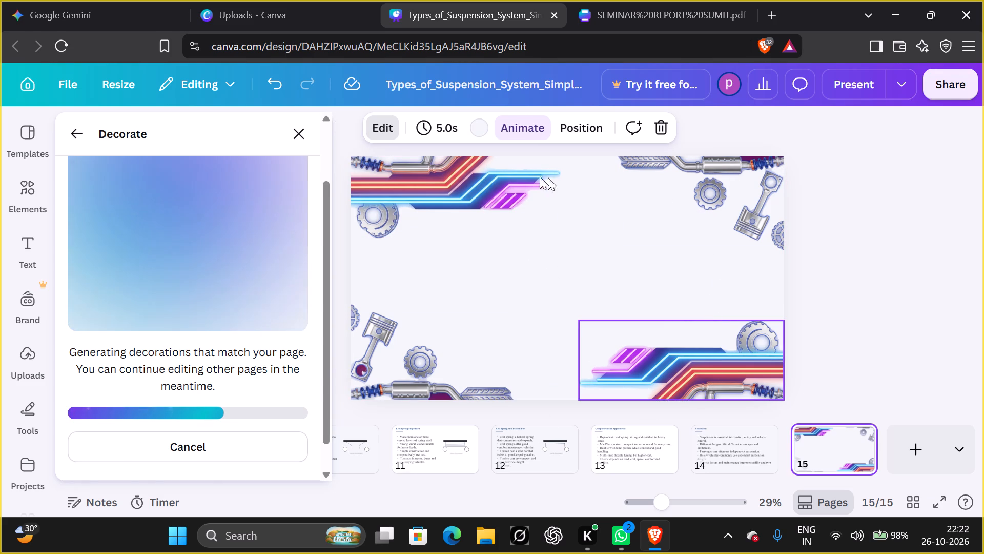
{"action": "scroll", "coordinate": [213, 285], "scroll_direction": "down", "scroll_amount": 2}
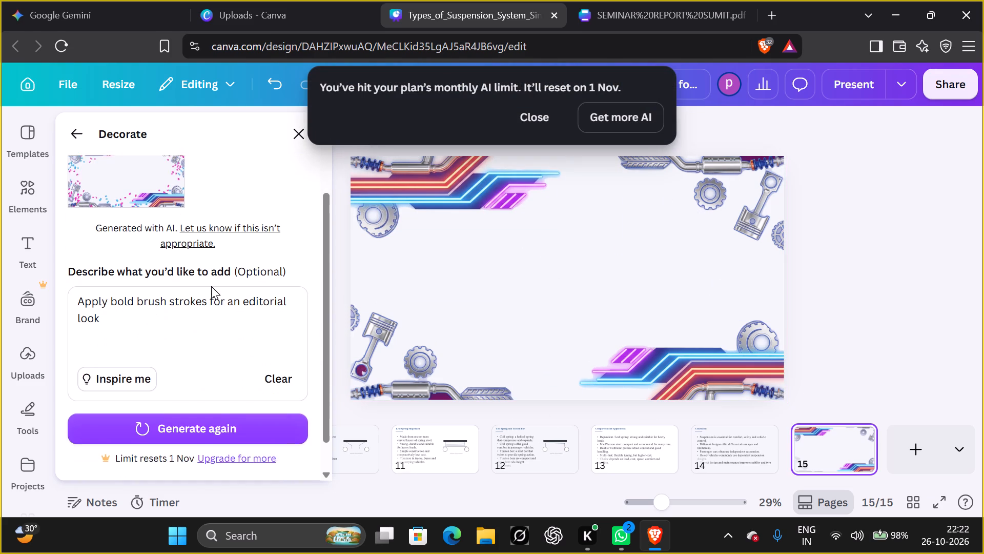
Compare the generated decoration variations on page 15 and apply the one with pink and blue confetti-like marks.
{"action": "scroll", "coordinate": [211, 287], "scroll_direction": "down", "scroll_amount": 1}
{"action": "scroll", "coordinate": [211, 287], "scroll_direction": "up", "scroll_amount": 2}
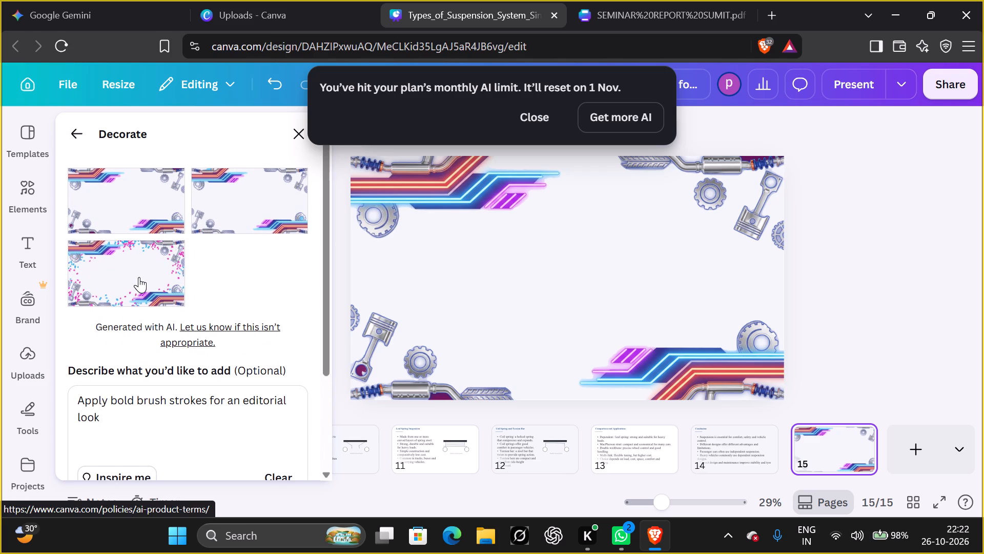
{"action": "left_click", "coordinate": [139, 276]}
{"action": "left_click", "coordinate": [235, 205]}
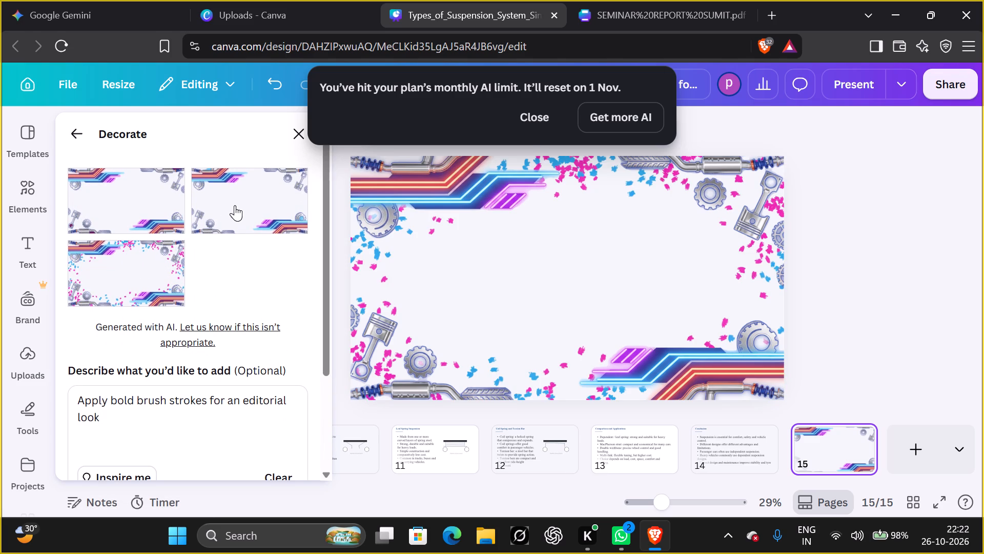
{"action": "left_click", "coordinate": [149, 216]}
{"action": "left_click", "coordinate": [149, 289]}
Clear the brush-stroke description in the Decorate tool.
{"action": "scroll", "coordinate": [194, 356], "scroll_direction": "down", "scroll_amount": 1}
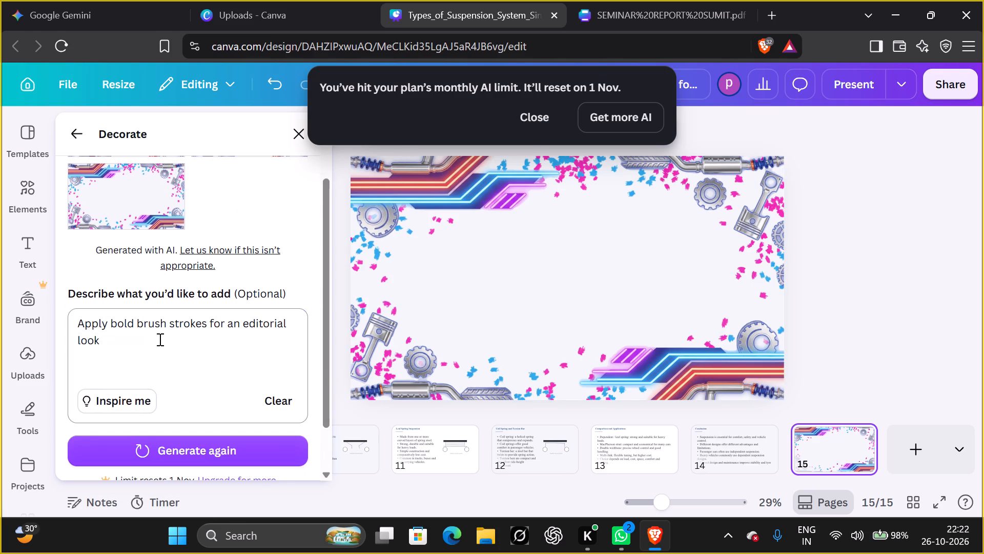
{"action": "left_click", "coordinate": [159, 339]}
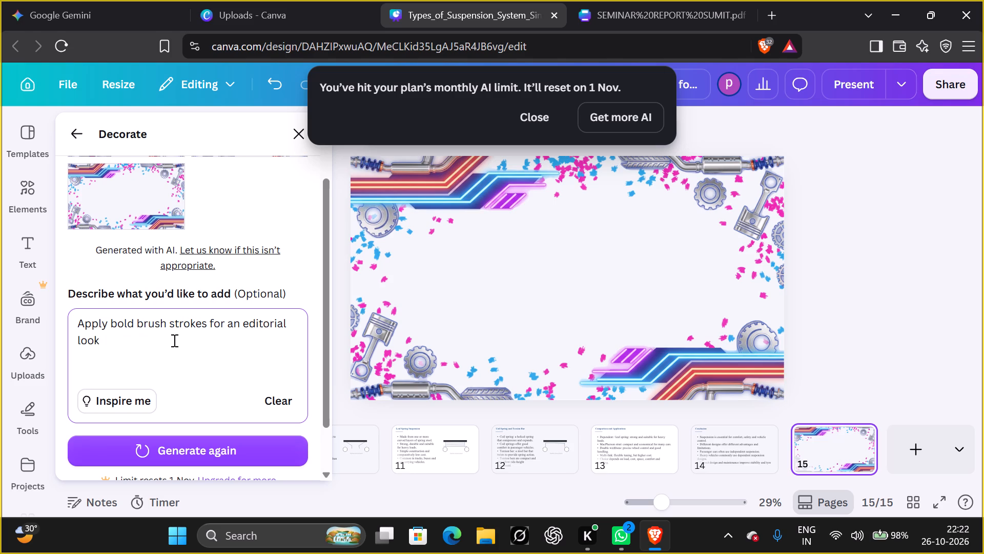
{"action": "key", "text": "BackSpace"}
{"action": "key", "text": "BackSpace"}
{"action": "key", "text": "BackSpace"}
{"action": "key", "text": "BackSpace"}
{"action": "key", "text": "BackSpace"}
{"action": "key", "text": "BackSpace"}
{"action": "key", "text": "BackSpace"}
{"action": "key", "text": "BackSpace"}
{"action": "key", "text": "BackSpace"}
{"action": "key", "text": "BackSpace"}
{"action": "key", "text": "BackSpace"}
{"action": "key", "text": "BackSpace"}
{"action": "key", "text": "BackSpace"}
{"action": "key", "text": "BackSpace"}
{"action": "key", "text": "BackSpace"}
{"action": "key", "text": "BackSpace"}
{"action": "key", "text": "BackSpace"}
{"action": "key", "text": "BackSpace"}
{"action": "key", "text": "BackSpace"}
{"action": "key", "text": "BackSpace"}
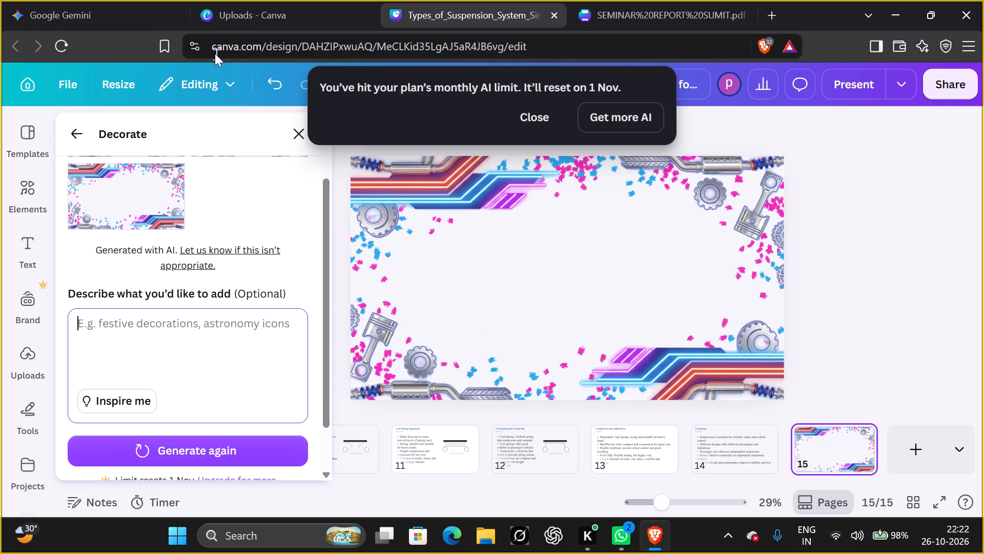
Dismiss the AI limit notice and close the Decorate tool.
{"action": "left_click", "coordinate": [195, 85]}
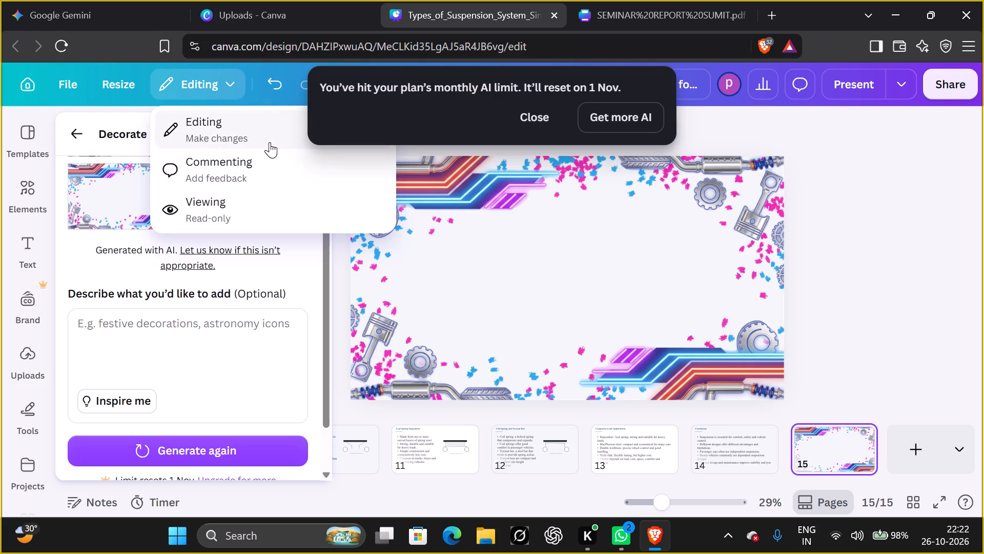
{"action": "left_click", "coordinate": [579, 255]}
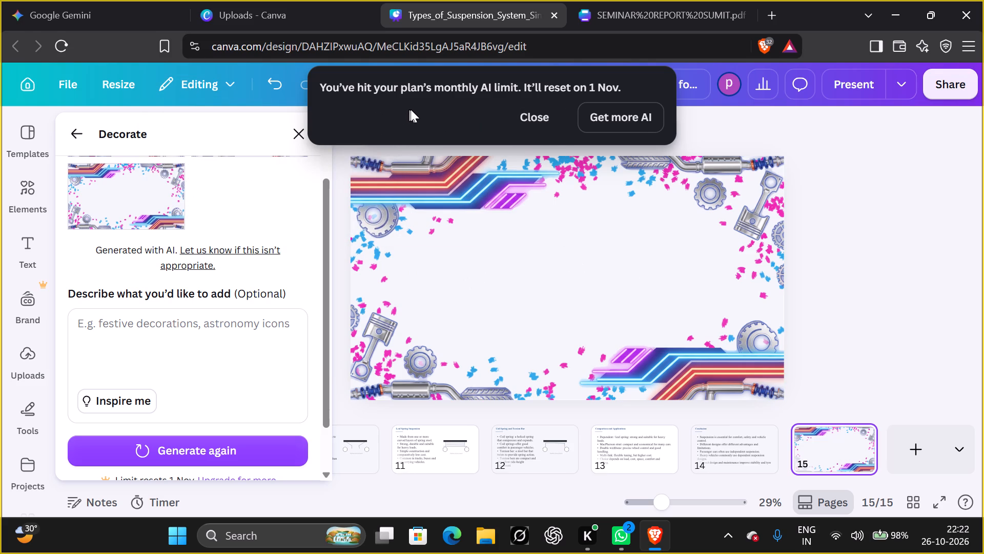
{"action": "left_click", "coordinate": [523, 119]}
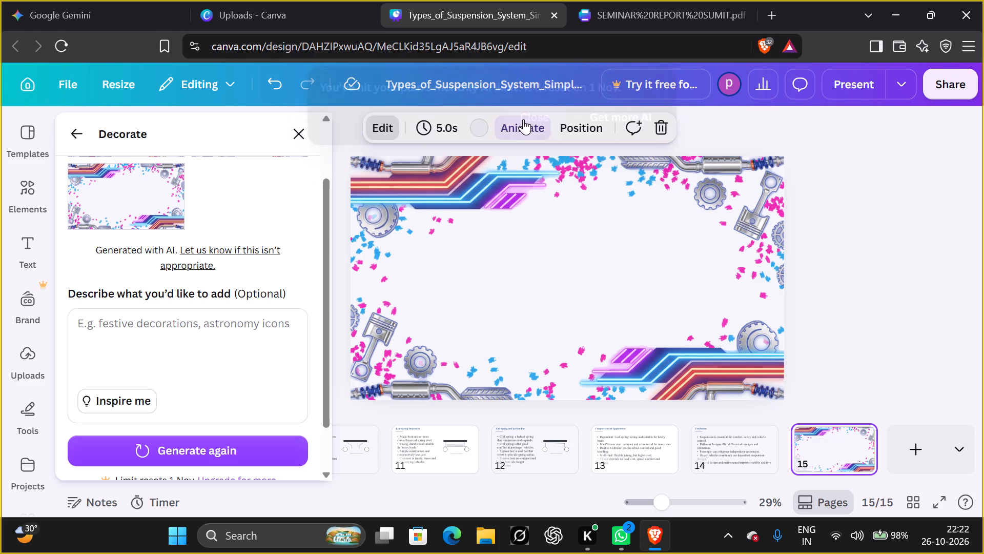
{"action": "left_click", "coordinate": [485, 271]}
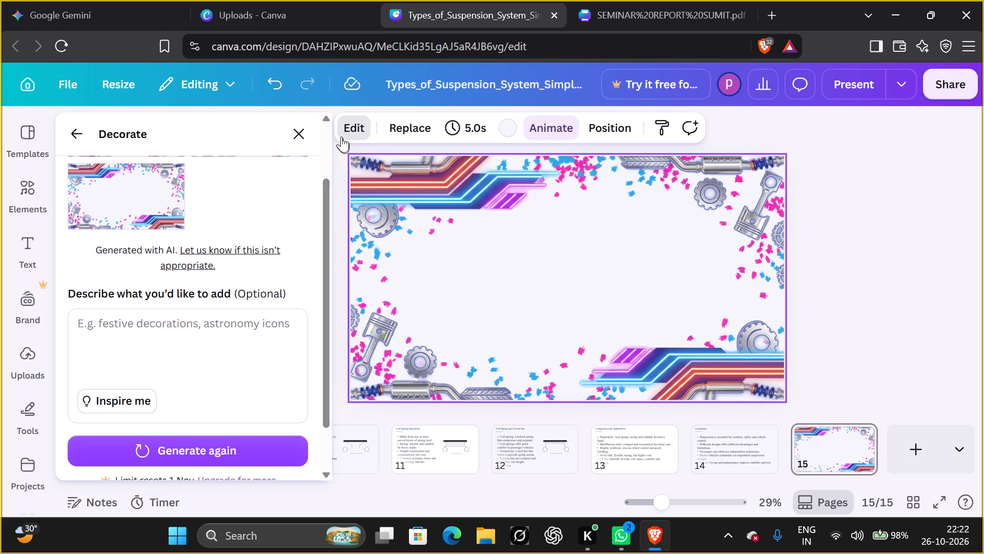
{"action": "left_click", "coordinate": [309, 132]}
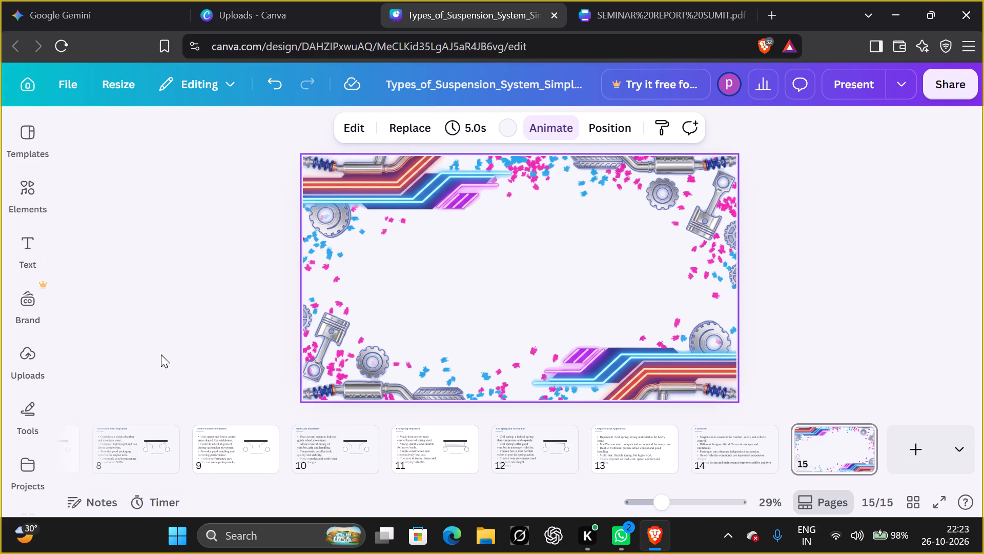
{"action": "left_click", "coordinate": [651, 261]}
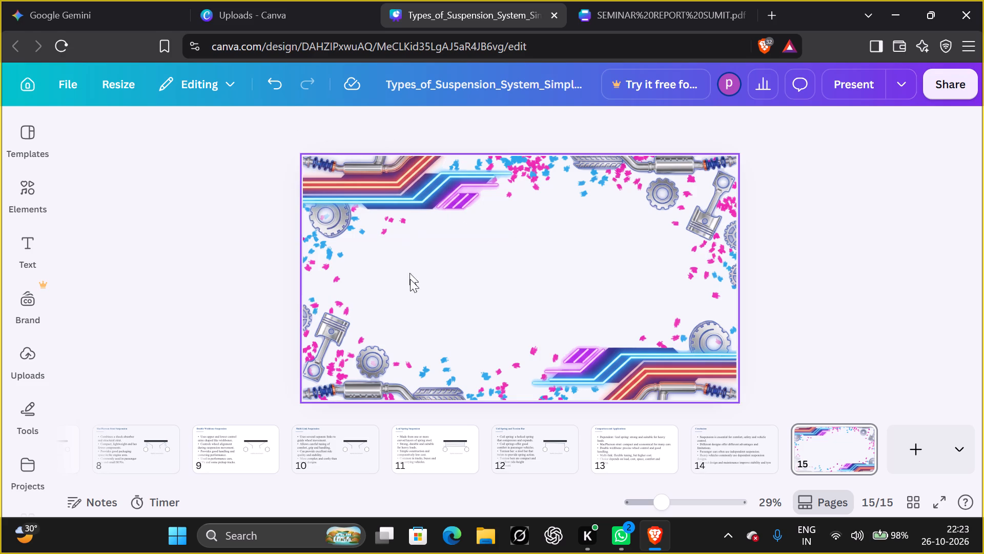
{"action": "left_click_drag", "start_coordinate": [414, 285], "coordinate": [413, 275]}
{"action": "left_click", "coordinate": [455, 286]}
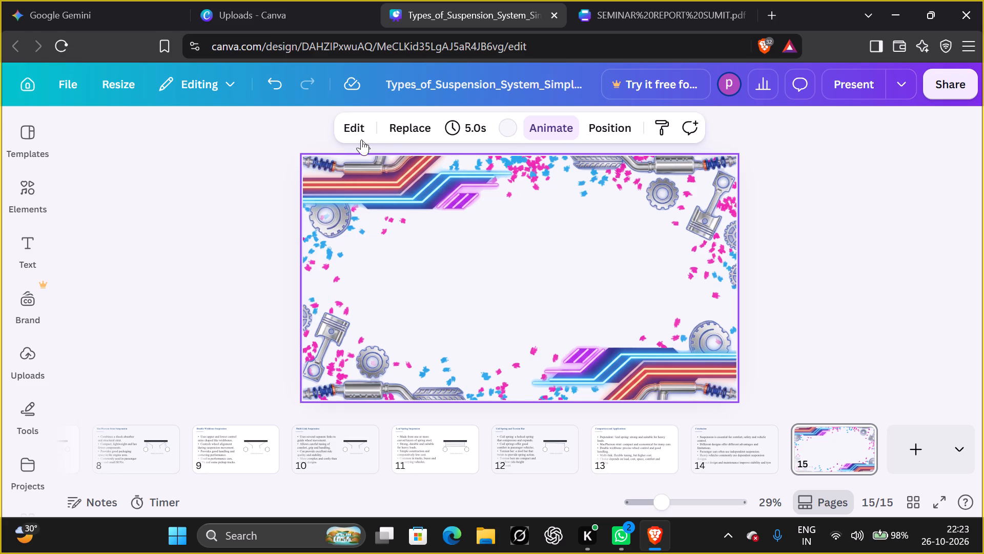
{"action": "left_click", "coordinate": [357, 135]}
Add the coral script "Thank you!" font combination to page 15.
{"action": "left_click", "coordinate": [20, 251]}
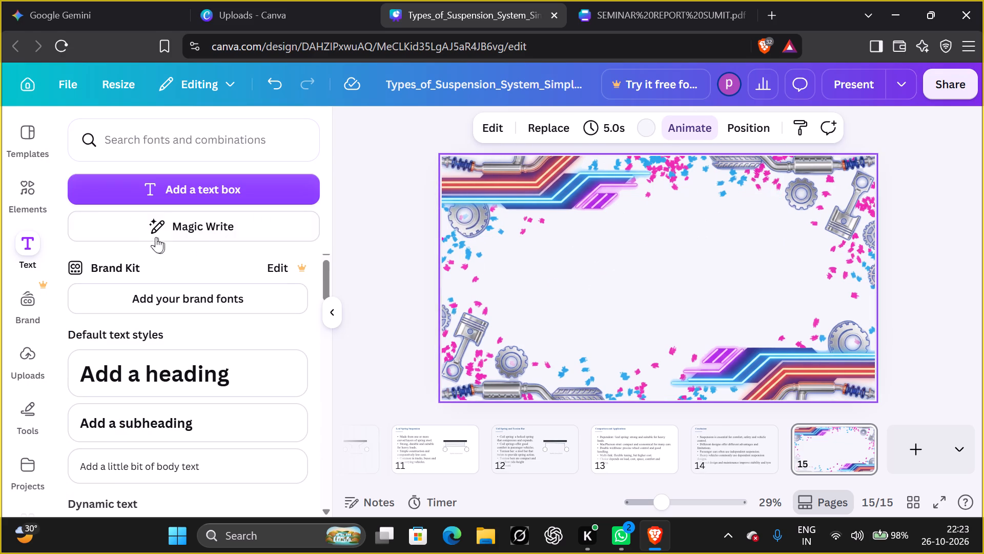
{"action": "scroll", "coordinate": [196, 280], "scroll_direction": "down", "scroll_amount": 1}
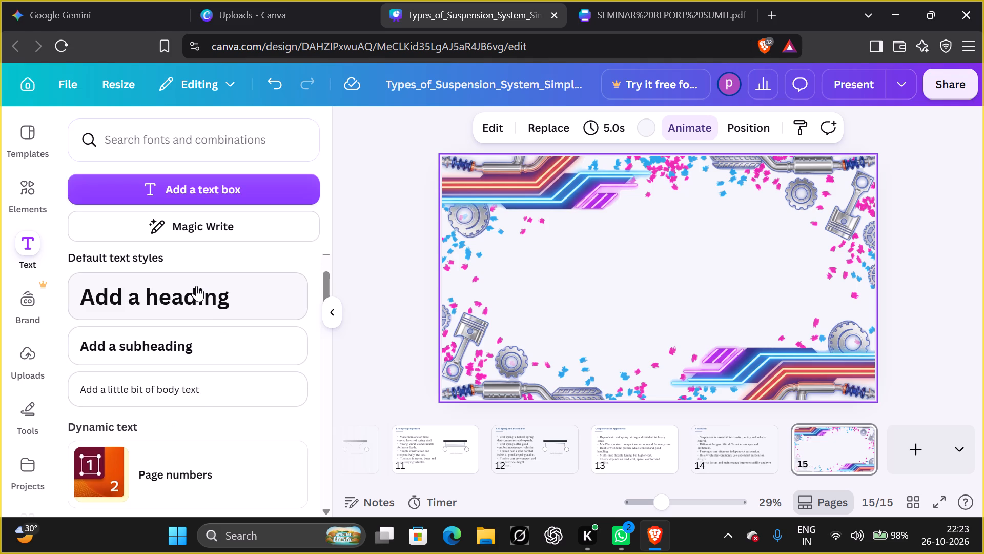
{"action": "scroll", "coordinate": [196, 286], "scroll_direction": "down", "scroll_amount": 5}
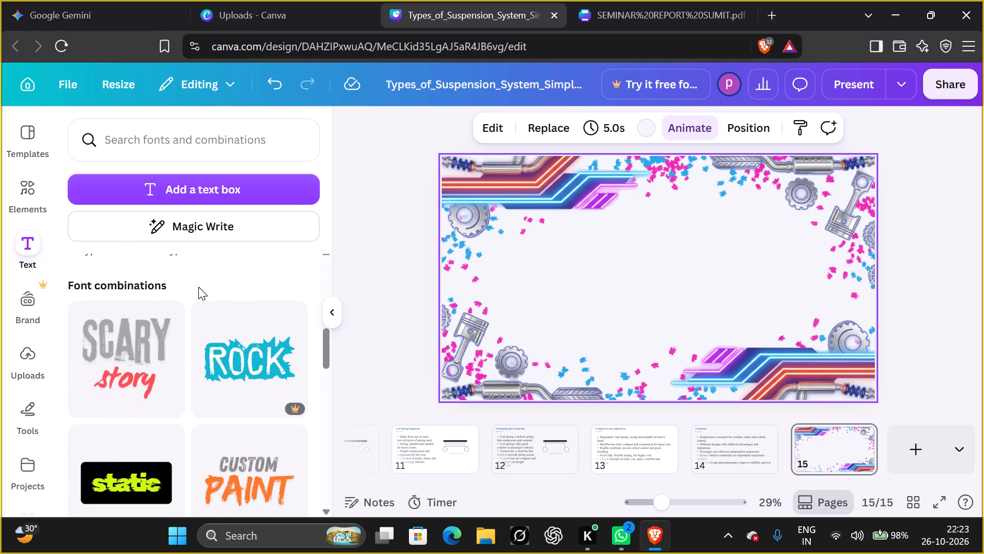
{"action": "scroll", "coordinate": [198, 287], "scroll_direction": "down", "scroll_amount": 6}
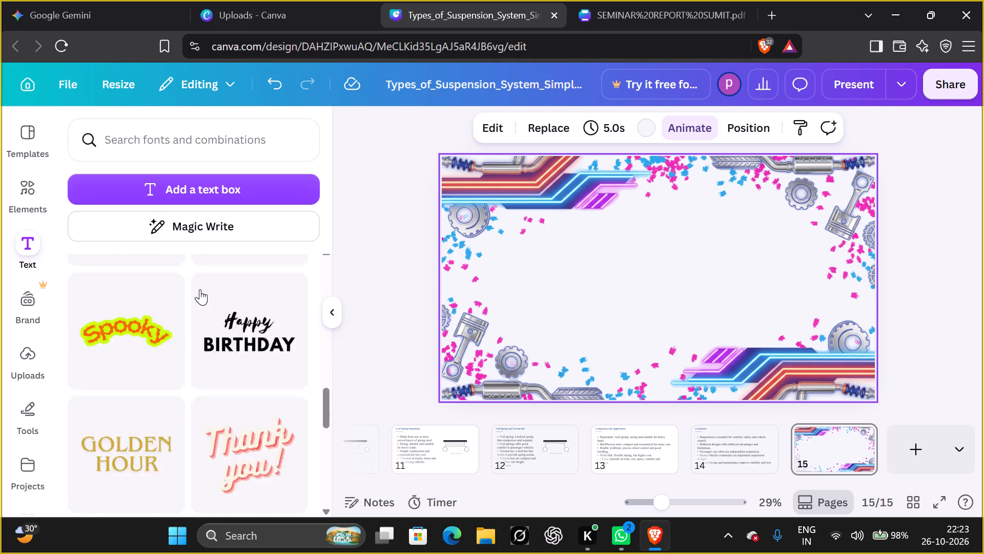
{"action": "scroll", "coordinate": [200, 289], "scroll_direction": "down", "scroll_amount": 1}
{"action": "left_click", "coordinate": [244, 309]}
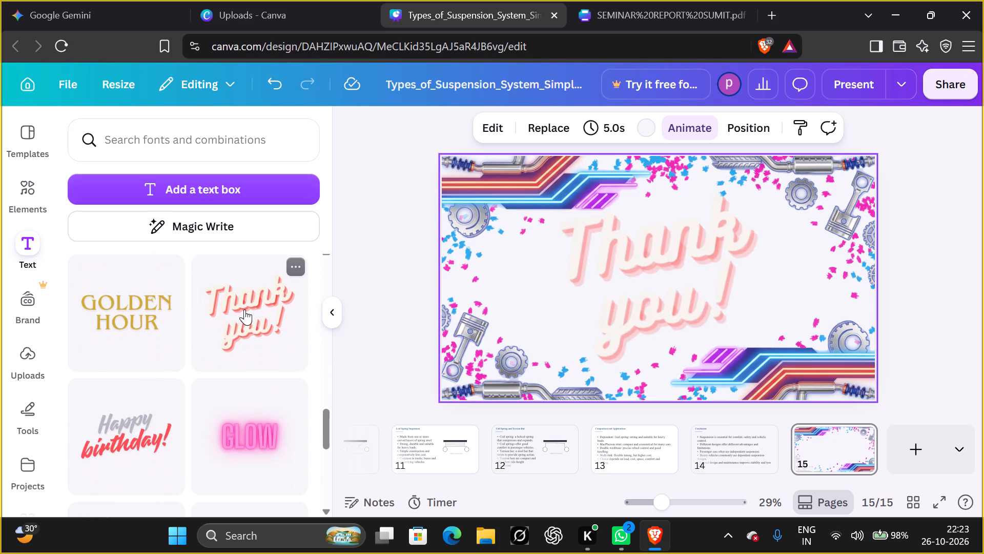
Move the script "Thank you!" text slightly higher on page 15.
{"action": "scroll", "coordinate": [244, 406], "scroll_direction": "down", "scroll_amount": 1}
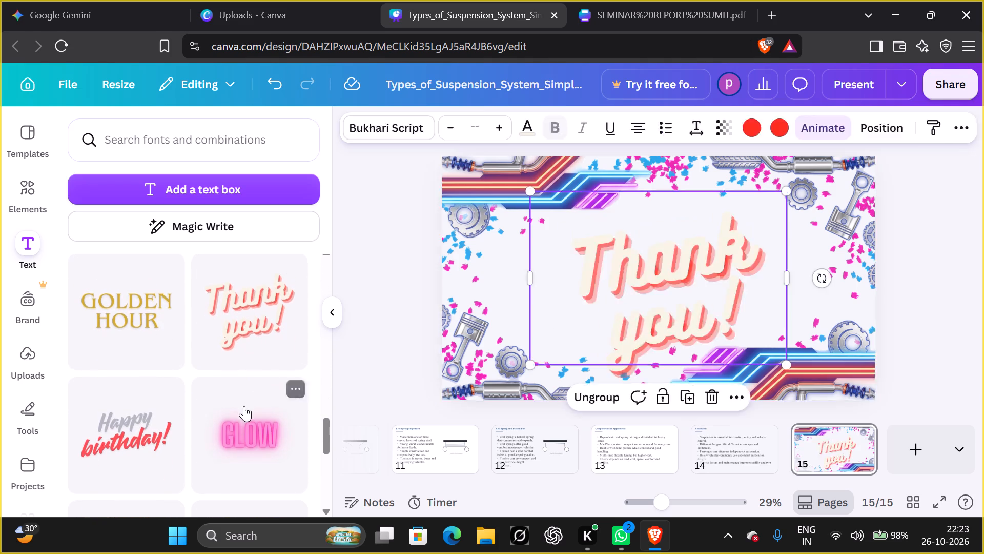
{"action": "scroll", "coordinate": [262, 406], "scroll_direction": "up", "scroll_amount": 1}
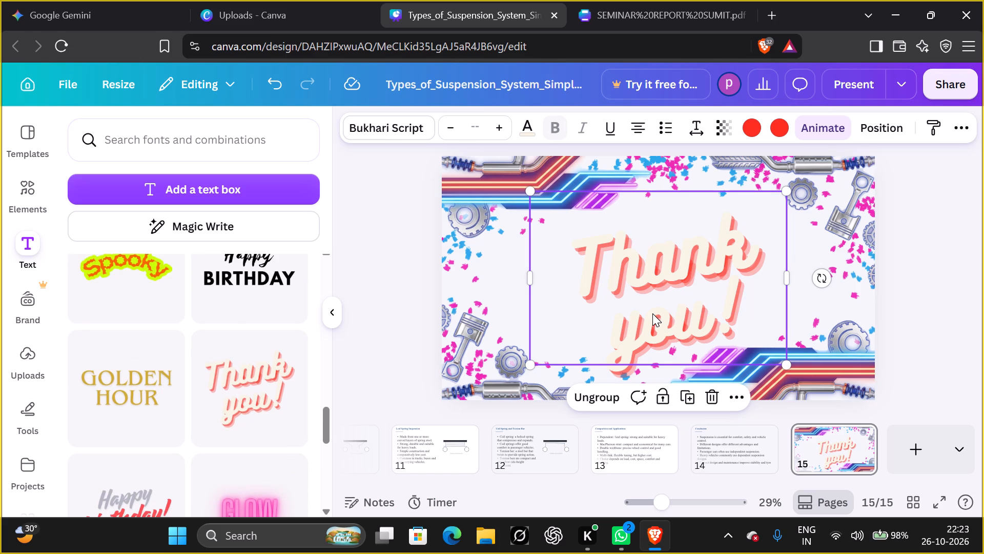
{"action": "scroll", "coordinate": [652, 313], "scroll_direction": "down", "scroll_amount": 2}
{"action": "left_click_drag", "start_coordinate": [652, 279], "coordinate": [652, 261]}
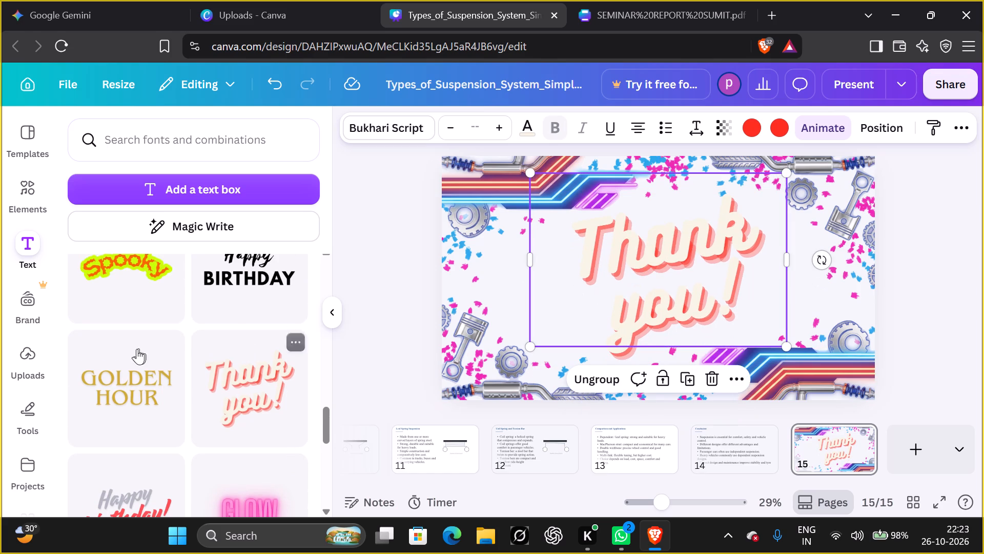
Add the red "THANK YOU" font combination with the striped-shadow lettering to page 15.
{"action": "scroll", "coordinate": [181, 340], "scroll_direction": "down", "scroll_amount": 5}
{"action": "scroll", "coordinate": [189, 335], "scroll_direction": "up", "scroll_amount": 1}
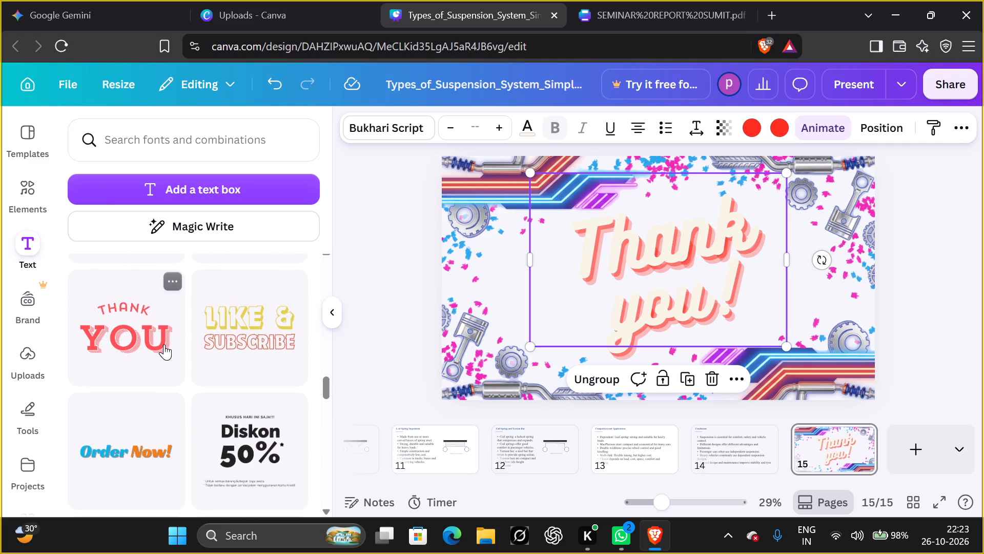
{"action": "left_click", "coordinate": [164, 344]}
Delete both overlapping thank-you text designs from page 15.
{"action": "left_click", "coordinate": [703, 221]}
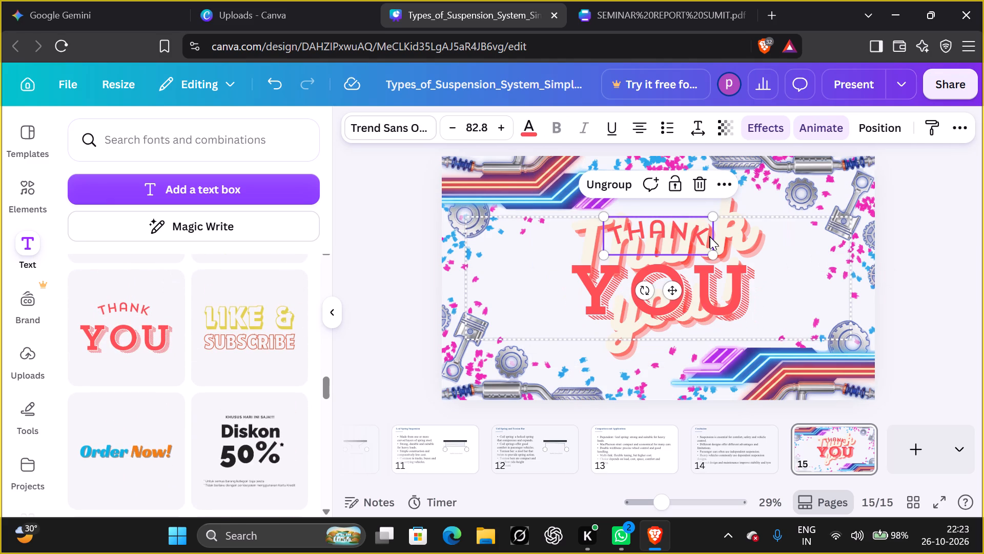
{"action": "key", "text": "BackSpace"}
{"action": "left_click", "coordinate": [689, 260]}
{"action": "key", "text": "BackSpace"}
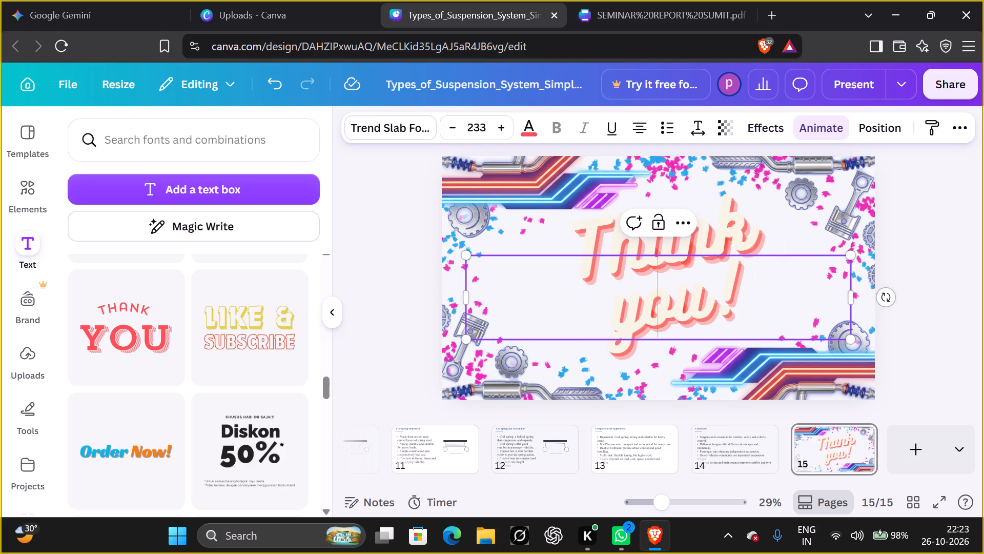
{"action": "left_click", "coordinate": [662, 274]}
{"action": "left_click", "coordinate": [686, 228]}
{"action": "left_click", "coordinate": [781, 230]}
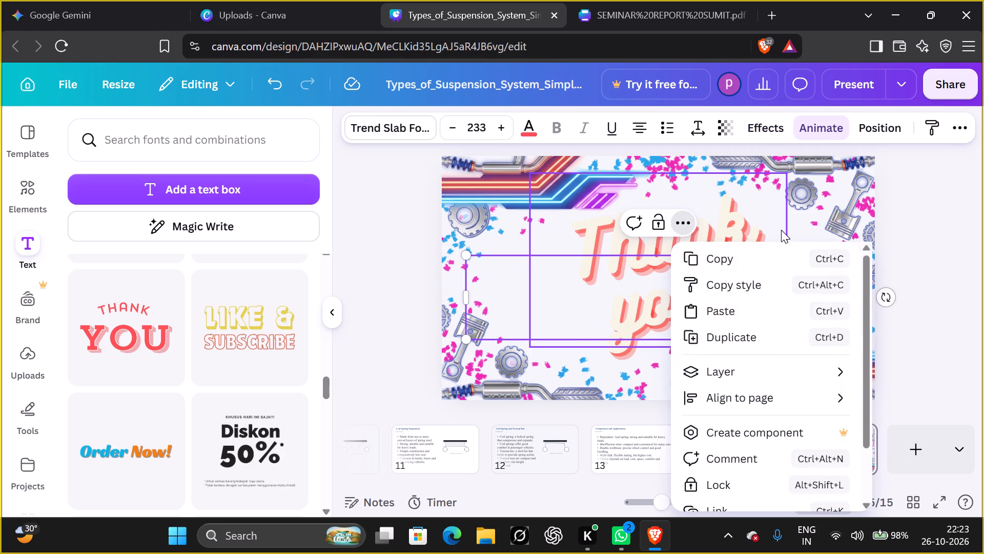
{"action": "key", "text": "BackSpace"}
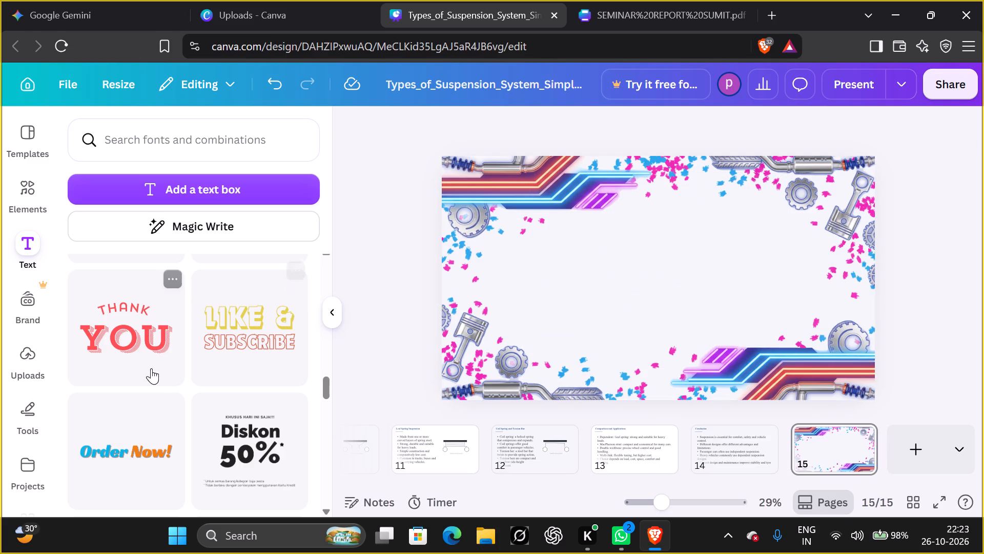
Add the red "THANK YOU" font combination to the emptied centre of page 15.
{"action": "left_click", "coordinate": [152, 342]}
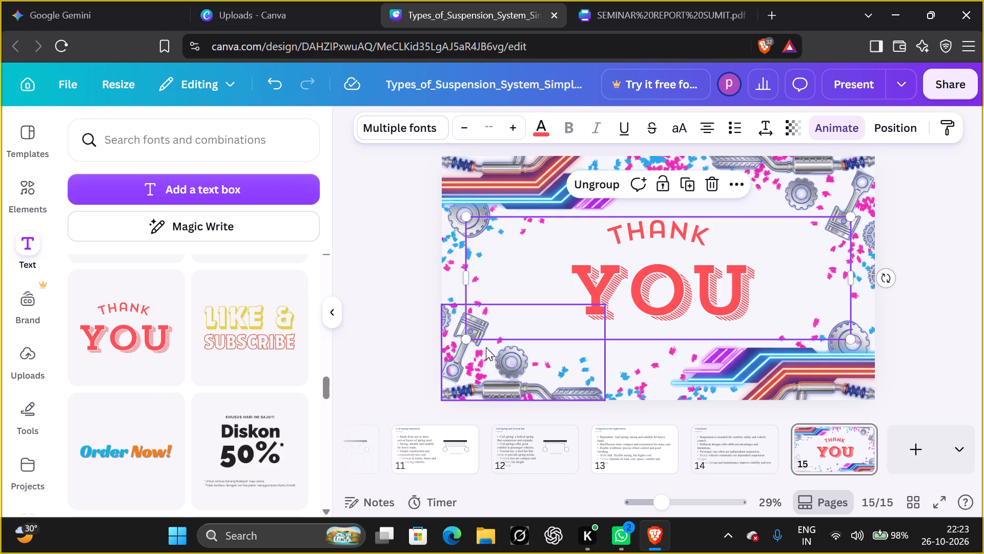
Browse the remaining font combinations for alternative thank-you text designs.
{"action": "scroll", "coordinate": [339, 357], "scroll_direction": "down", "scroll_amount": 1}
{"action": "scroll", "coordinate": [261, 327], "scroll_direction": "down", "scroll_amount": 3}
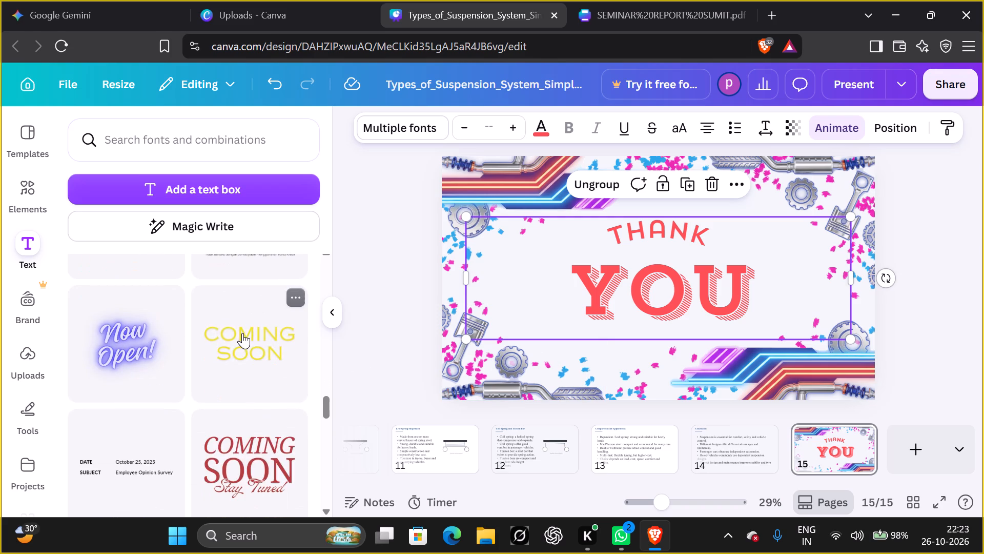
{"action": "scroll", "coordinate": [230, 345], "scroll_direction": "down", "scroll_amount": 6}
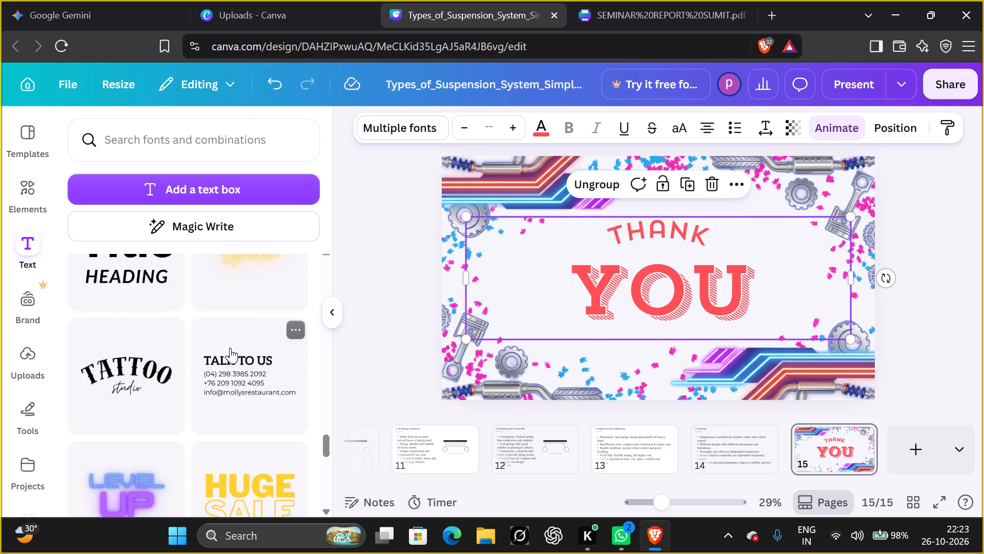
{"action": "scroll", "coordinate": [233, 350], "scroll_direction": "down", "scroll_amount": 10}
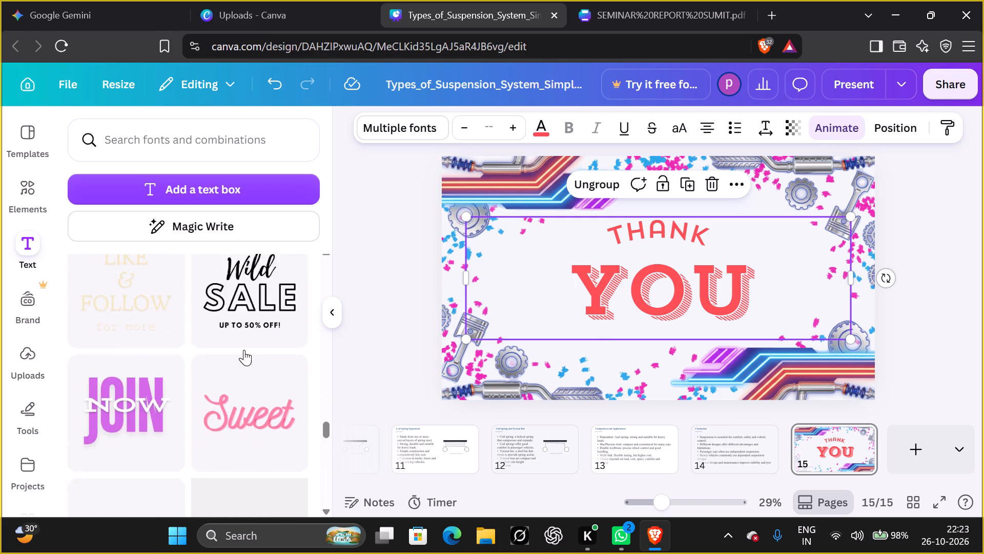
{"action": "scroll", "coordinate": [244, 351], "scroll_direction": "down", "scroll_amount": 7}
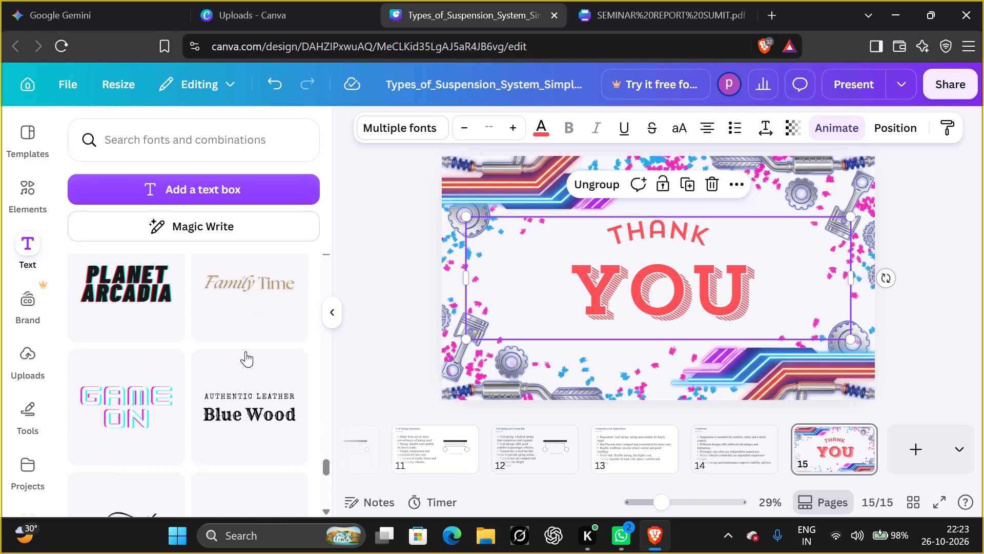
{"action": "scroll", "coordinate": [245, 351], "scroll_direction": "down", "scroll_amount": 7}
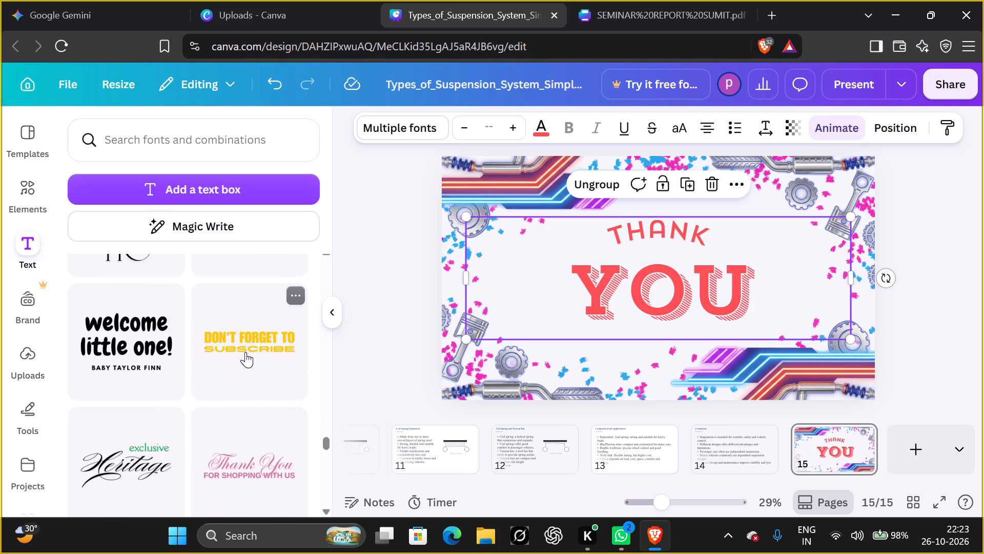
{"action": "scroll", "coordinate": [245, 352], "scroll_direction": "down", "scroll_amount": 1}
{"action": "scroll", "coordinate": [245, 352], "scroll_direction": "up", "scroll_amount": 1}
{"action": "scroll", "coordinate": [245, 352], "scroll_direction": "down", "scroll_amount": 1}
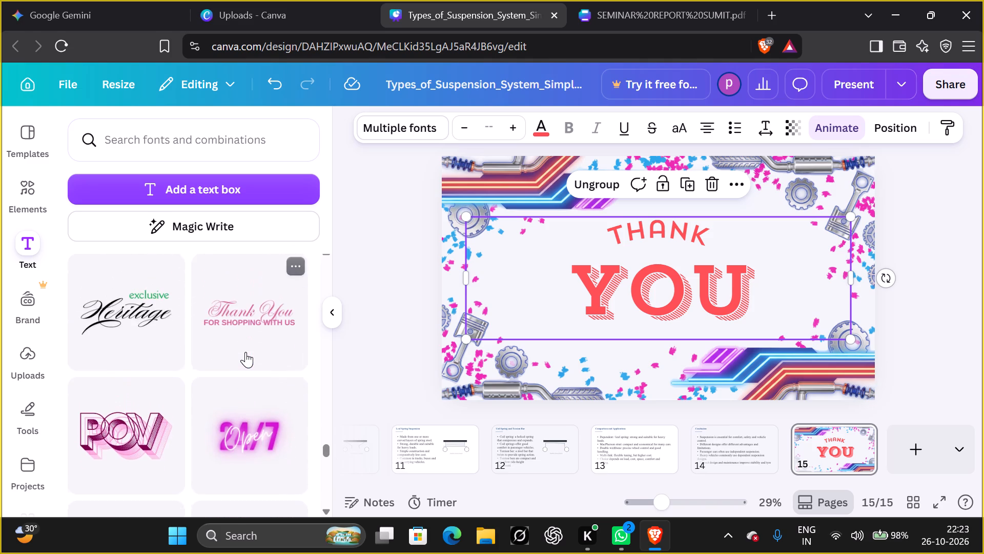
{"action": "scroll", "coordinate": [246, 352], "scroll_direction": "up", "scroll_amount": 1}
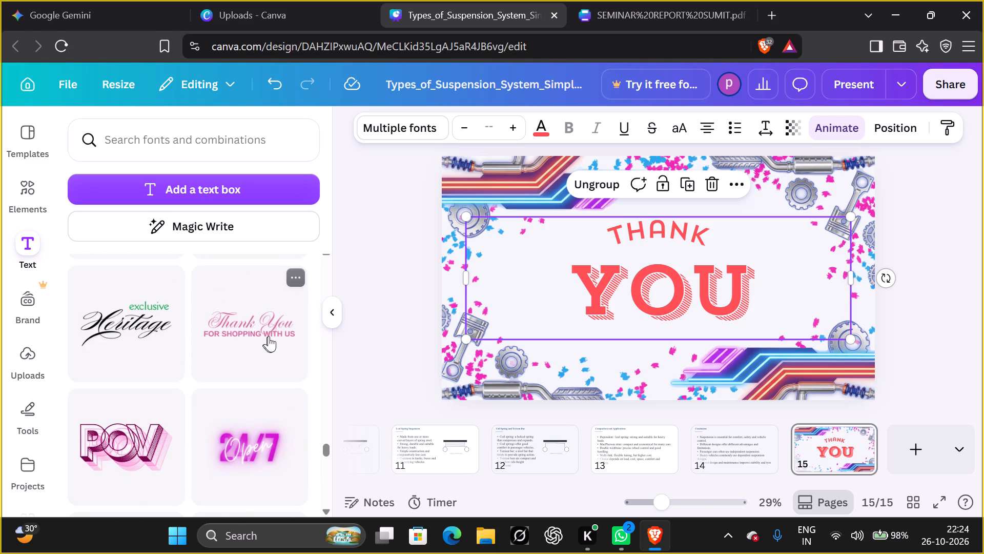
{"action": "scroll", "coordinate": [269, 336], "scroll_direction": "down", "scroll_amount": 6}
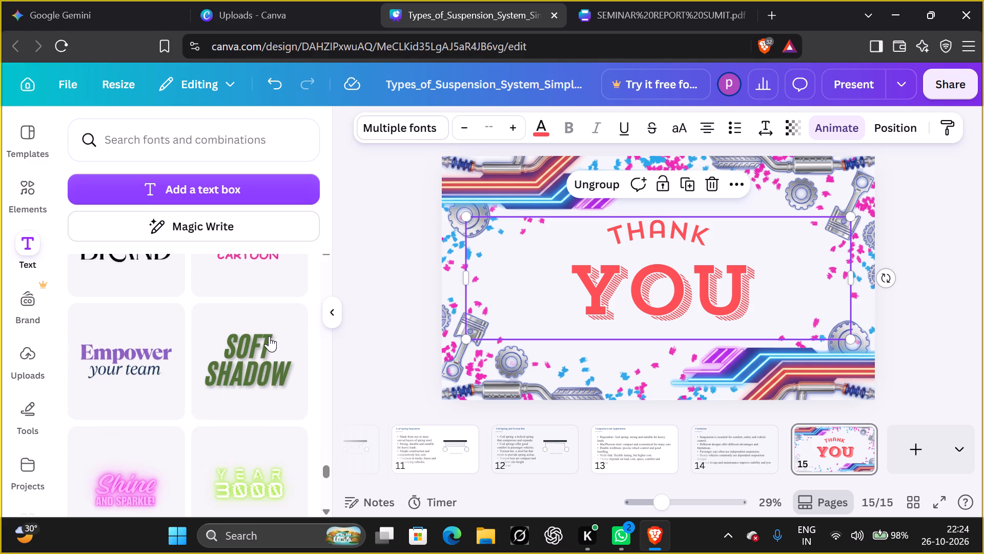
{"action": "scroll", "coordinate": [269, 336], "scroll_direction": "down", "scroll_amount": 4}
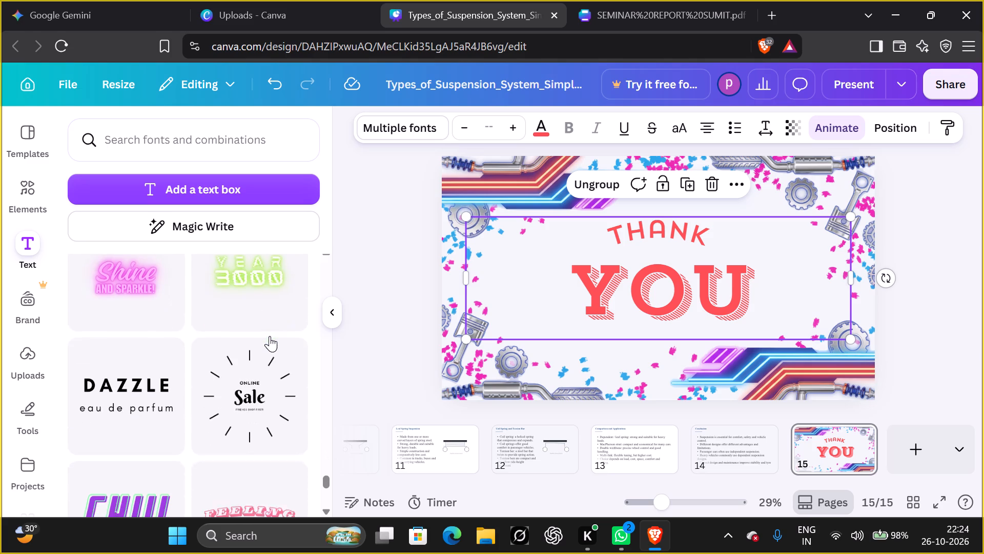
{"action": "scroll", "coordinate": [270, 336], "scroll_direction": "down", "scroll_amount": 7}
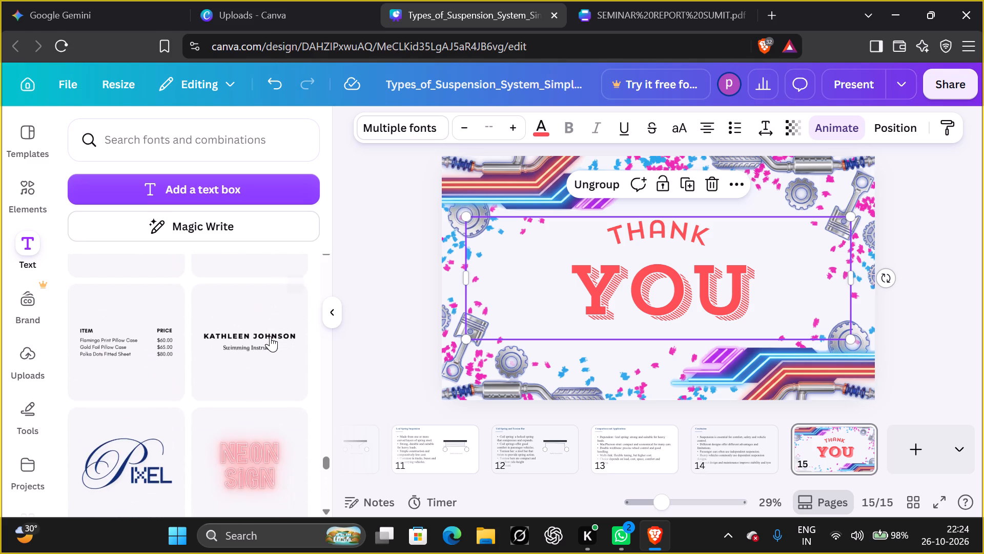
{"action": "scroll", "coordinate": [270, 336], "scroll_direction": "down", "scroll_amount": 4}
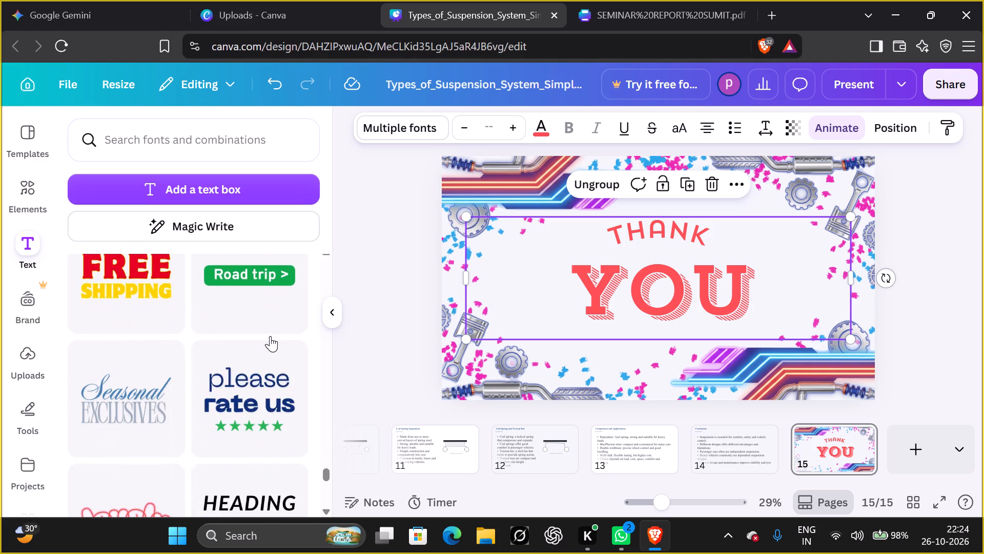
{"action": "scroll", "coordinate": [270, 336], "scroll_direction": "down", "scroll_amount": 9}
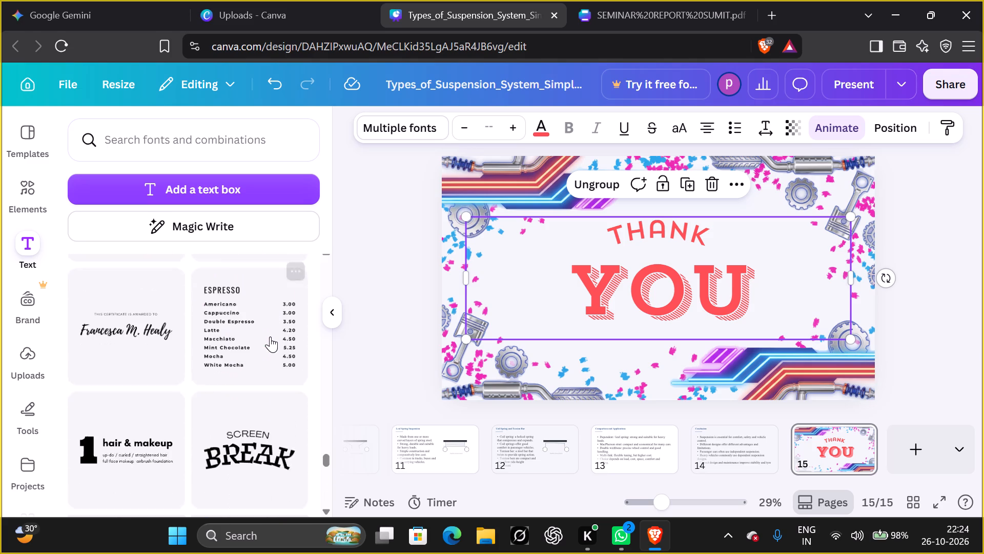
Add the pink "Thank You FOR SHOPPING WITH US" font combination to page 15.
{"action": "scroll", "coordinate": [271, 337], "scroll_direction": "up", "scroll_amount": 10}
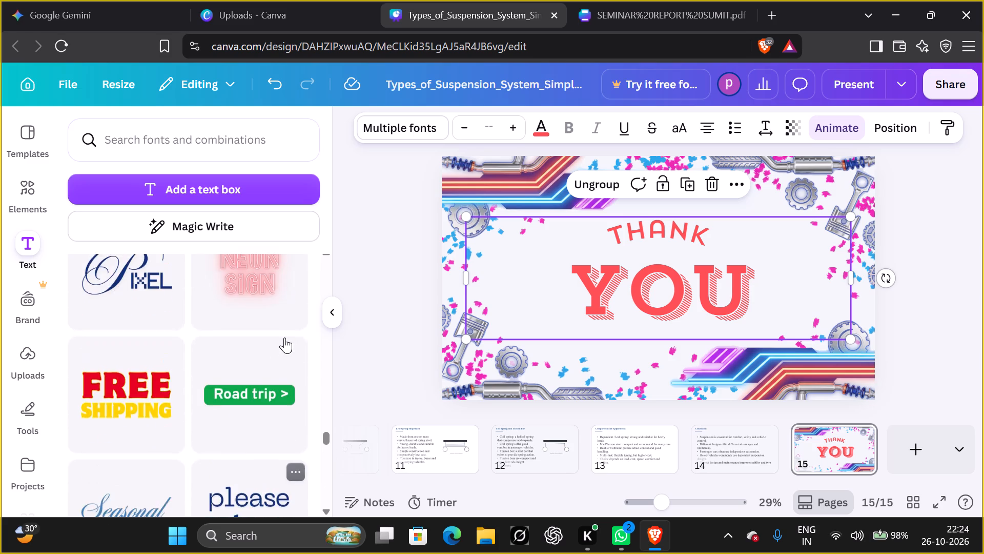
{"action": "scroll", "coordinate": [284, 338], "scroll_direction": "up", "scroll_amount": 8}
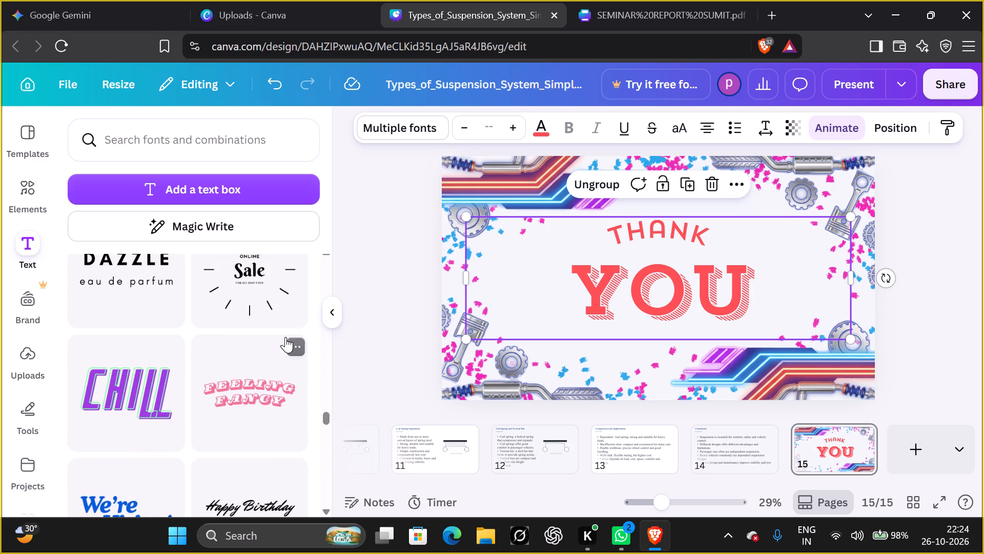
{"action": "scroll", "coordinate": [288, 337], "scroll_direction": "up", "scroll_amount": 8}
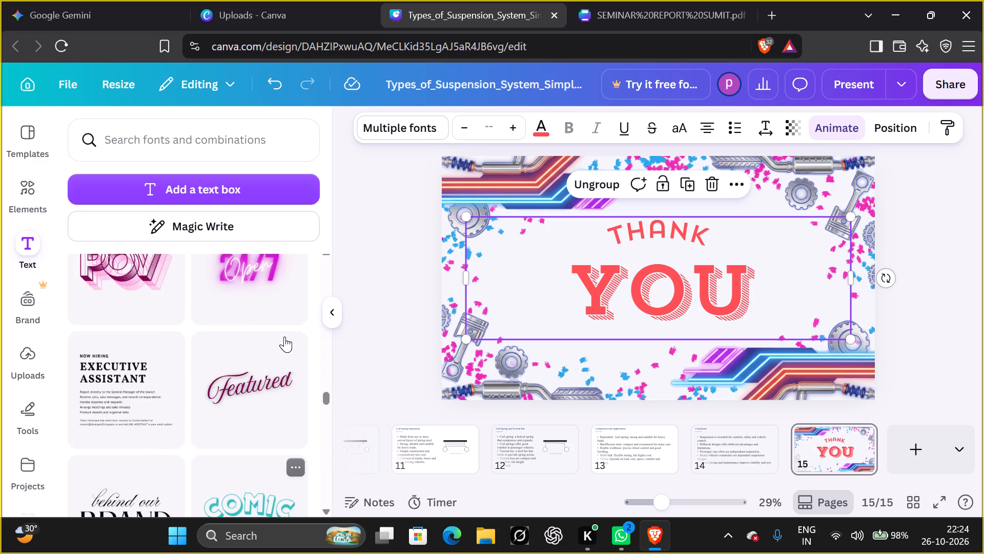
{"action": "scroll", "coordinate": [279, 338], "scroll_direction": "up", "scroll_amount": 3}
{"action": "left_click", "coordinate": [251, 372]}
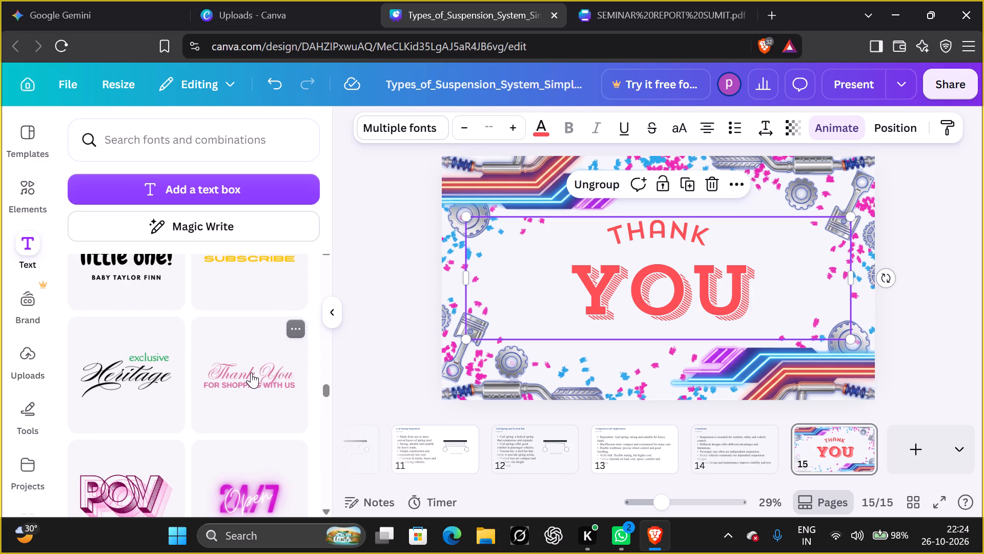
Delete the red "THANK YOU" design behind the pink thank-you text on page 15.
{"action": "left_click", "coordinate": [661, 230]}
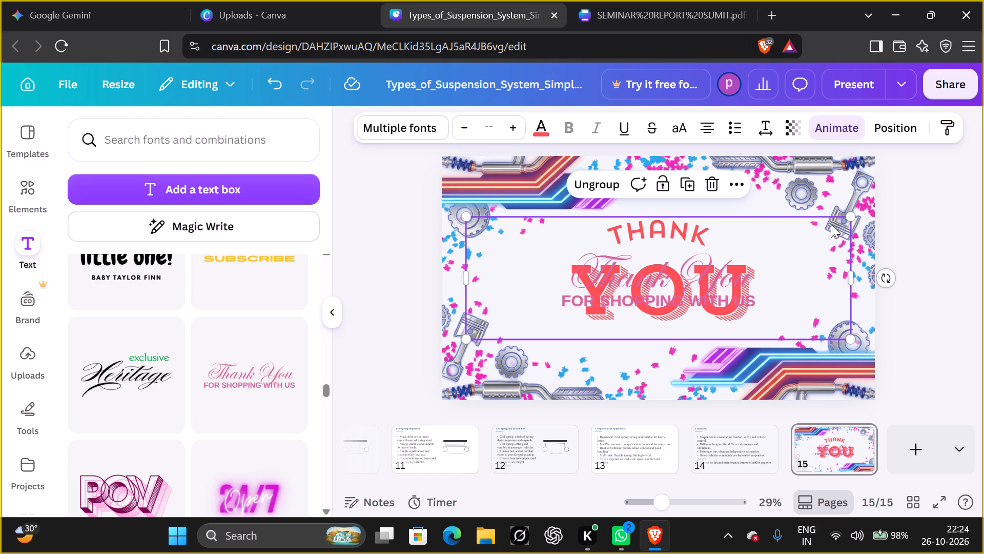
{"action": "left_click", "coordinate": [838, 221]}
{"action": "key", "text": "BackSpace"}
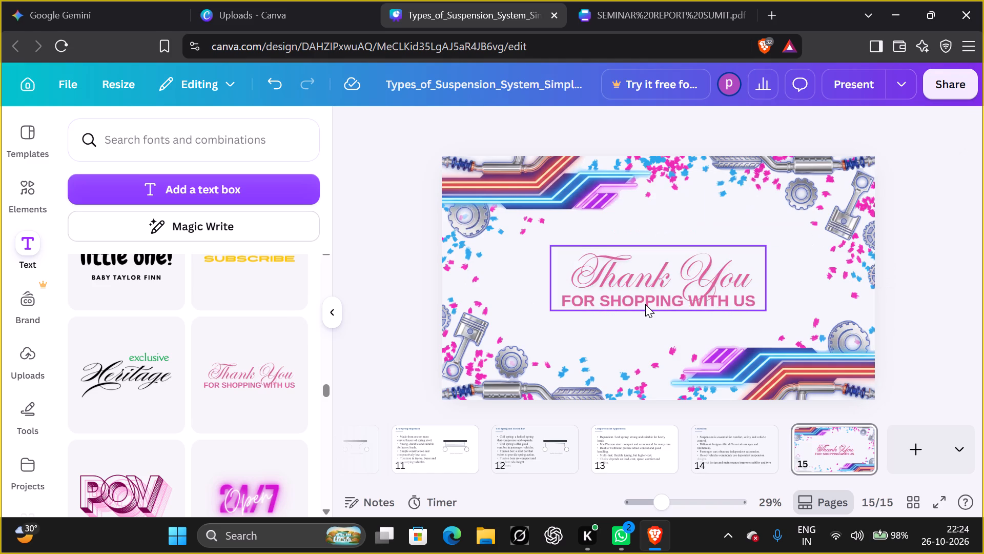
Remove the "FOR SHOPPING WITH US" line from the pink thank-you design.
{"action": "double_click", "coordinate": [648, 302]}
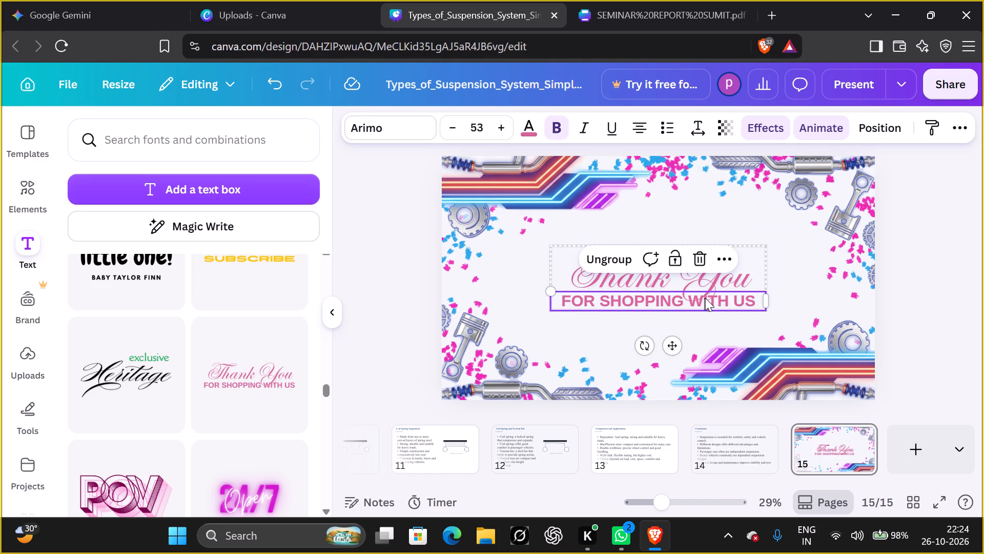
{"action": "key", "text": "BackSpace"}
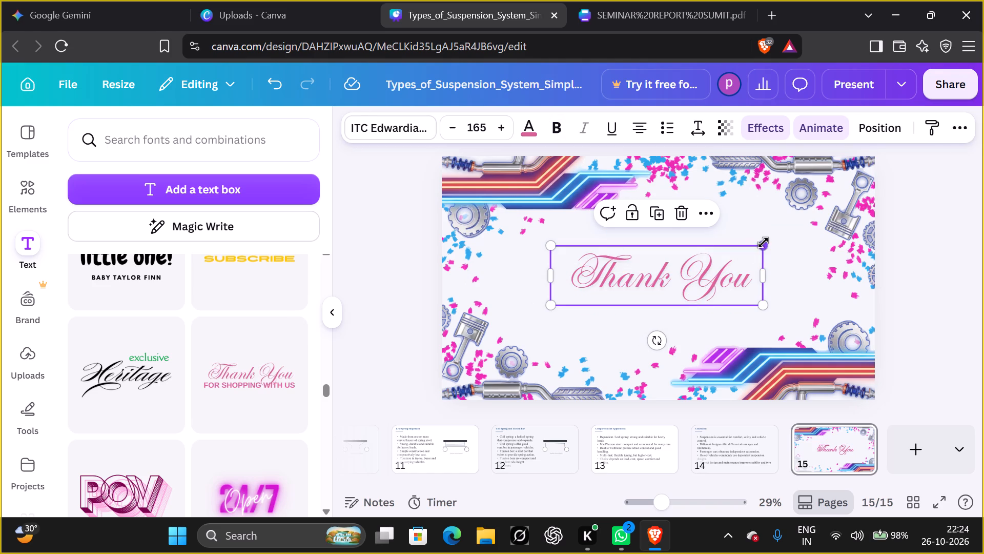
Enlarge the script "Thank You" text on page 15 to about size 214.
{"action": "left_click_drag", "start_coordinate": [763, 247], "coordinate": [791, 235]}
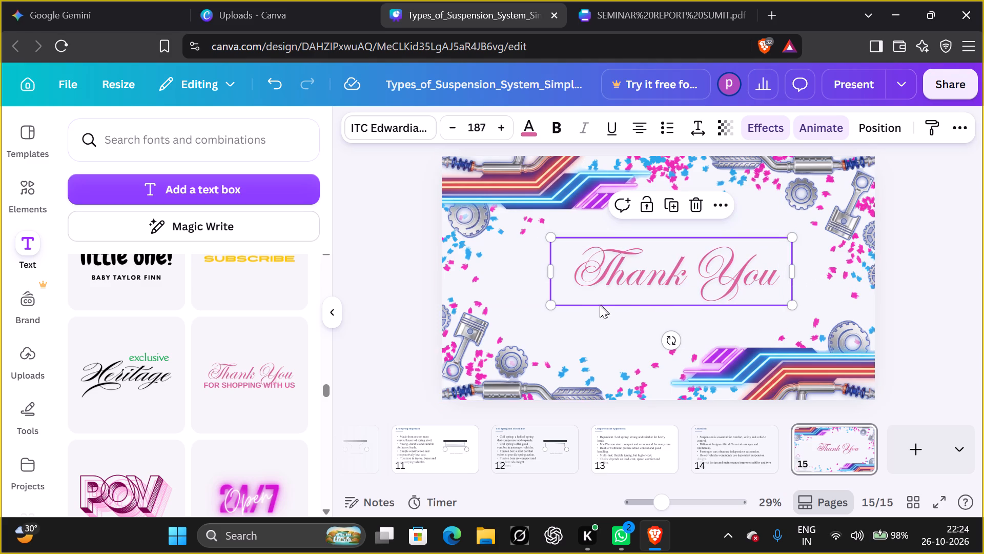
{"action": "left_click_drag", "start_coordinate": [547, 304], "coordinate": [522, 343]}
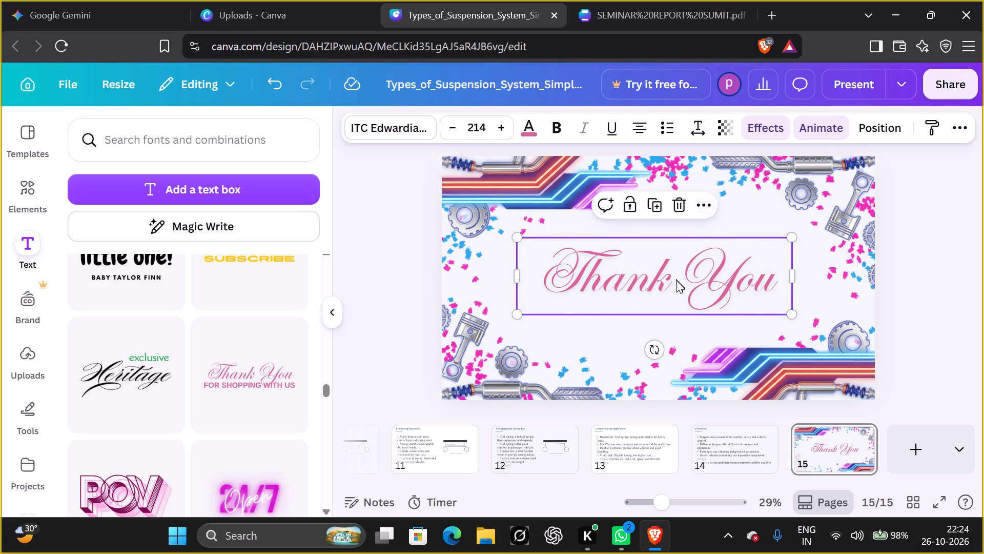
Recolour the "Thank You" text with the custom solid red #F10000.
{"action": "left_click", "coordinate": [676, 292]}
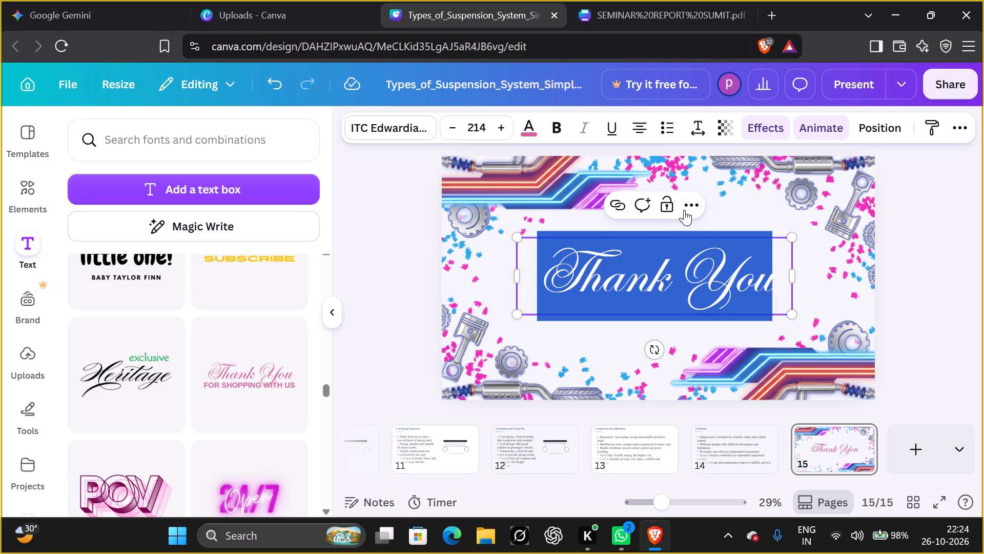
{"action": "left_click", "coordinate": [691, 205]}
{"action": "left_click", "coordinate": [528, 128]}
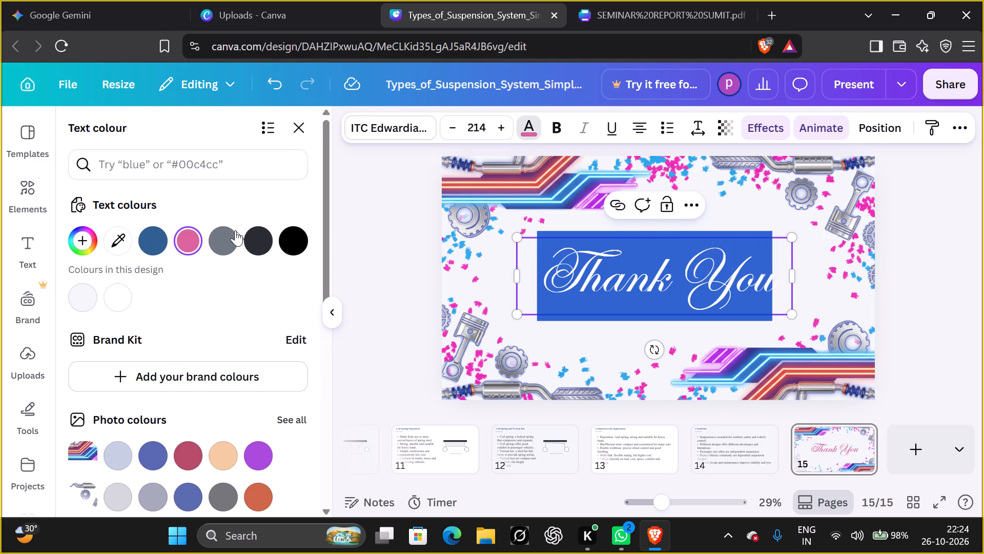
{"action": "scroll", "coordinate": [181, 346], "scroll_direction": "down", "scroll_amount": 1}
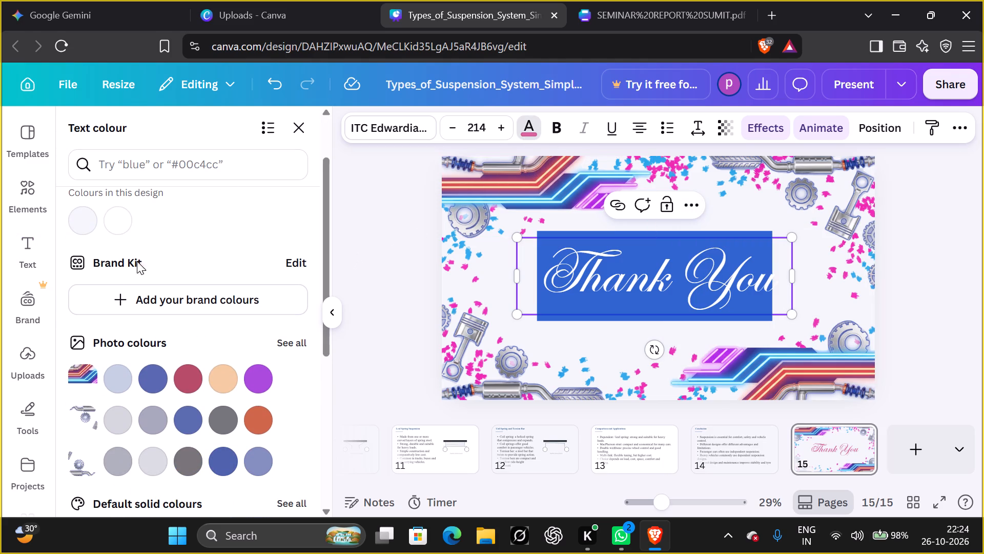
{"action": "scroll", "coordinate": [122, 298], "scroll_direction": "up", "scroll_amount": 2}
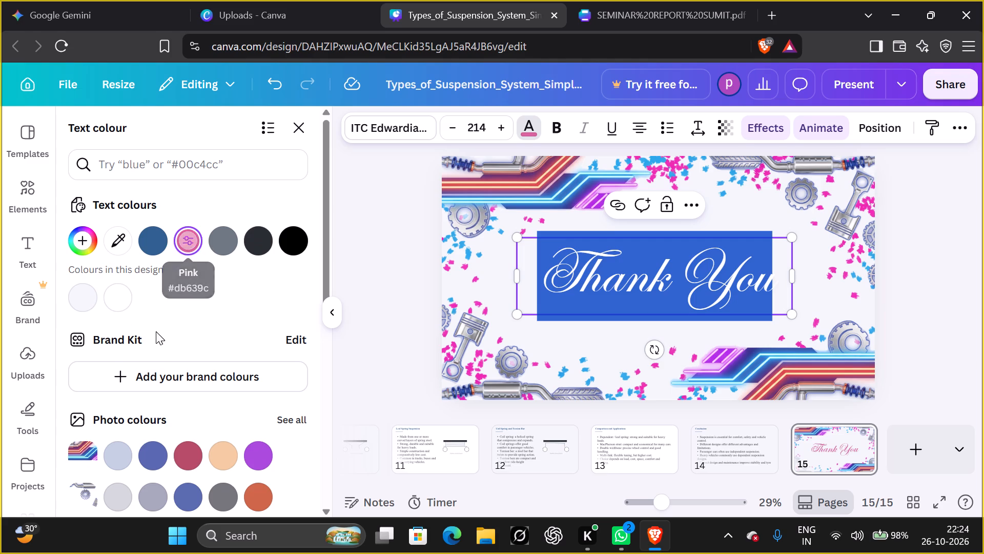
{"action": "left_click", "coordinate": [85, 242]}
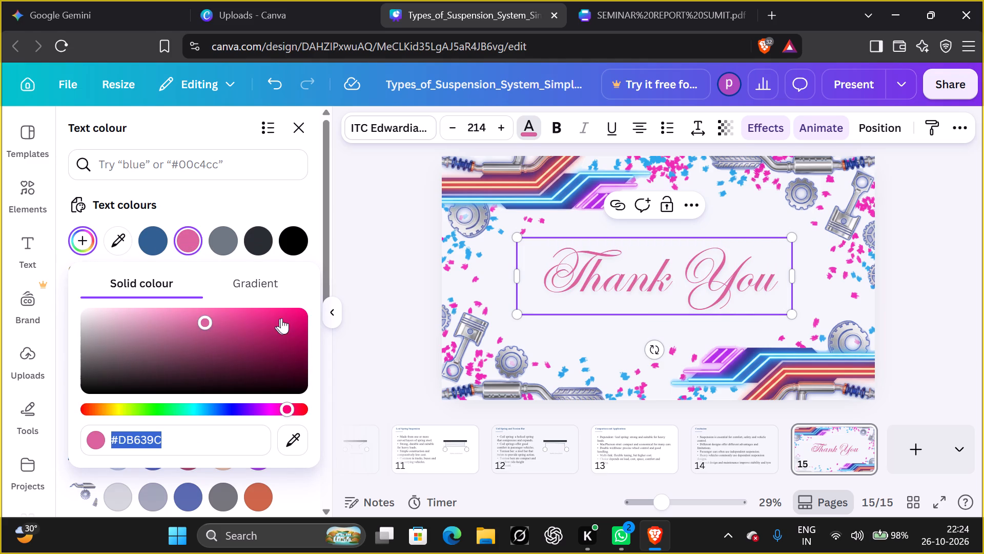
{"action": "left_click", "coordinate": [299, 313]}
{"action": "left_click_drag", "start_coordinate": [299, 313], "coordinate": [301, 314]}
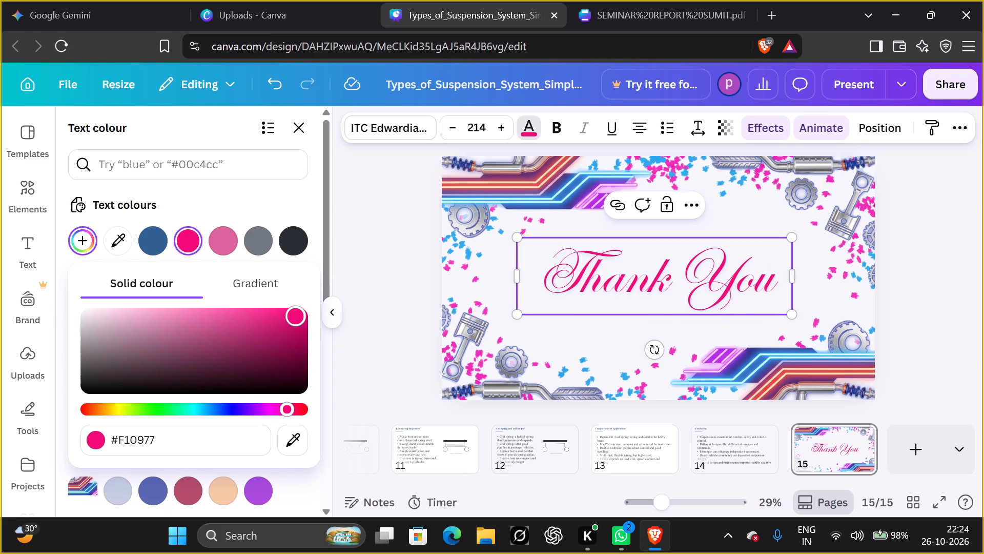
{"action": "left_click_drag", "start_coordinate": [301, 314], "coordinate": [307, 316]}
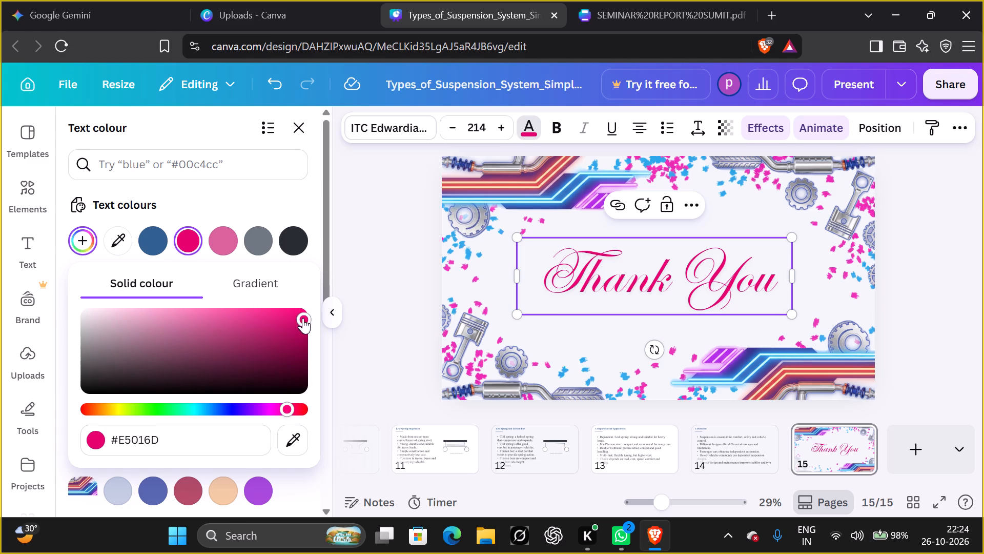
{"action": "left_click_drag", "start_coordinate": [304, 318], "coordinate": [69, 410]}
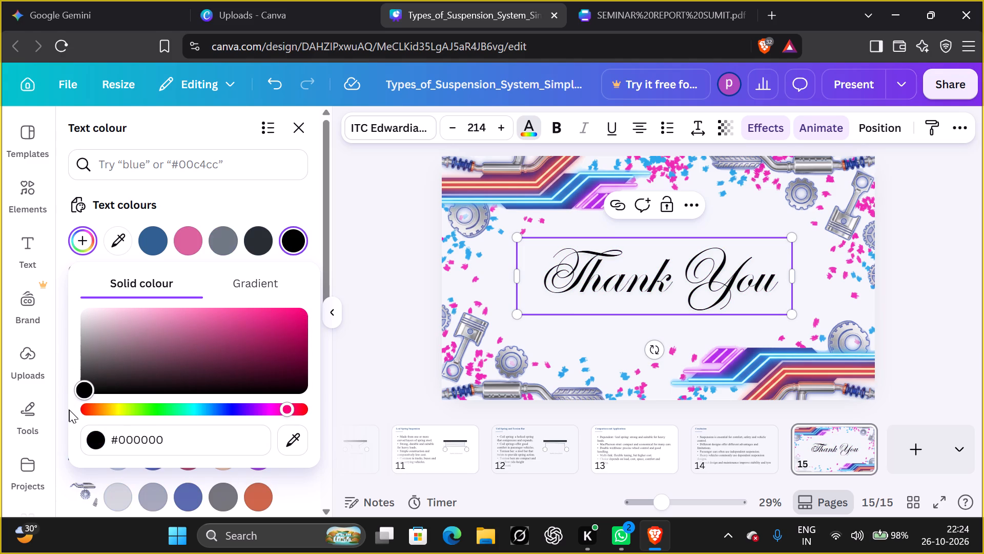
{"action": "left_click_drag", "start_coordinate": [69, 410], "coordinate": [73, 410]}
{"action": "left_click_drag", "start_coordinate": [290, 413], "coordinate": [294, 412]}
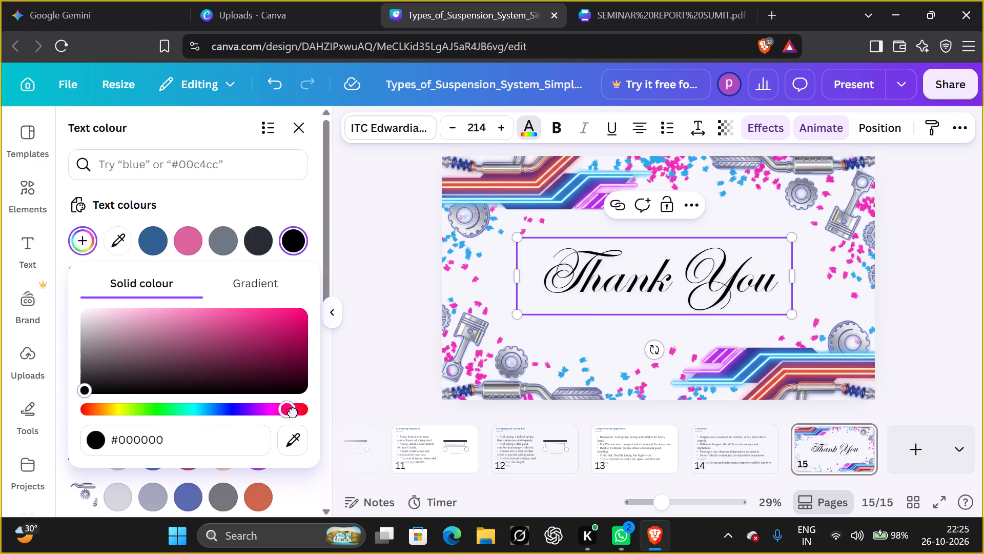
{"action": "left_click_drag", "start_coordinate": [294, 412], "coordinate": [330, 413]}
{"action": "left_click", "coordinate": [302, 313]}
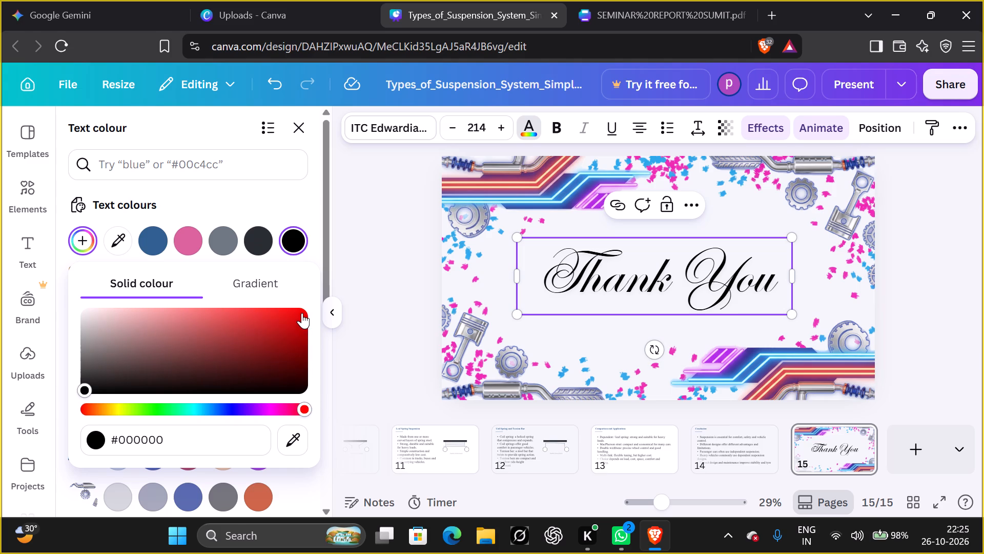
{"action": "left_click_drag", "start_coordinate": [302, 313], "coordinate": [309, 312]}
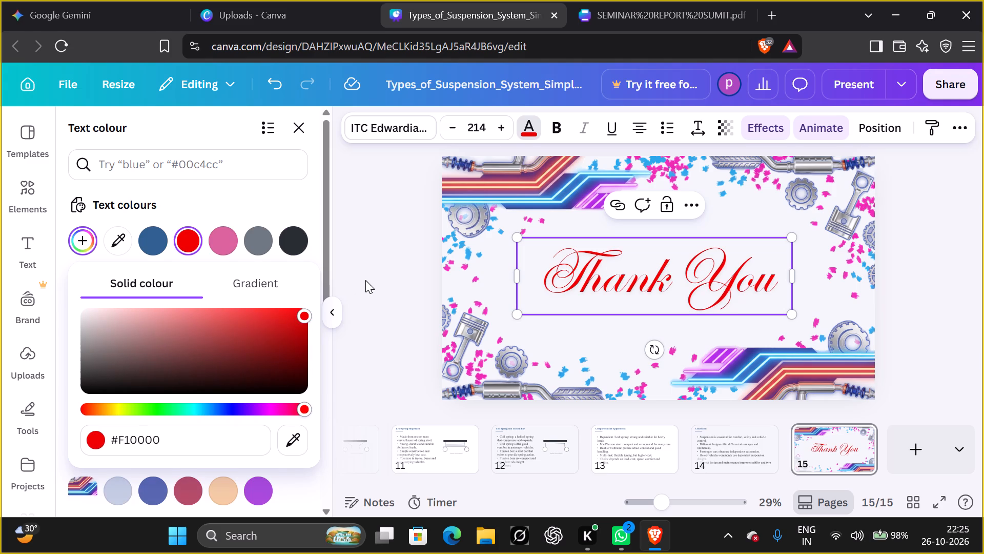
{"action": "left_click", "coordinate": [368, 277]}
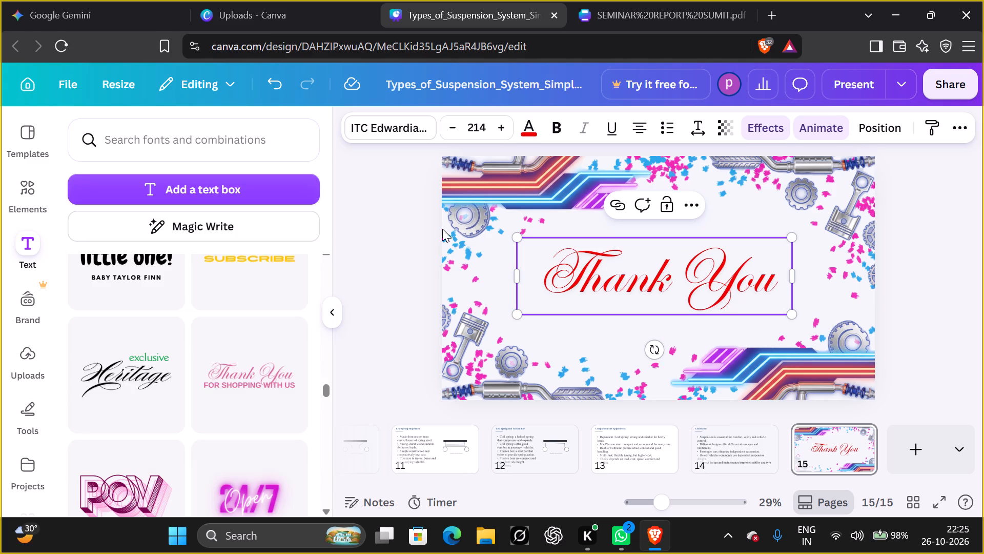
{"action": "left_click", "coordinate": [971, 296]}
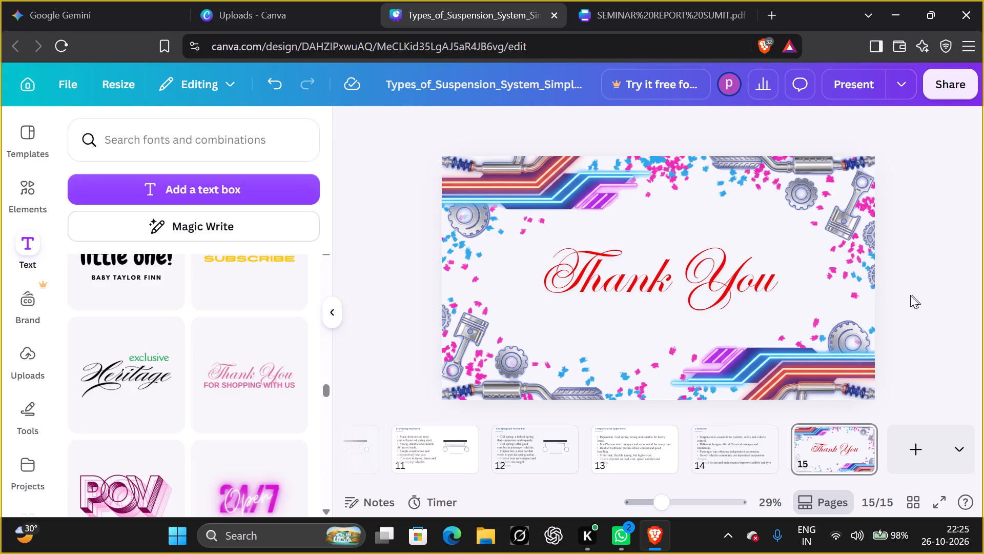
Fine-tune the "Thank You" text to size 215 and reposition it in the centre of page 15.
{"action": "left_click", "coordinate": [528, 296]}
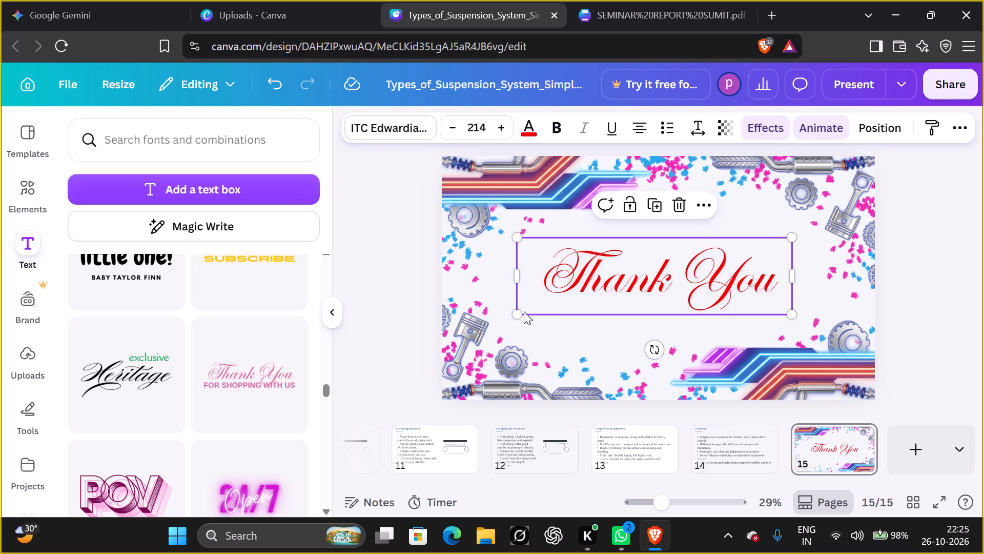
{"action": "left_click_drag", "start_coordinate": [517, 311], "coordinate": [517, 319]}
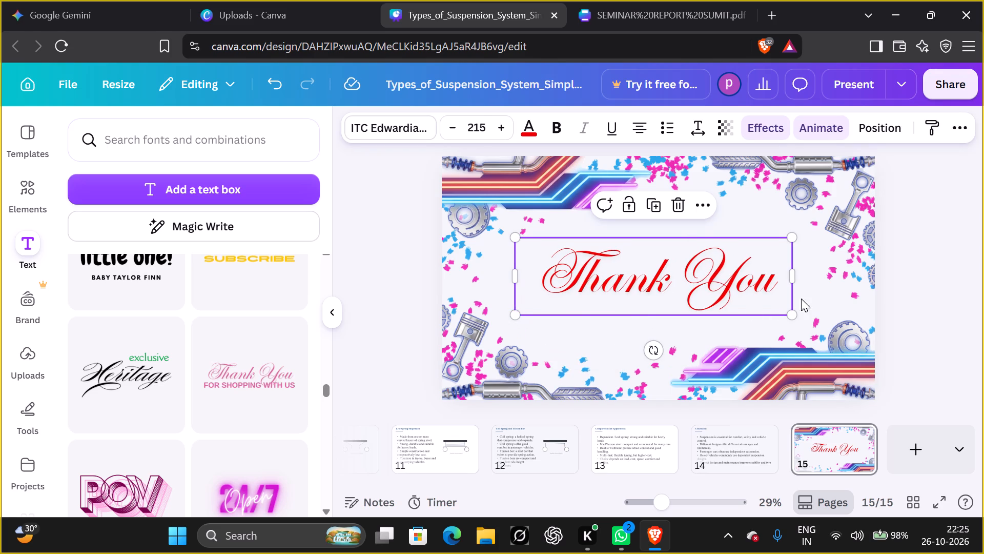
{"action": "left_click_drag", "start_coordinate": [726, 274], "coordinate": [733, 267]}
{"action": "left_click_drag", "start_coordinate": [733, 267], "coordinate": [733, 267]}
{"action": "left_click_drag", "start_coordinate": [732, 267], "coordinate": [731, 276]}
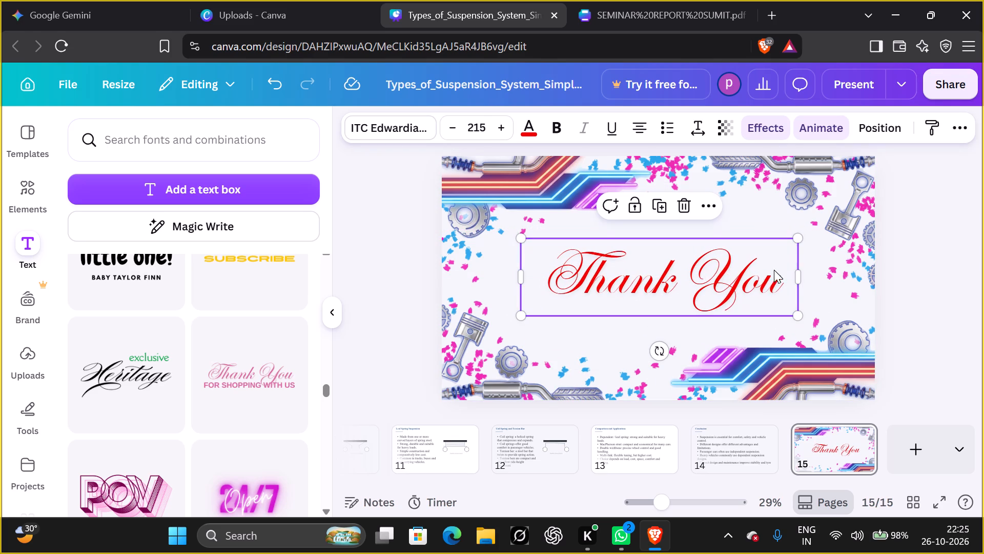
{"action": "left_click_drag", "start_coordinate": [796, 275], "coordinate": [792, 274]}
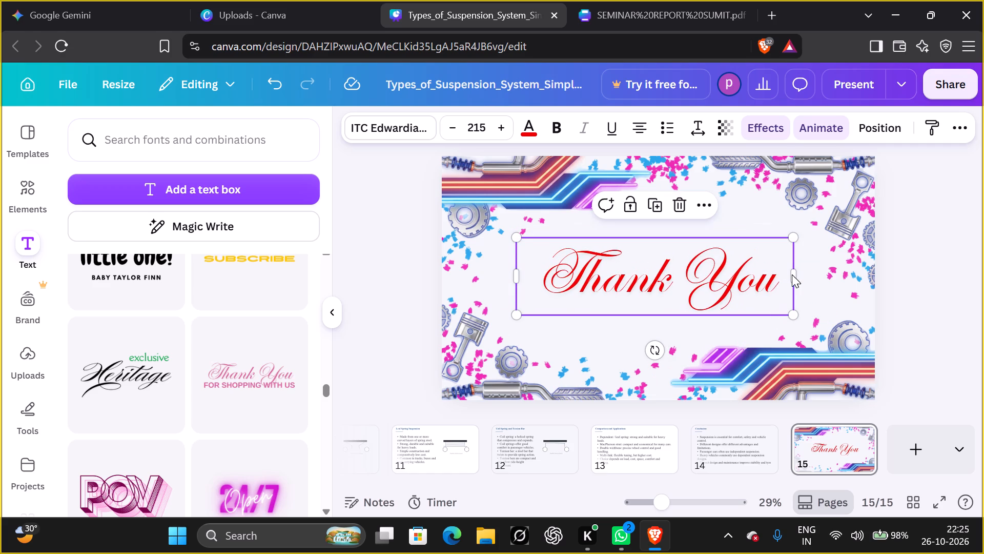
Rotate the "Thank You" text slightly counterclockwise so that it slants upward across the page.
{"action": "left_click_drag", "start_coordinate": [651, 346], "coordinate": [652, 346]}
{"action": "left_click_drag", "start_coordinate": [652, 346], "coordinate": [673, 347]}
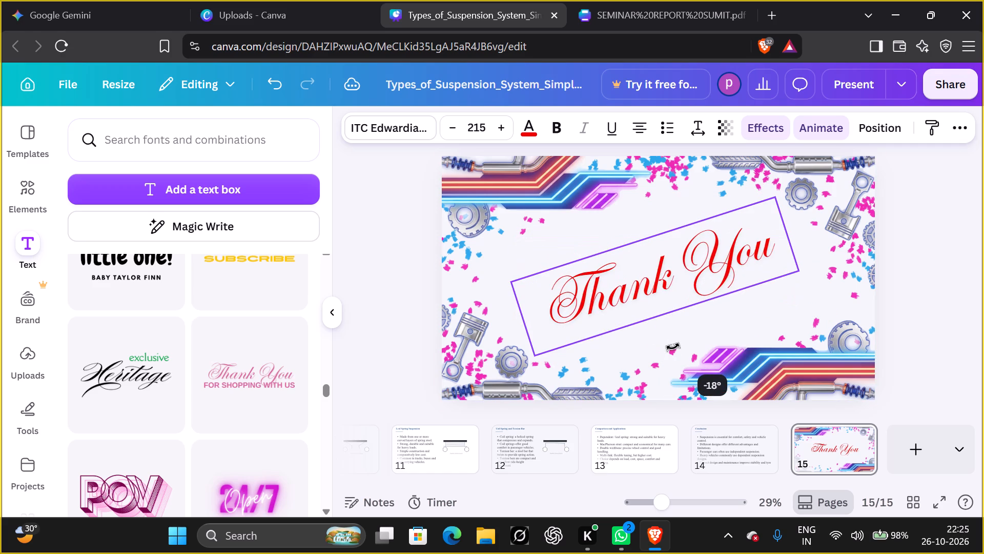
{"action": "left_click_drag", "start_coordinate": [673, 347], "coordinate": [668, 347]}
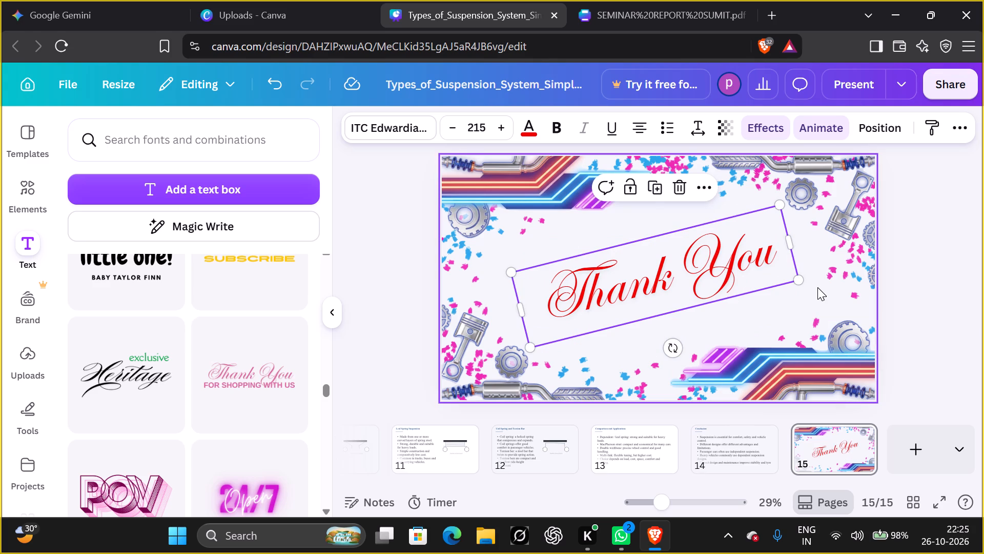
{"action": "left_click", "coordinate": [812, 291]}
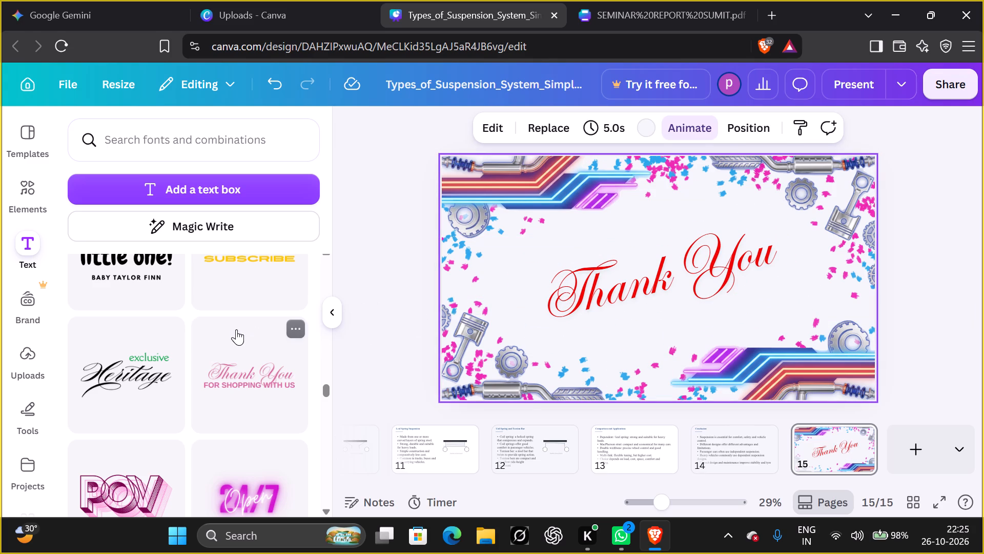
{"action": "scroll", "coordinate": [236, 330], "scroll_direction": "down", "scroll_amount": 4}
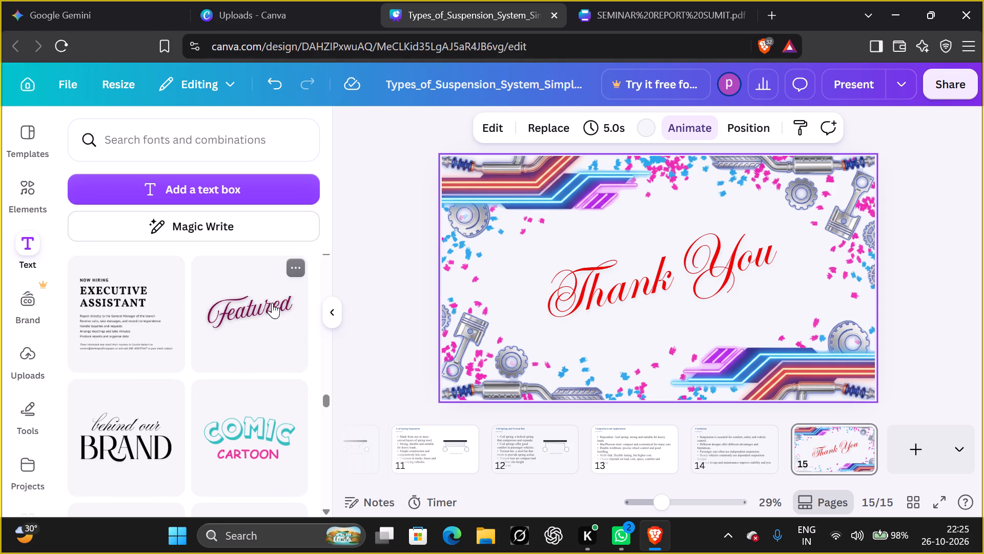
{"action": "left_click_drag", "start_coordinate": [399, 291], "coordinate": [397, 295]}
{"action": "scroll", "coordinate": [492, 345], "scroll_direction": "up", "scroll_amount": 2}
On page 12, set the "Coil Spring and Torsion Bar" title to size 40 and nudge it slightly to the right.
{"action": "left_click", "coordinate": [500, 447]}
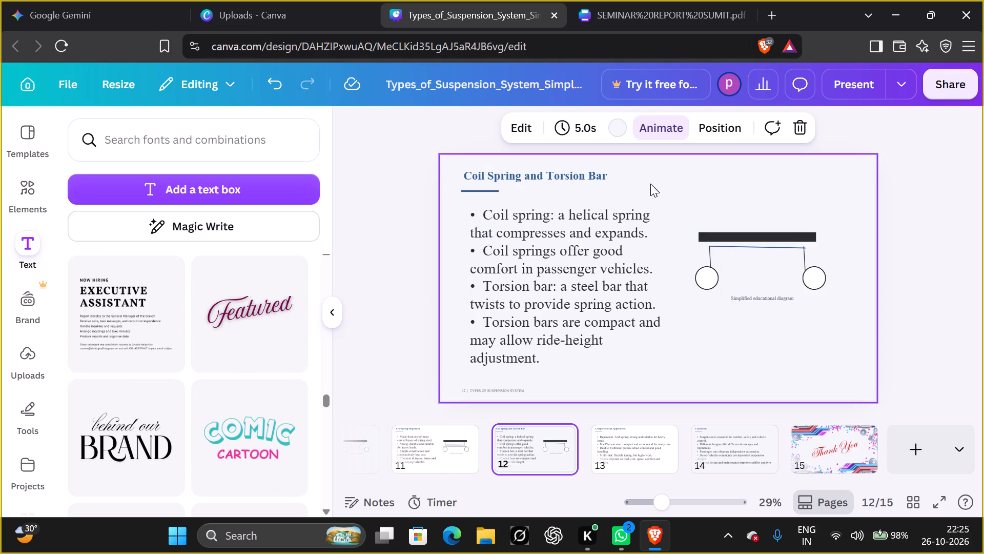
{"action": "left_click", "coordinate": [566, 168]}
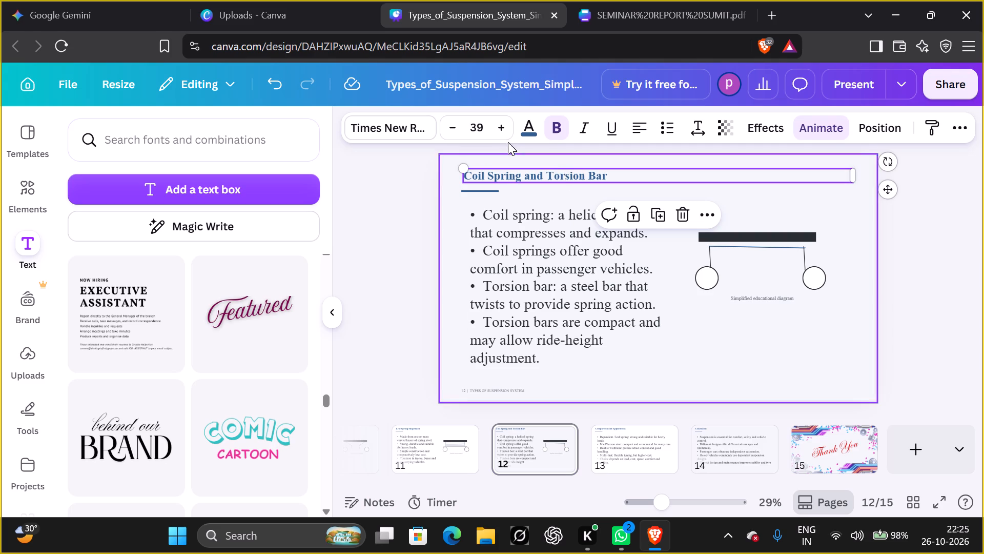
{"action": "left_click", "coordinate": [499, 130]}
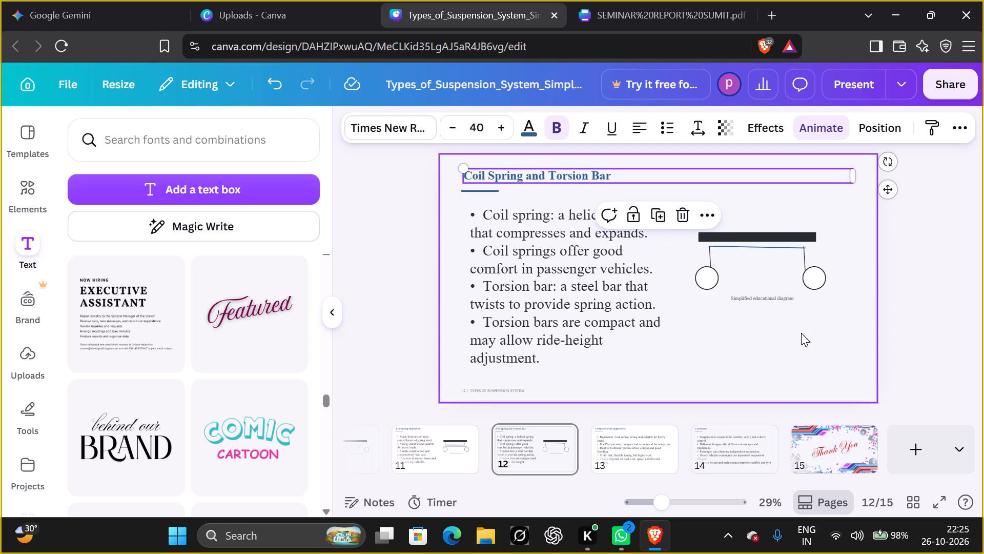
{"action": "key", "text": "Right"}
{"action": "key", "text": "Right"}
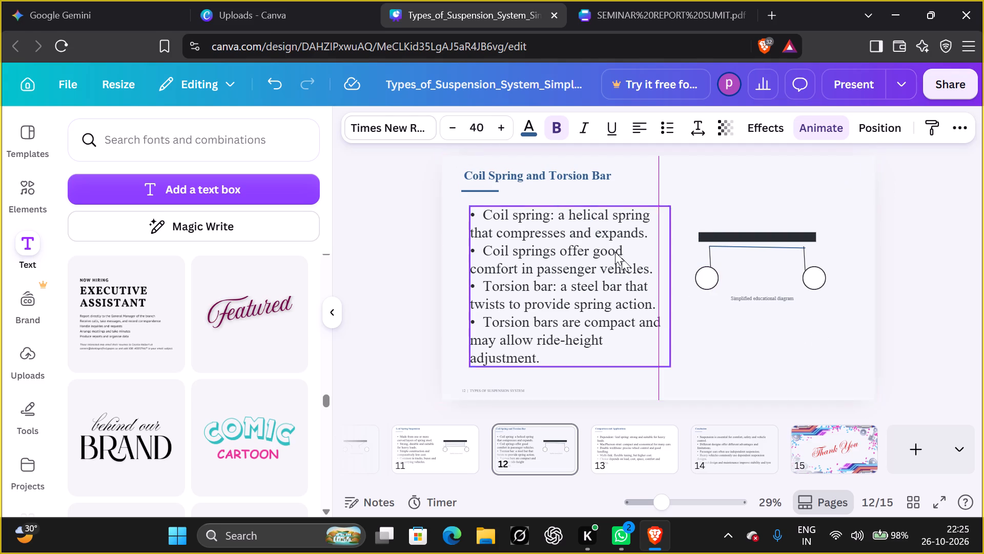
Change the colour of the "Coil Spring and Torsion Bar" title to black #000000.
{"action": "left_click", "coordinate": [534, 133]}
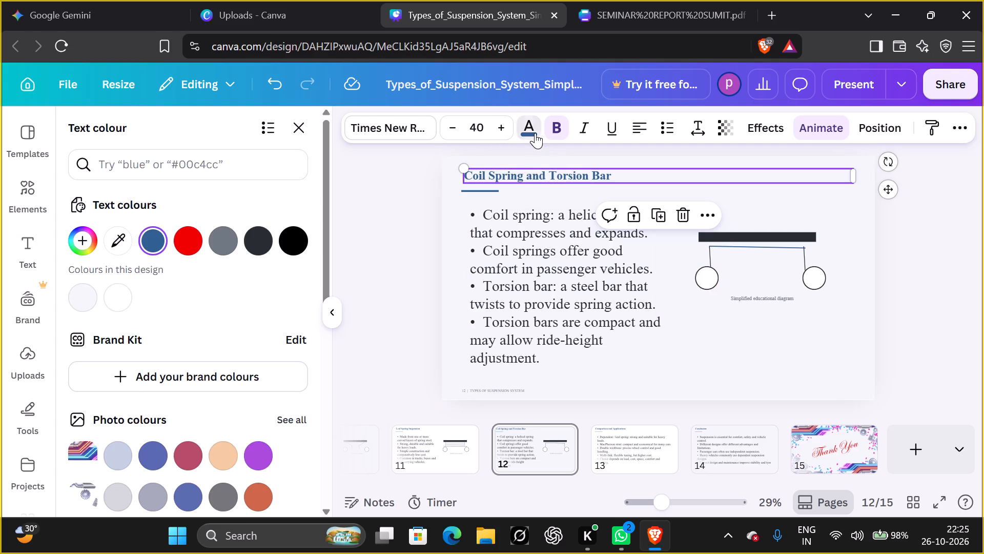
{"action": "left_click", "coordinate": [294, 234]}
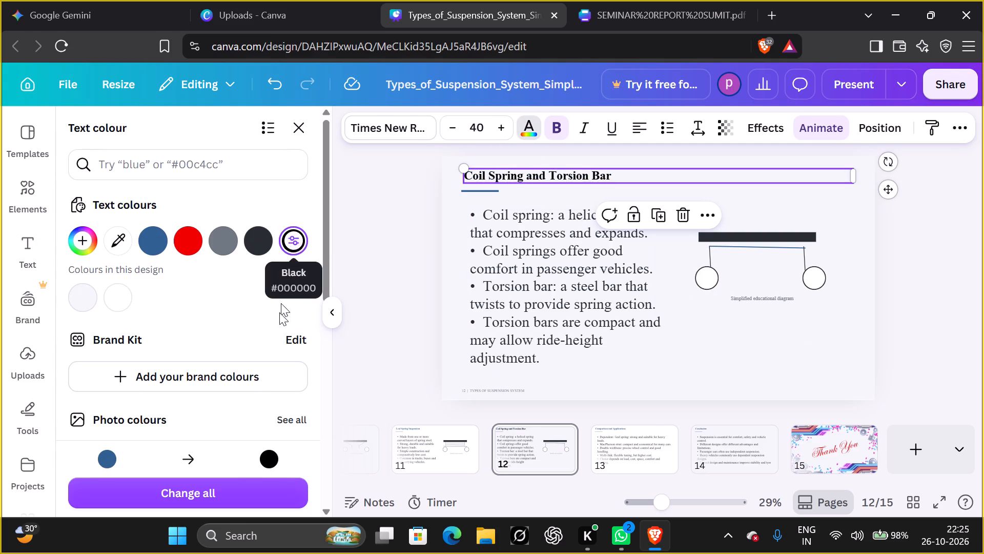
Apply the blue-to-black title colour change to all matching text across the presentation.
{"action": "left_click", "coordinate": [241, 483]}
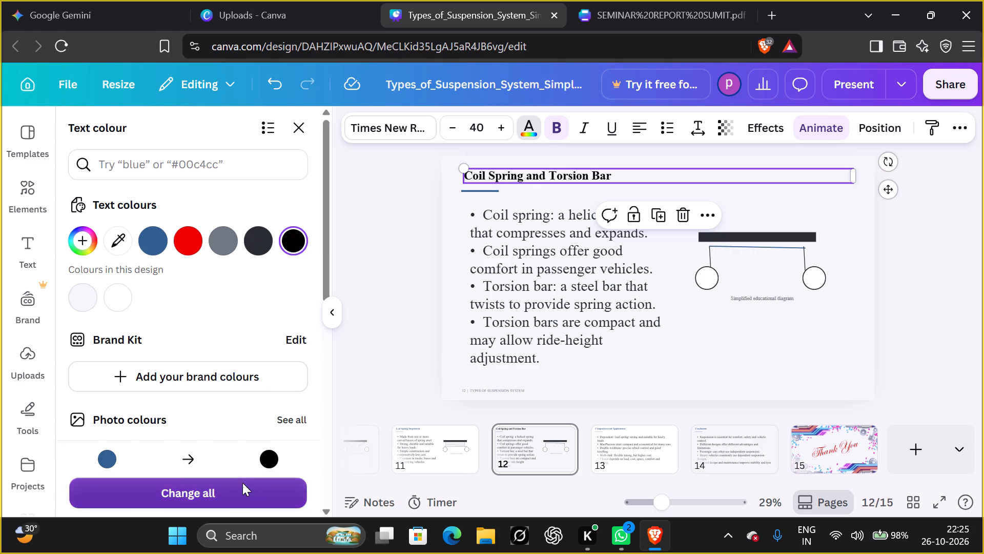
{"action": "left_click", "coordinate": [399, 291]}
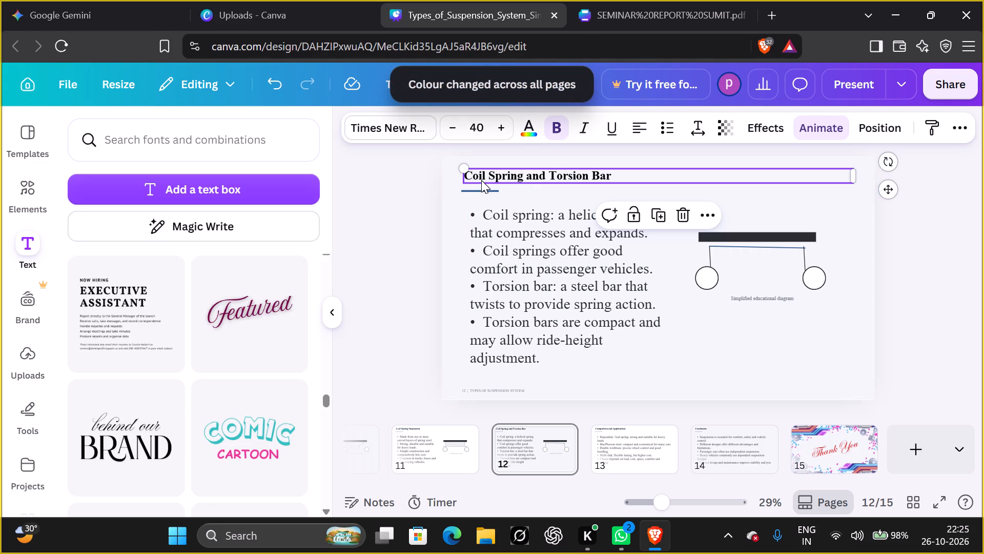
Go back through the pages to page 1 and examine the title colour and size on the opening pages.
{"action": "key", "text": "Left"}
{"action": "key", "text": "Left"}
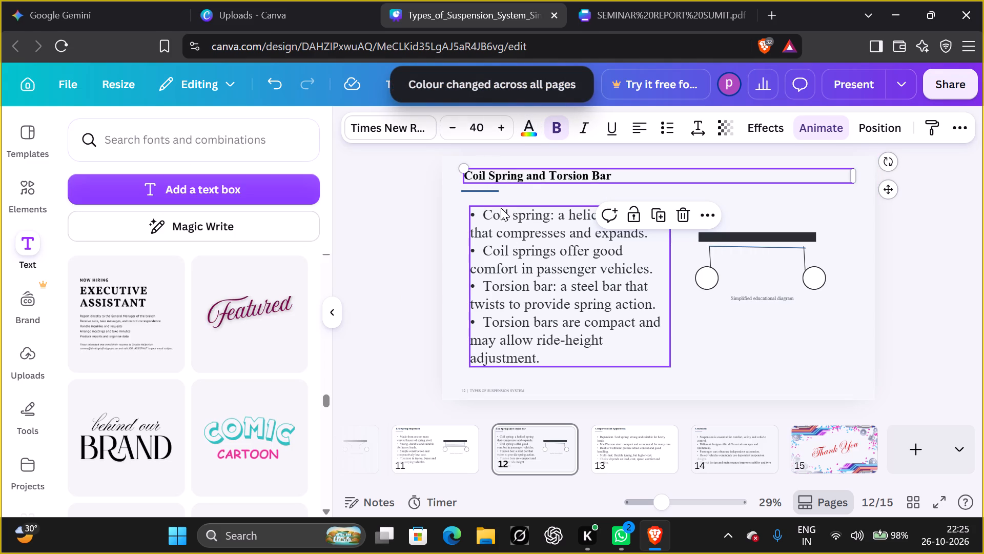
{"action": "left_click", "coordinate": [466, 456]}
{"action": "key", "text": "Left"}
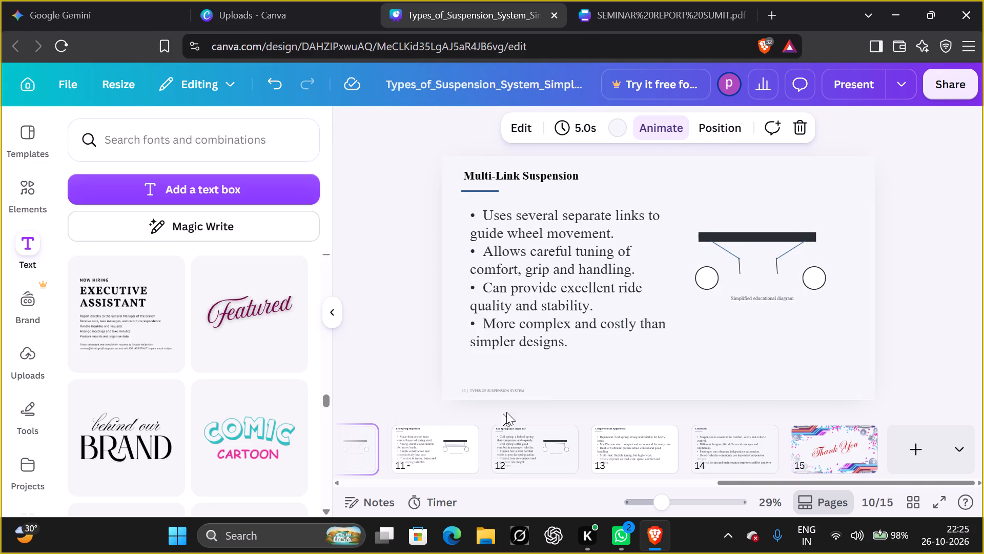
{"action": "key", "text": "Left"}
{"action": "key", "text": "Left"}
{"action": "key", "text": "Left"}
{"action": "key", "text": "Left"}
{"action": "key", "text": "Left"}
{"action": "key", "text": "Left"}
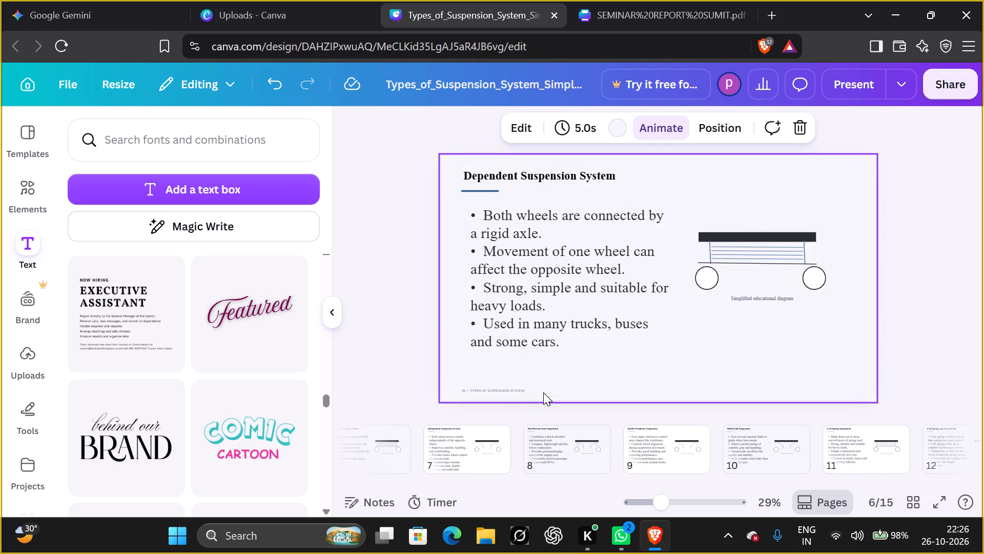
{"action": "key", "text": "Left"}
{"action": "key", "text": "Left"}
{"action": "key", "text": "Left"}
{"action": "key", "text": "Left"}
{"action": "key", "text": "Left"}
{"action": "key", "text": "Left"}
{"action": "key", "text": "Left"}
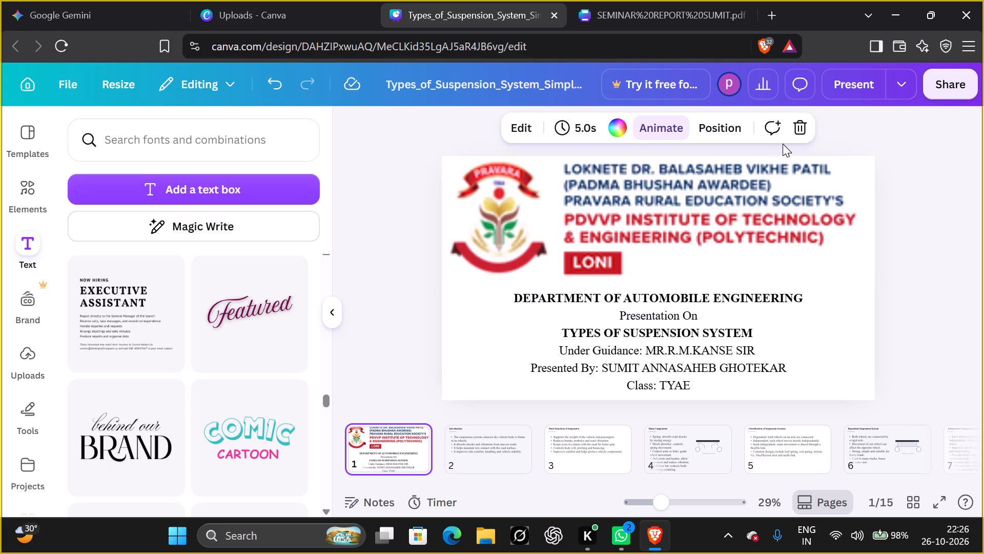
{"action": "scroll", "coordinate": [814, 173], "scroll_direction": "down", "scroll_amount": 1}
{"action": "key", "text": "Right"}
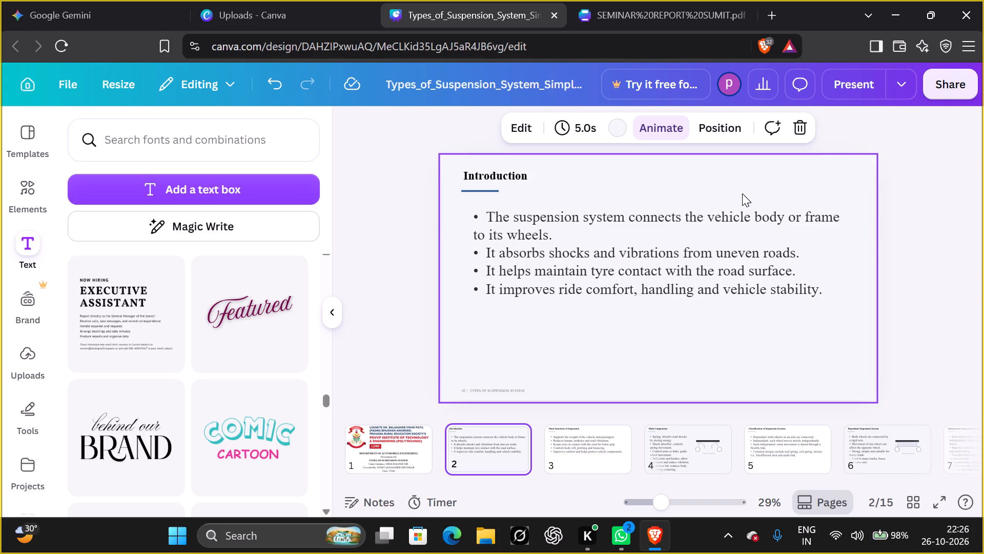
{"action": "key", "text": "Right"}
{"action": "key", "text": "Right"}
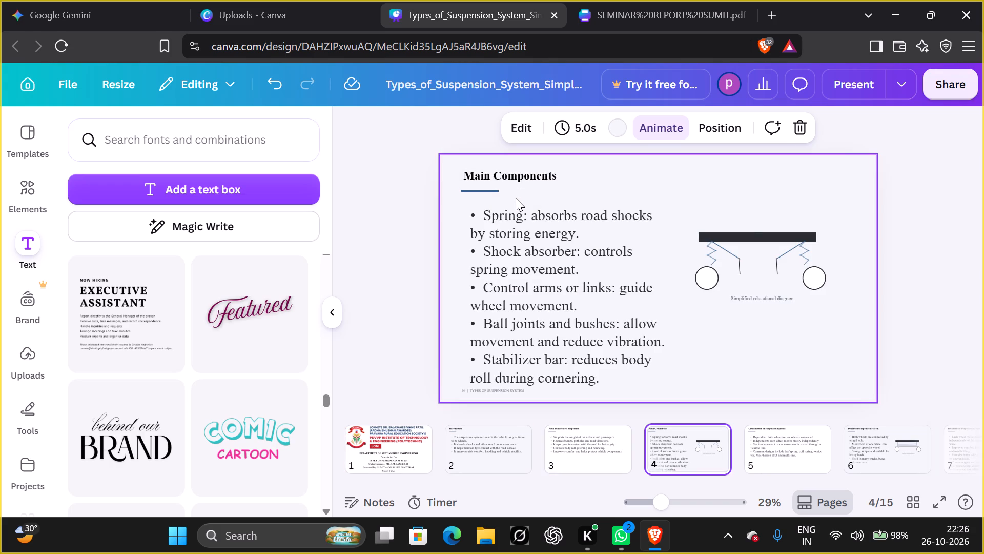
{"action": "key", "text": "Left"}
{"action": "key", "text": "Left"}
{"action": "key", "text": "Left"}
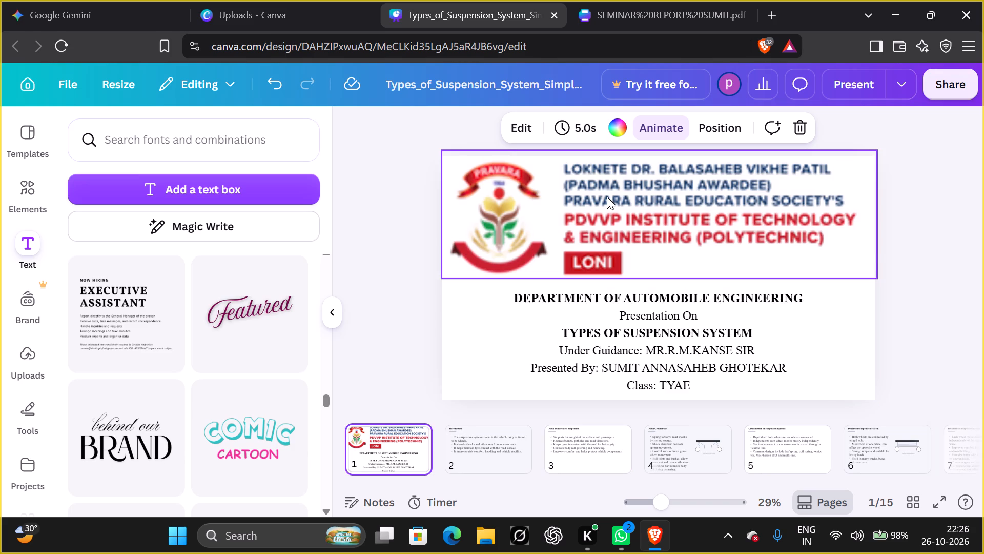
On page 2, set the "Introduction" title to font size 56.
{"action": "key", "text": "Right"}
{"action": "left_click", "coordinate": [514, 170]}
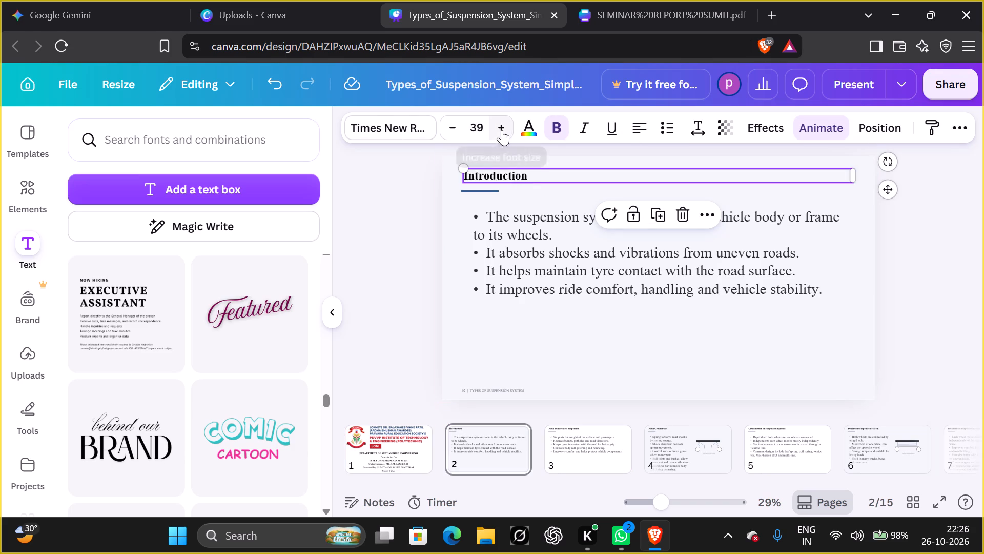
{"action": "left_click", "coordinate": [504, 130]}
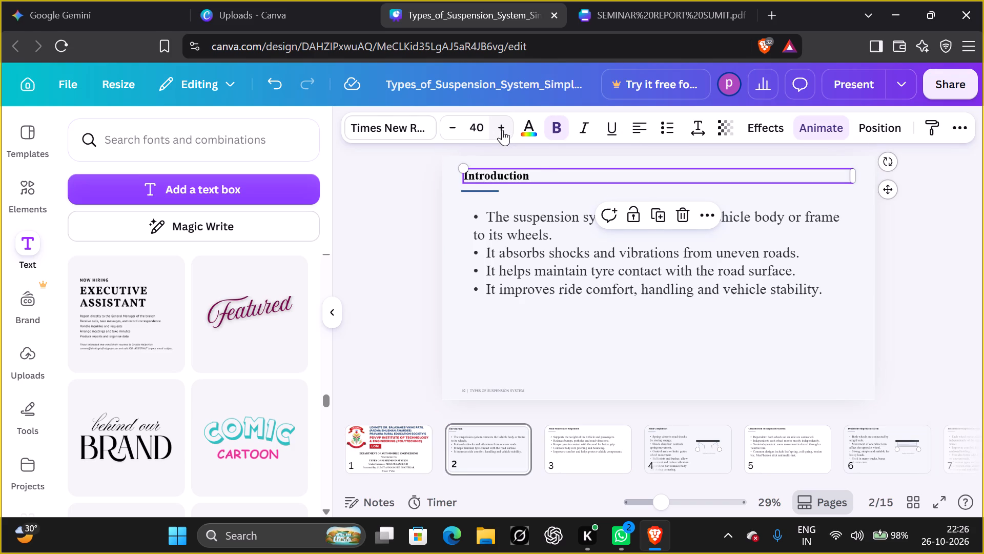
{"action": "left_click", "coordinate": [502, 130]}
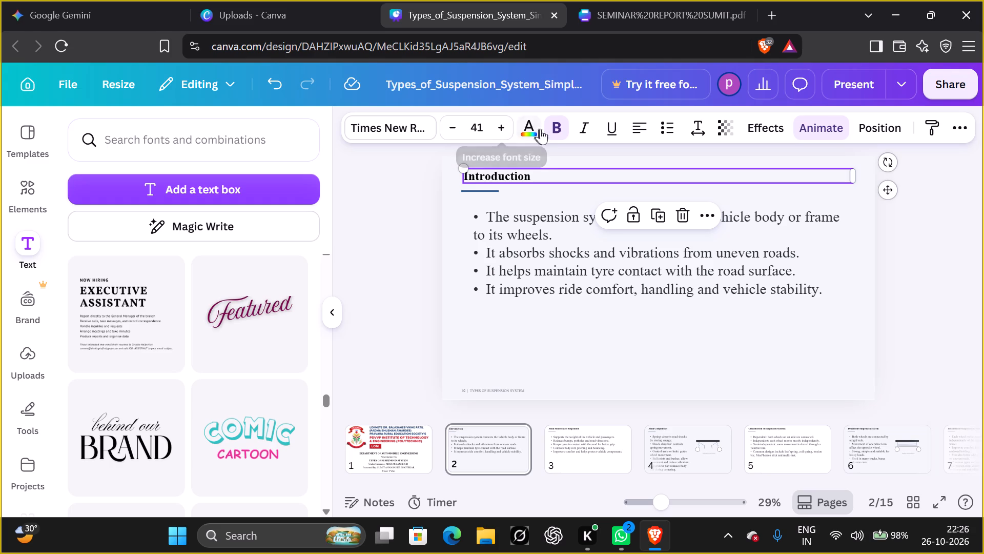
{"action": "left_click", "coordinate": [476, 123]}
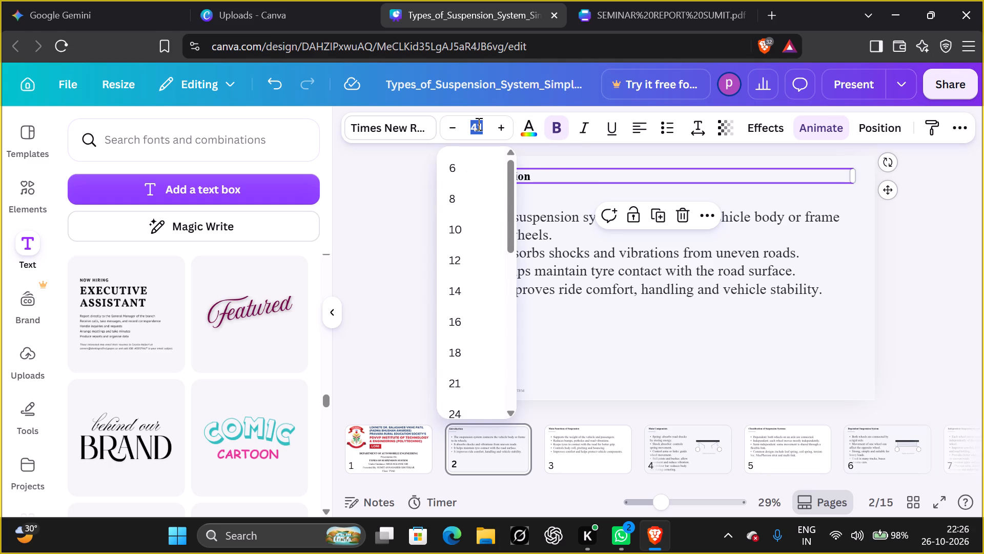
{"action": "scroll", "coordinate": [481, 304], "scroll_direction": "down", "scroll_amount": 4}
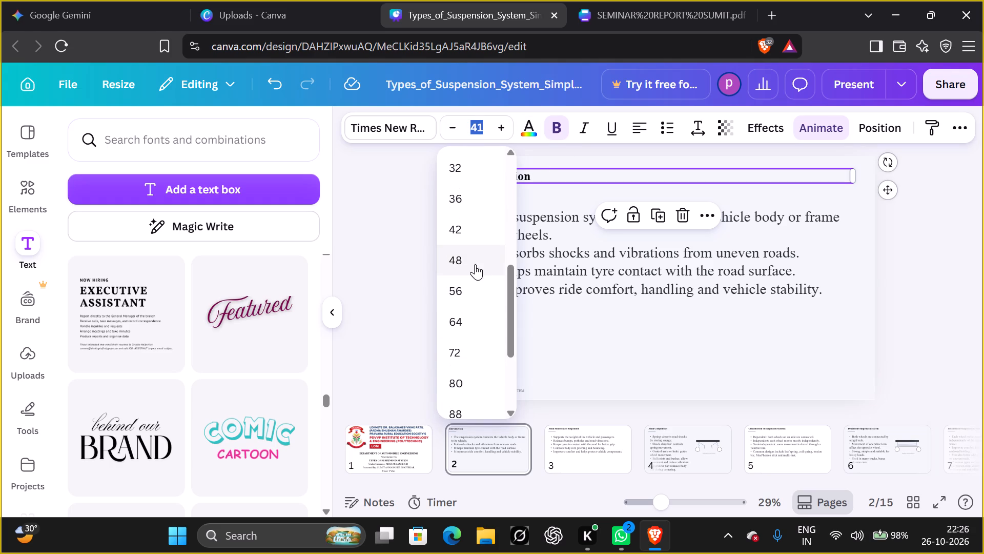
{"action": "left_click", "coordinate": [468, 279]}
{"action": "left_click", "coordinate": [396, 213]}
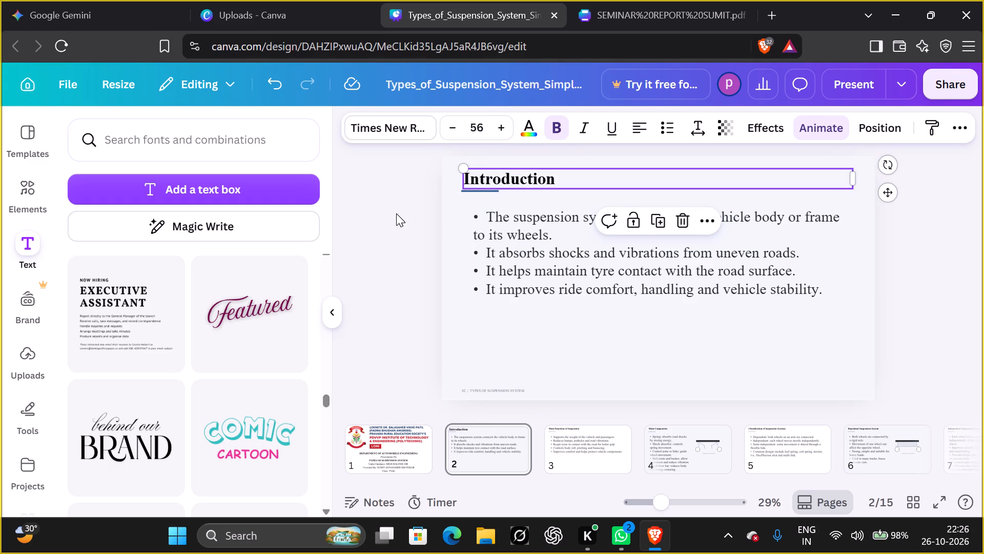
On page 3, set the "Main Functions of Suspension" title to font size 56.
{"action": "key", "text": "Right"}
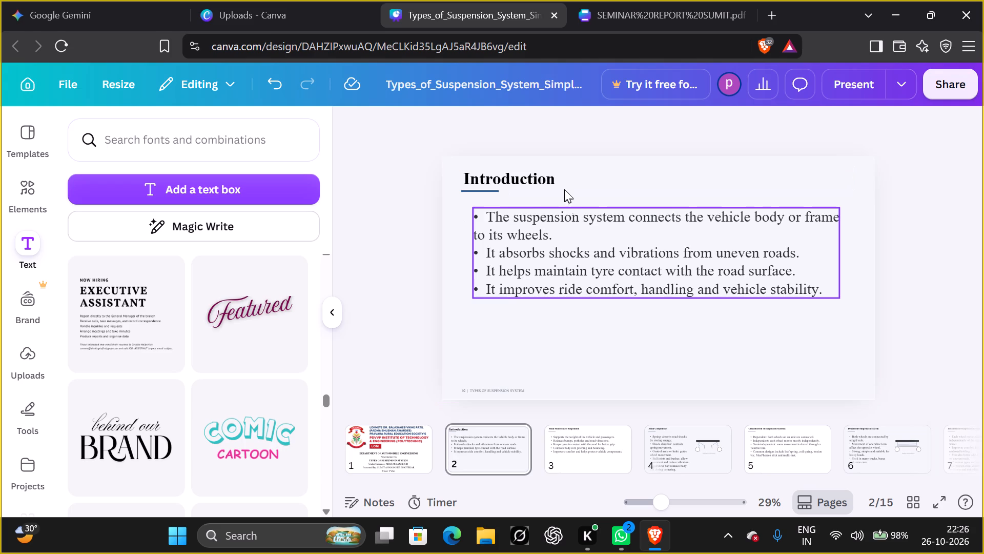
{"action": "key", "text": "Right"}
{"action": "key", "text": "Left"}
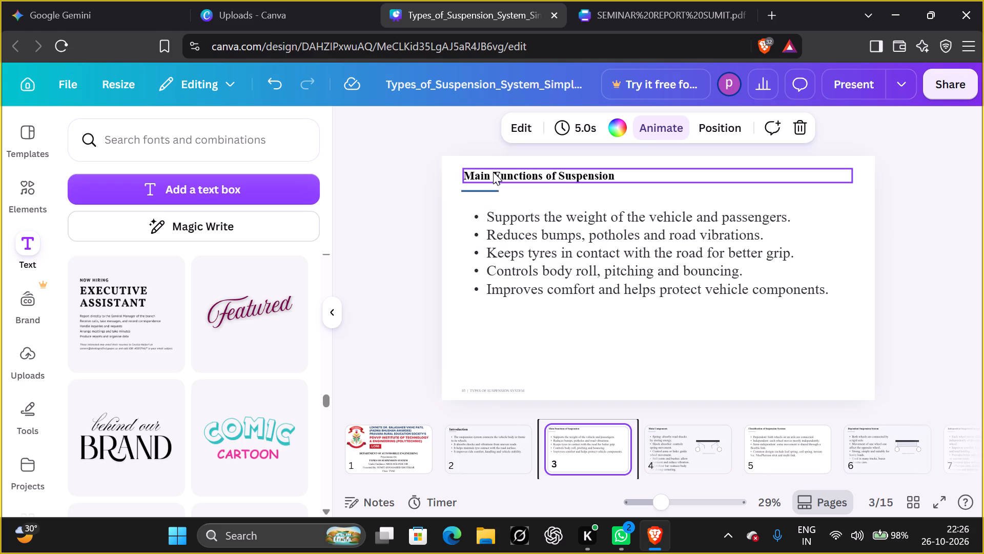
{"action": "left_click", "coordinate": [496, 175]}
{"action": "left_click", "coordinate": [476, 129]}
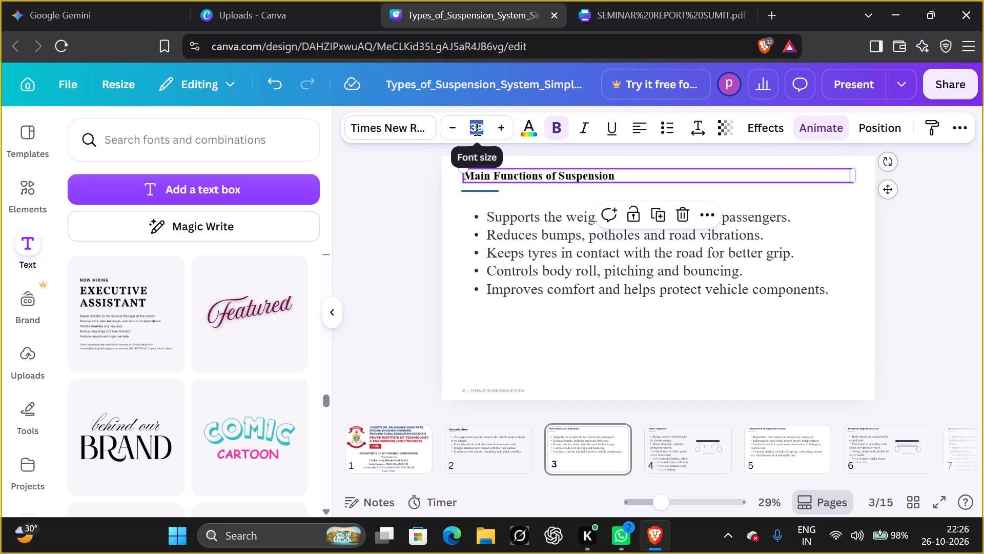
{"action": "scroll", "coordinate": [472, 321], "scroll_direction": "down", "scroll_amount": 1}
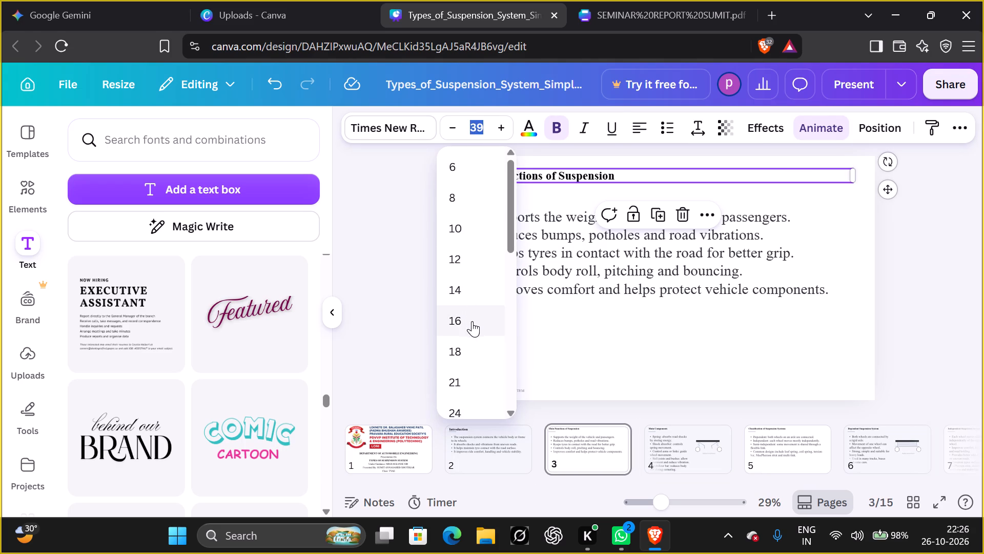
{"action": "scroll", "coordinate": [462, 350], "scroll_direction": "down", "scroll_amount": 2}
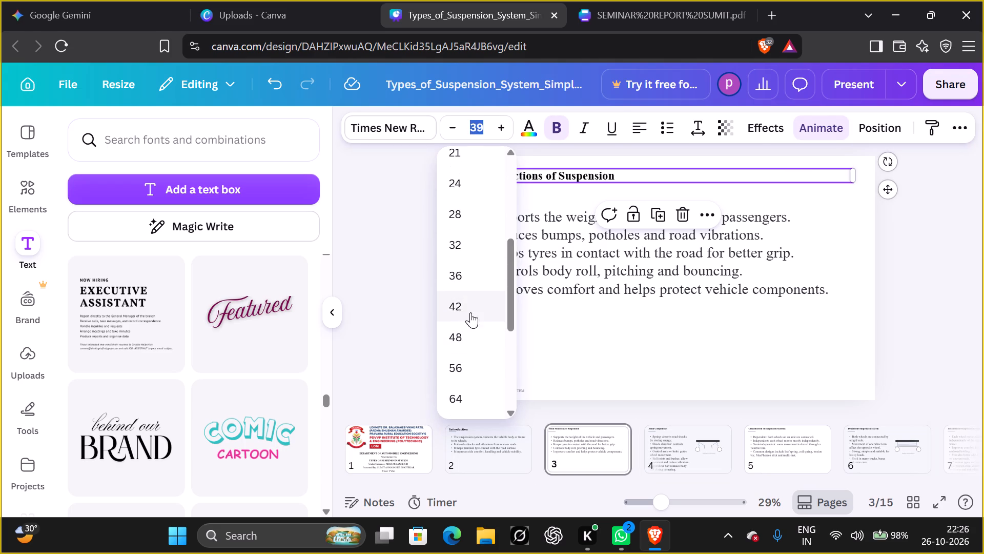
{"action": "left_click", "coordinate": [470, 357]}
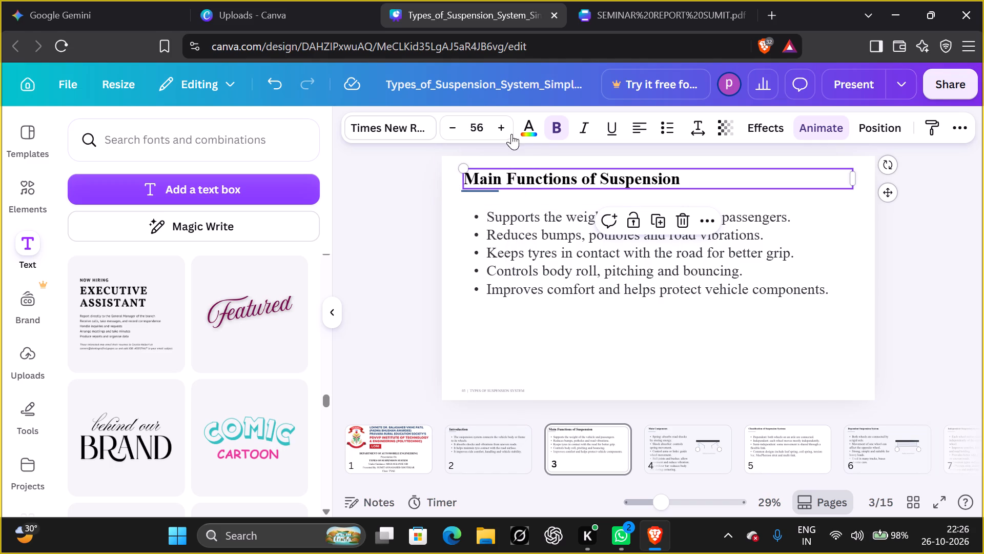
On page 4, set the "Main Components" title to font size 56.
{"action": "key", "text": "Right"}
{"action": "left_click", "coordinate": [637, 314]}
{"action": "key", "text": "Right"}
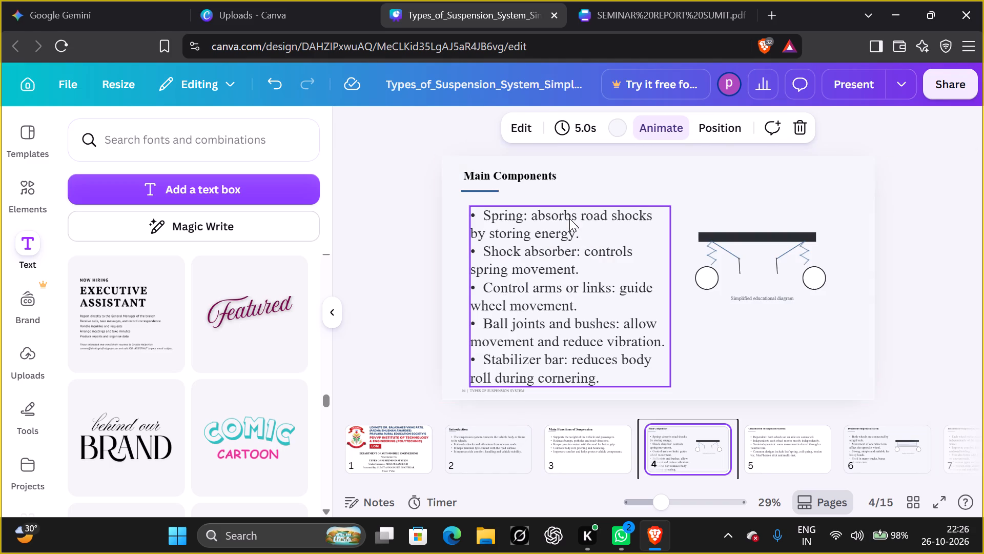
{"action": "left_click", "coordinate": [520, 184]}
{"action": "left_click", "coordinate": [519, 174]}
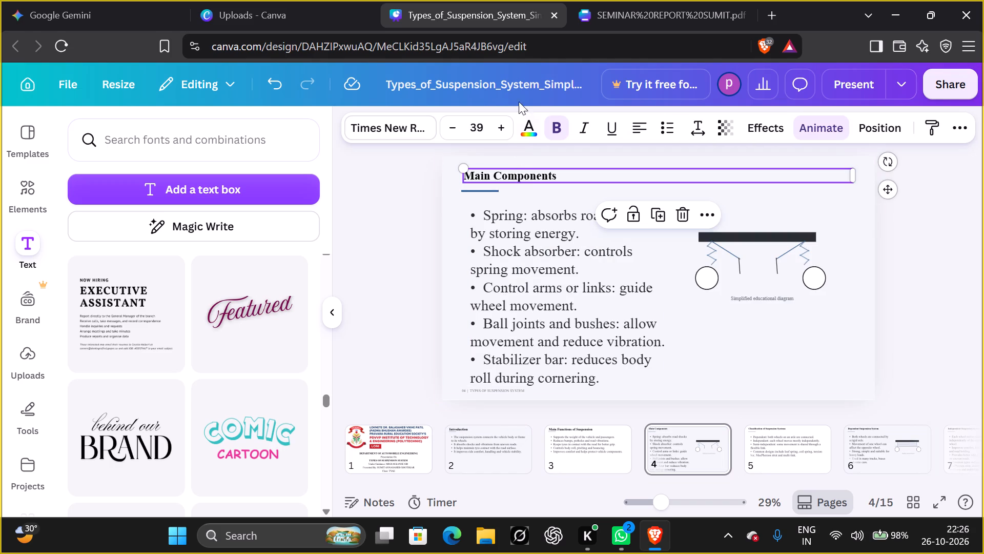
{"action": "left_click", "coordinate": [477, 132]}
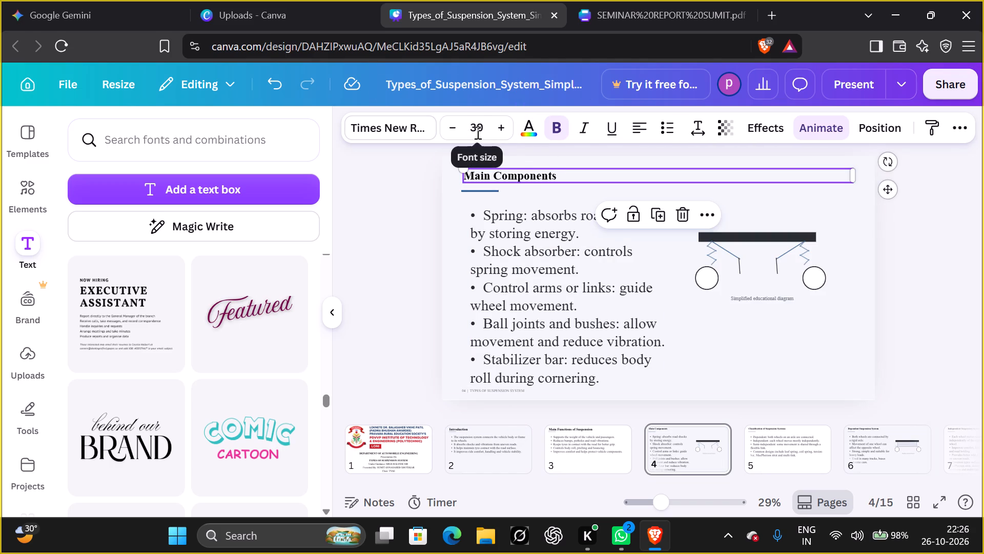
{"action": "scroll", "coordinate": [476, 146], "scroll_direction": "down", "scroll_amount": 3}
{"action": "scroll", "coordinate": [475, 206], "scroll_direction": "down", "scroll_amount": 2}
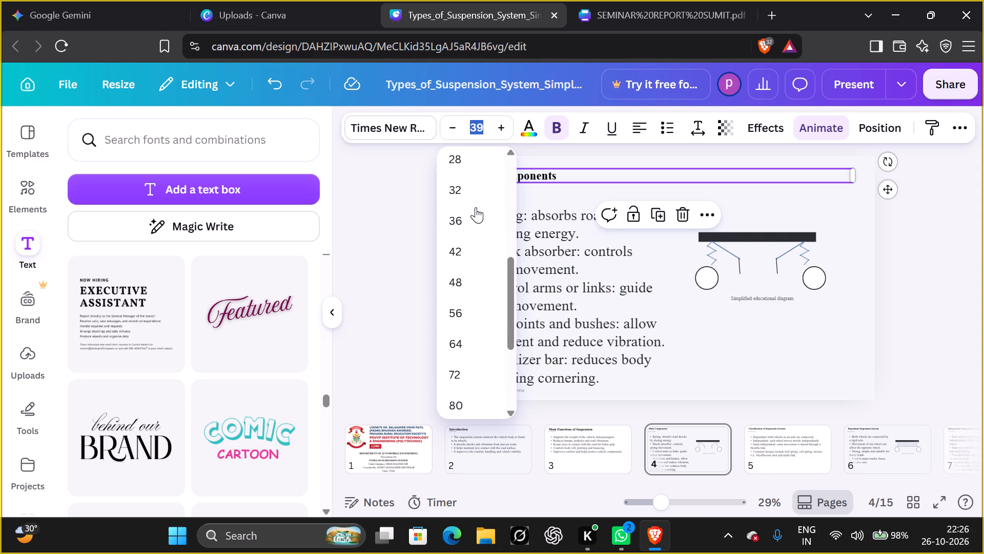
{"action": "left_click", "coordinate": [477, 318]}
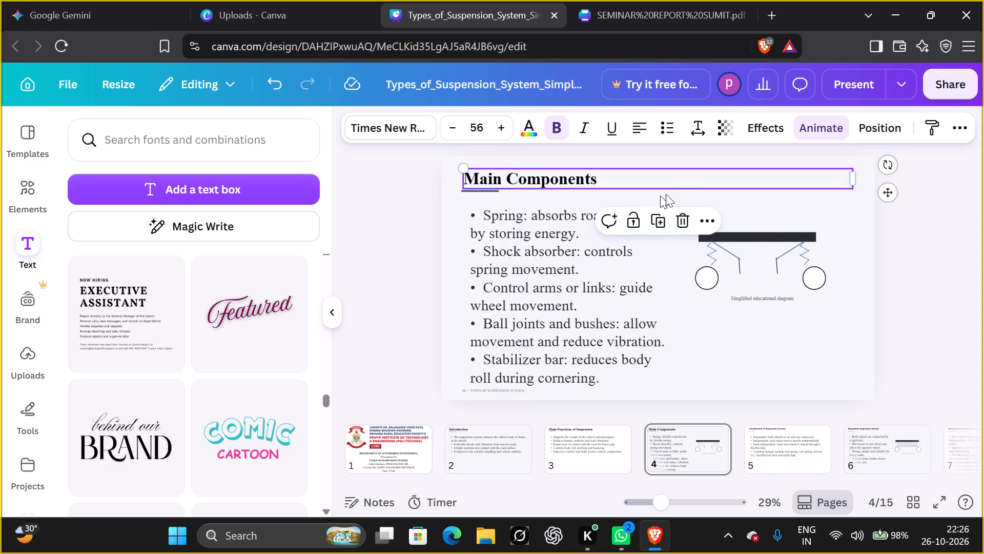
{"action": "left_click", "coordinate": [763, 336]}
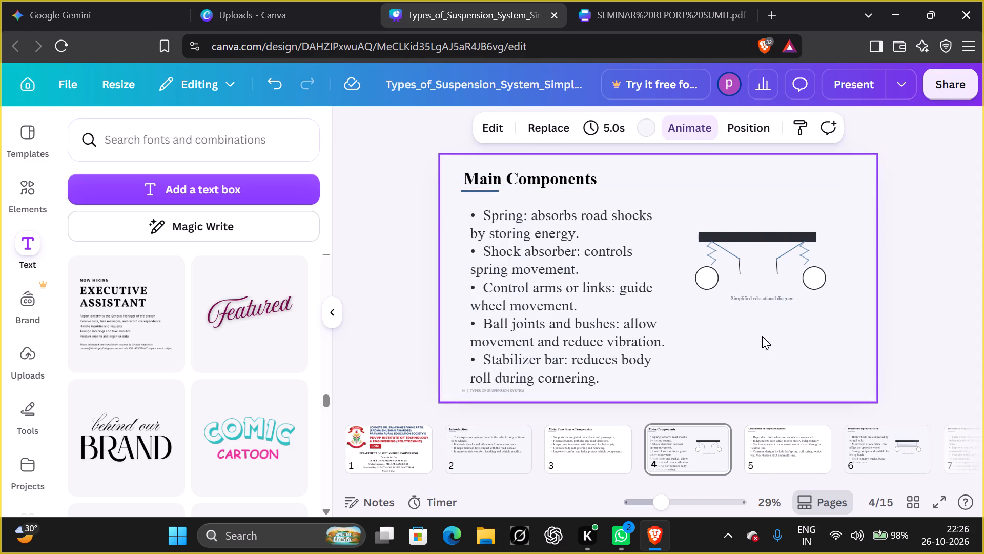
Enlarge the "Simplified educational diagram" caption on page 4 to font size 23.5.
{"action": "key", "text": "Right"}
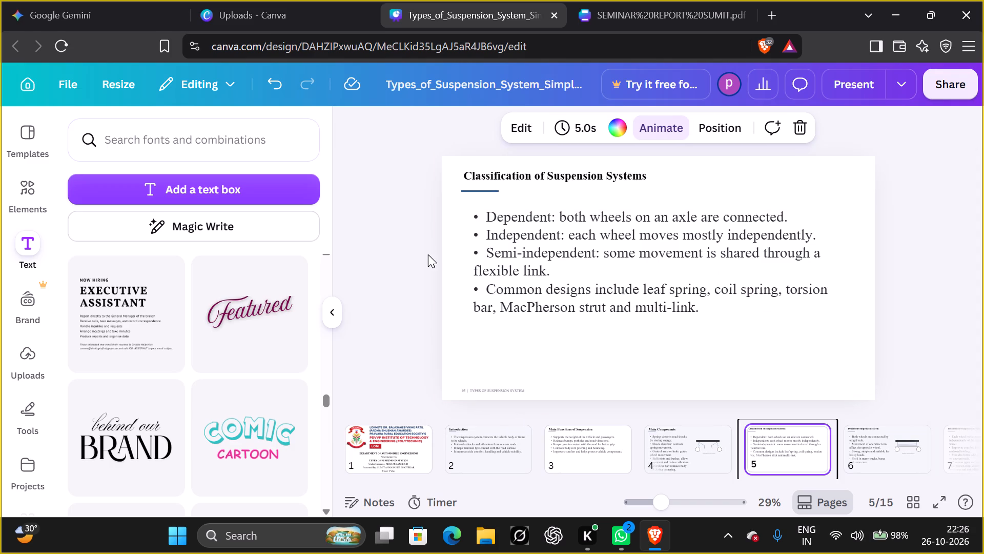
{"action": "key", "text": "Left"}
{"action": "left_click", "coordinate": [728, 271]}
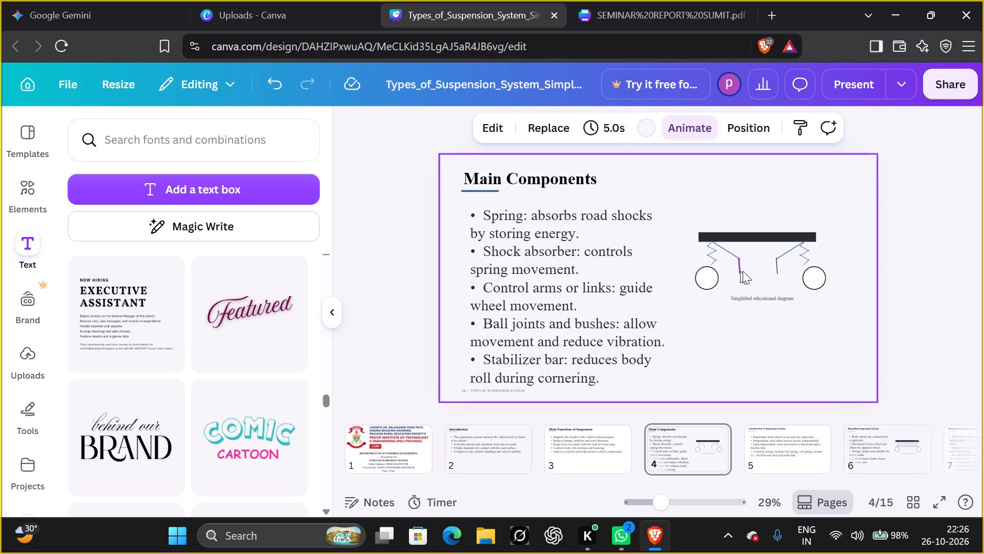
{"action": "left_click", "coordinate": [750, 300]}
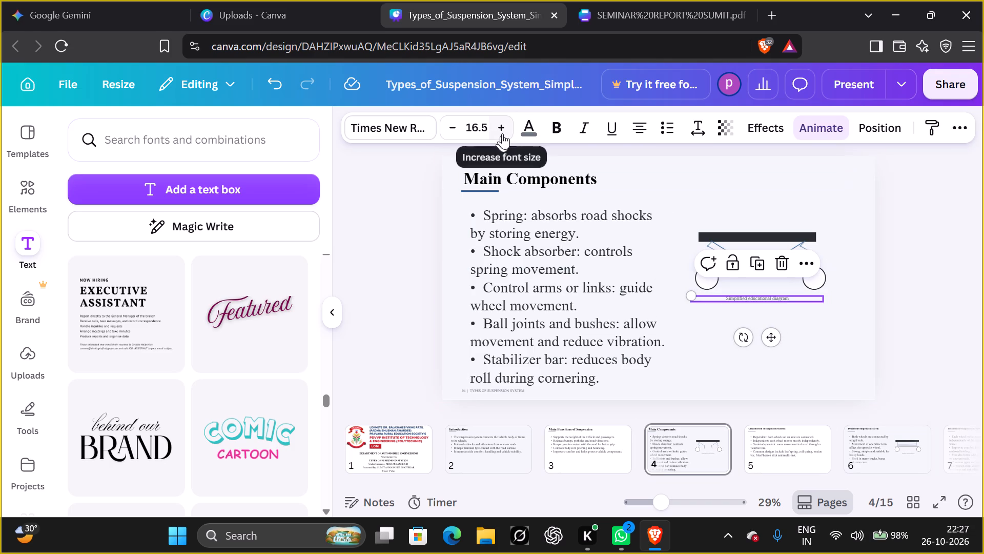
{"action": "triple_click", "coordinate": [503, 132]}
{"action": "triple_click", "coordinate": [503, 132]}
{"action": "left_click", "coordinate": [503, 132]}
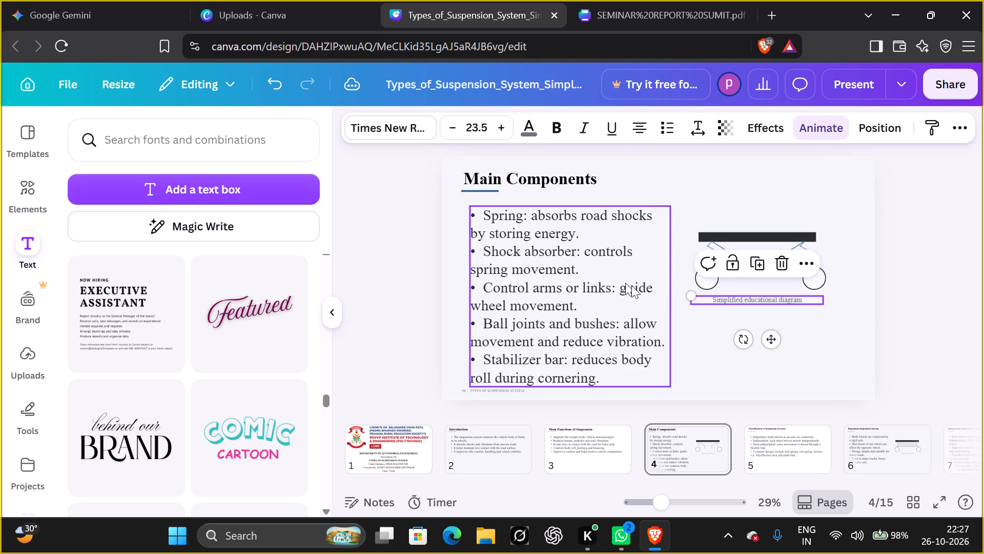
{"action": "left_click", "coordinate": [706, 343]}
On page 5, set the "Classification of Suspension Systems" title to font size 56.
{"action": "key", "text": "Right"}
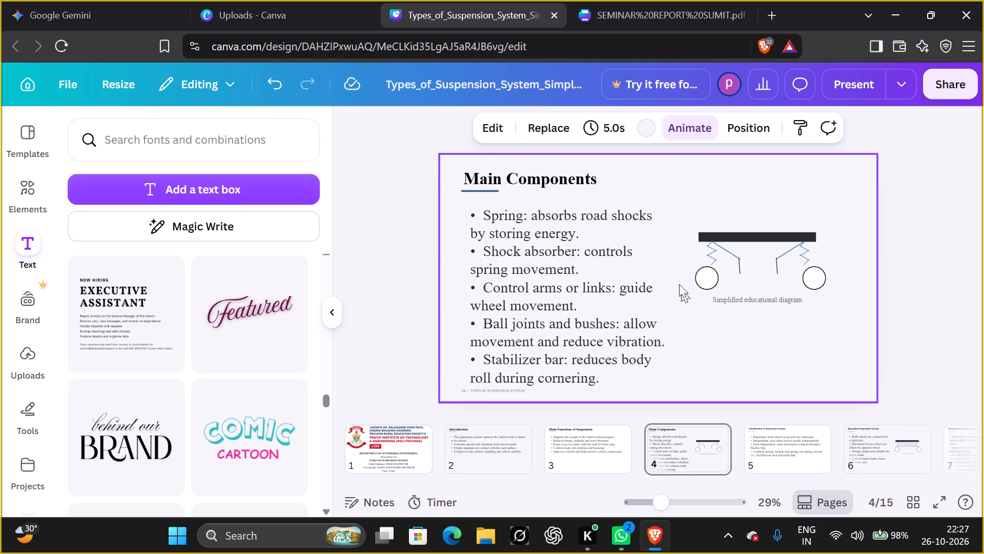
{"action": "left_click", "coordinate": [535, 174]}
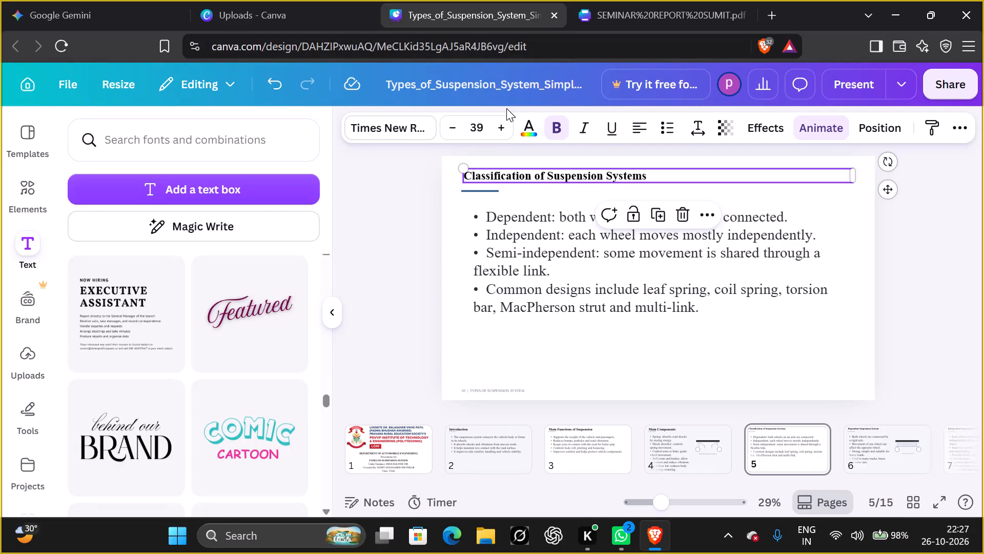
{"action": "left_click", "coordinate": [482, 131]}
{"action": "scroll", "coordinate": [485, 183], "scroll_direction": "down", "scroll_amount": 4}
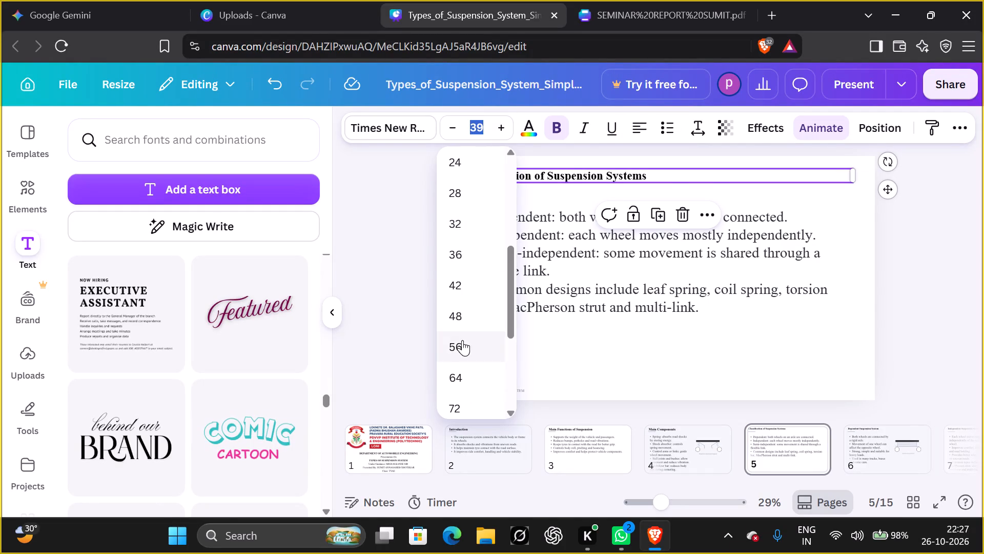
{"action": "left_click", "coordinate": [476, 344]}
{"action": "left_click", "coordinate": [663, 338]}
{"action": "key", "text": "Right"}
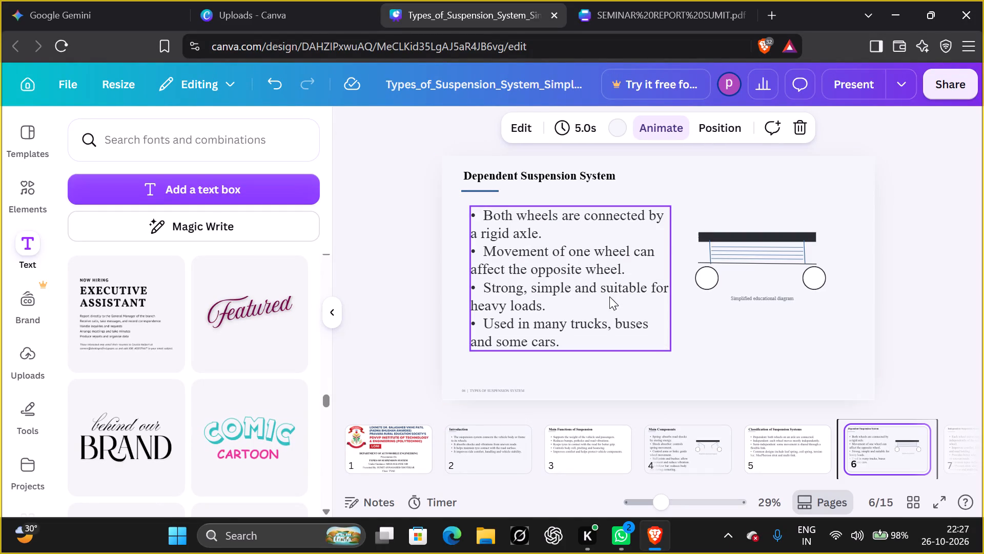
On page 6, set the "Dependent Suspension System" title to font size 56.
{"action": "left_click", "coordinate": [499, 180]}
{"action": "left_click", "coordinate": [484, 130]}
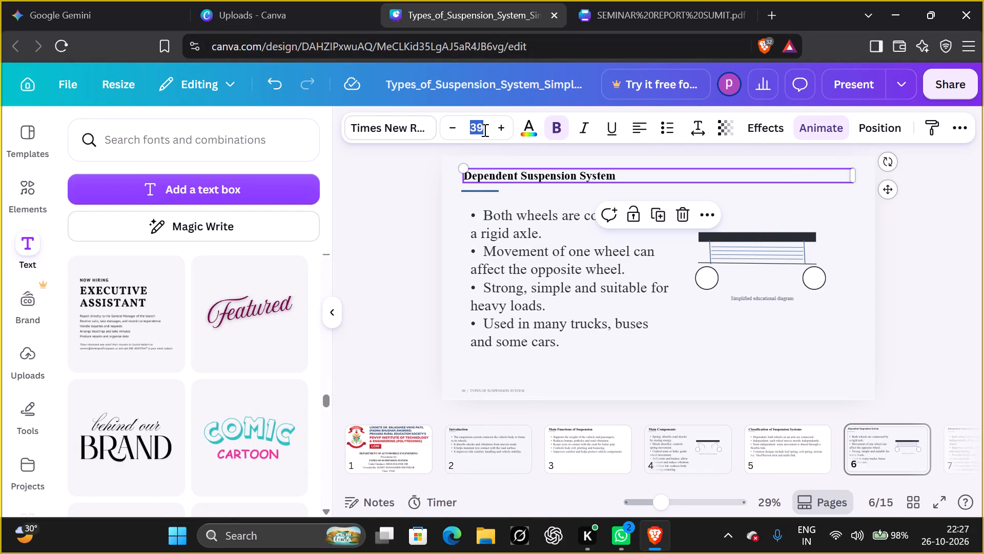
{"action": "scroll", "coordinate": [499, 270], "scroll_direction": "down", "scroll_amount": 4}
{"action": "left_click", "coordinate": [488, 294]}
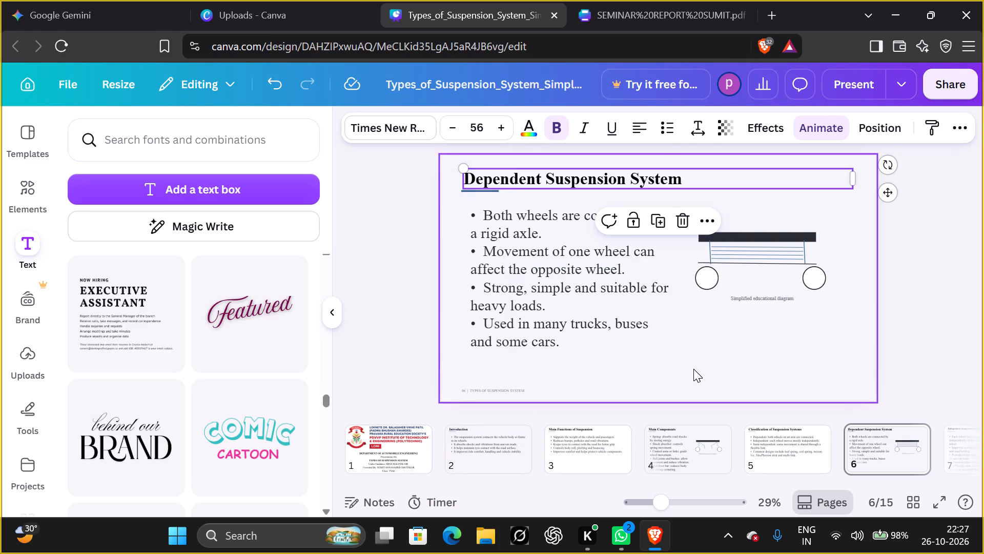
{"action": "left_click", "coordinate": [693, 369]}
Enlarge the "Simplified educational diagram" caption on page 6 to font size 23.5.
{"action": "left_click", "coordinate": [743, 300]}
{"action": "key", "text": "Right"}
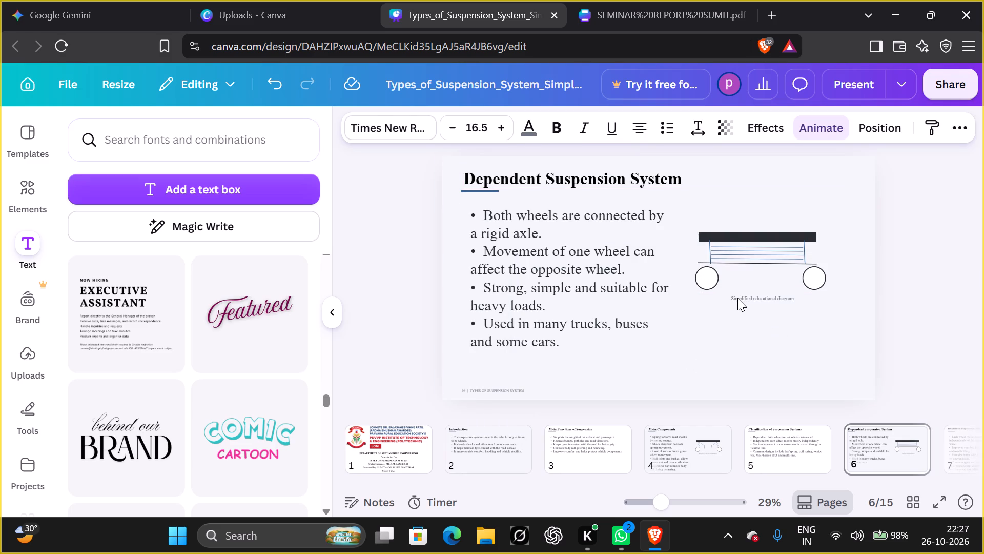
{"action": "left_click", "coordinate": [737, 297]}
{"action": "triple_click", "coordinate": [504, 130]}
{"action": "double_click", "coordinate": [504, 130]}
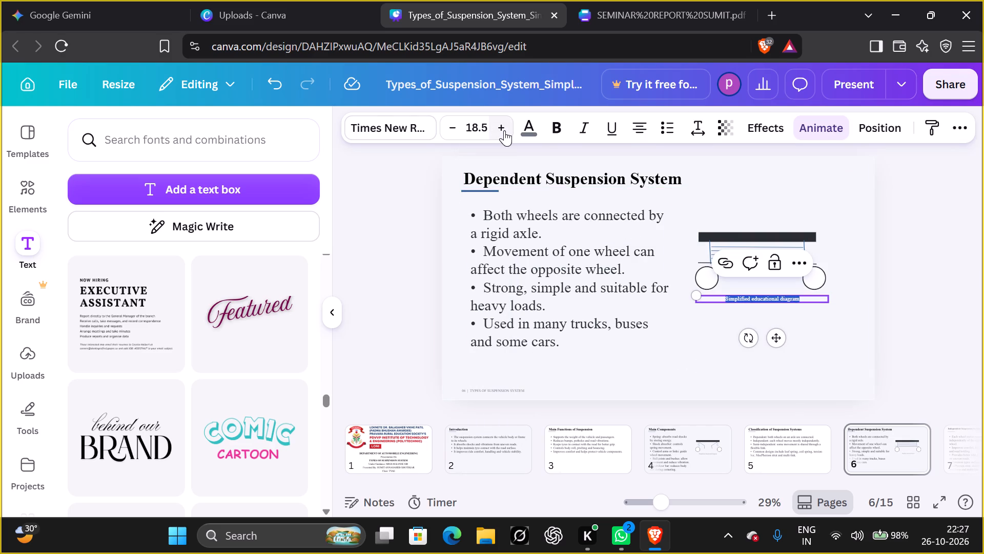
{"action": "left_click", "coordinate": [504, 130]}
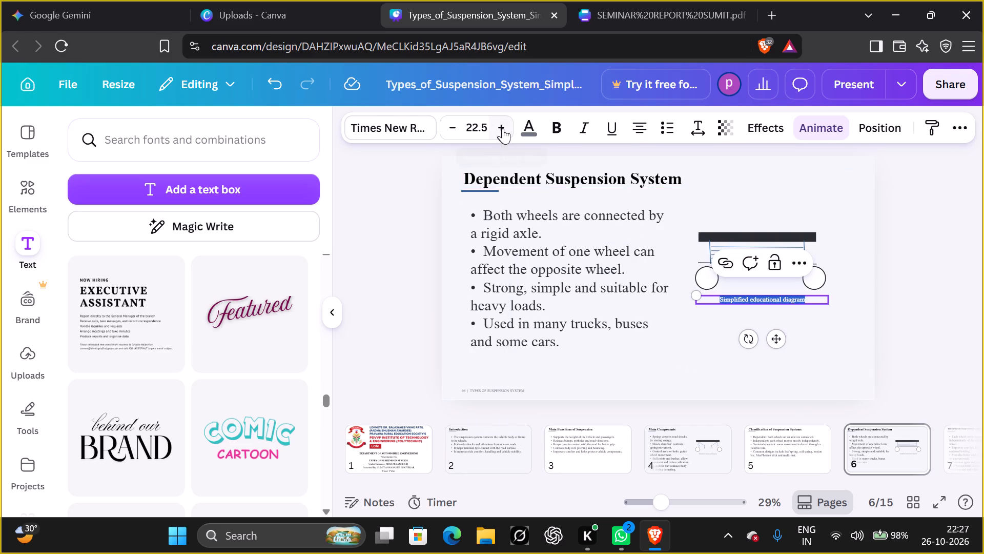
{"action": "left_click", "coordinate": [503, 128]}
{"action": "left_click", "coordinate": [737, 345]}
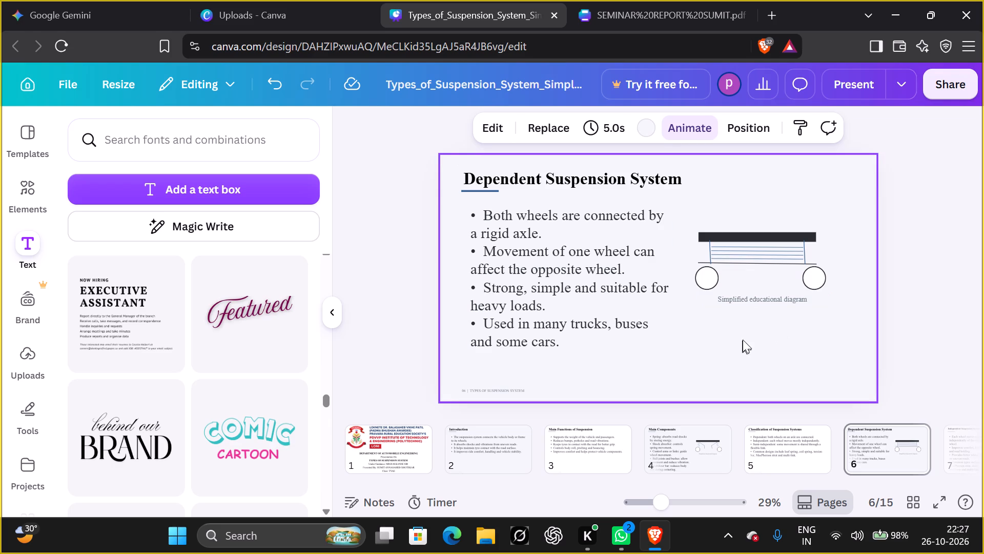
On page 7, set the "Independent Suspension System" title to font size 56.
{"action": "key", "text": "Right"}
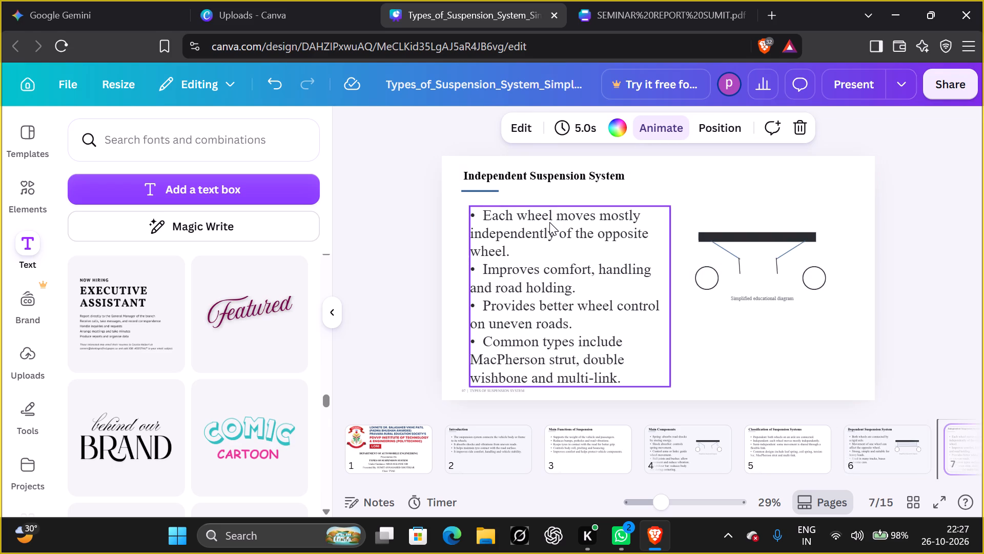
{"action": "left_click", "coordinate": [547, 176]}
{"action": "left_click", "coordinate": [476, 130]}
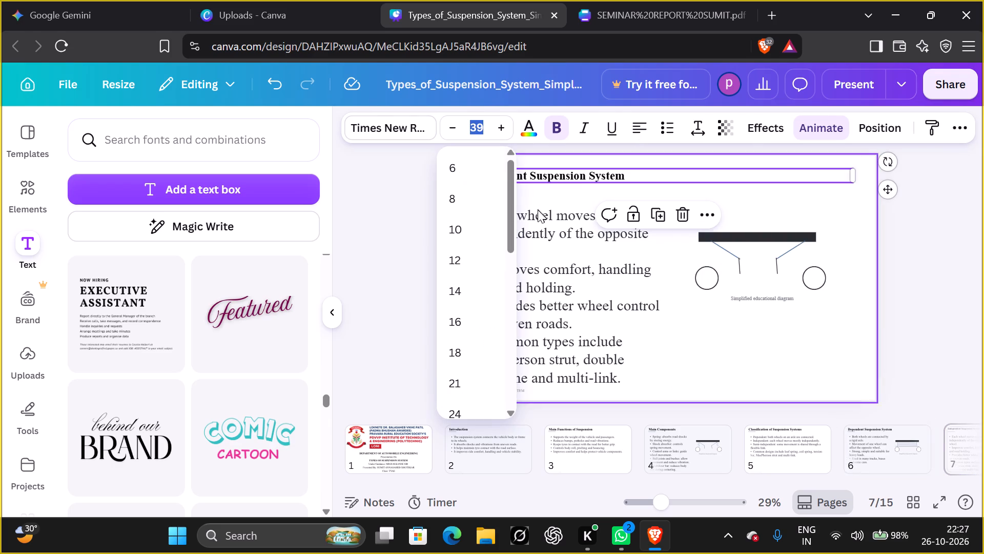
{"action": "scroll", "coordinate": [538, 238], "scroll_direction": "down", "scroll_amount": 5}
{"action": "scroll", "coordinate": [469, 304], "scroll_direction": "down", "scroll_amount": 3}
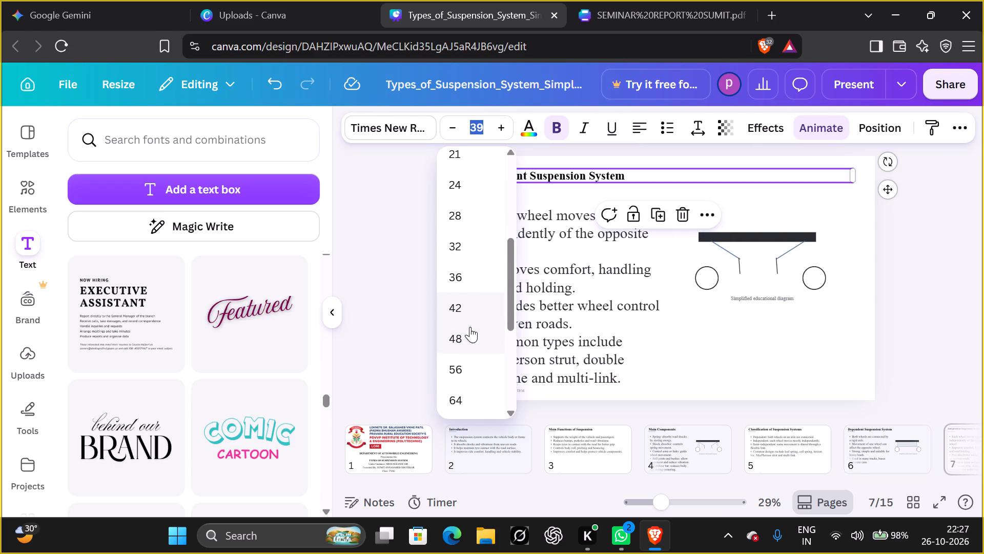
{"action": "left_click", "coordinate": [458, 365]}
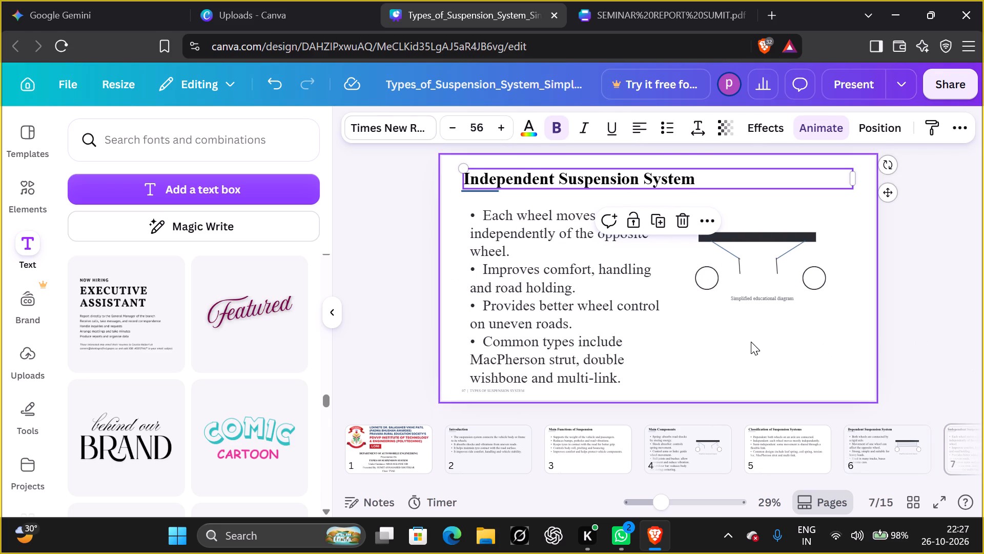
{"action": "left_click", "coordinate": [750, 342]}
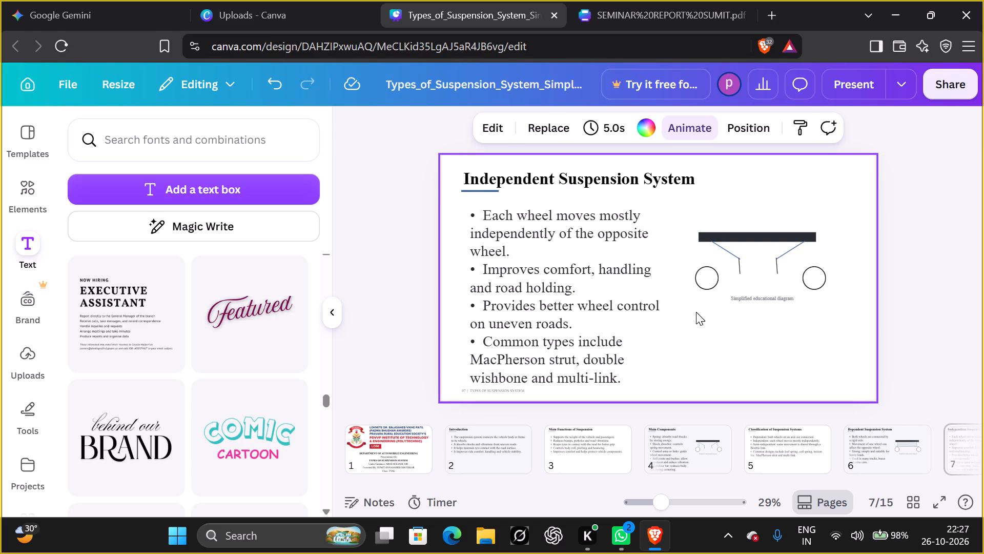
Enlarge the "Simplified educational diagram" caption on page 8 to font size 23.5.
{"action": "key", "text": "Right"}
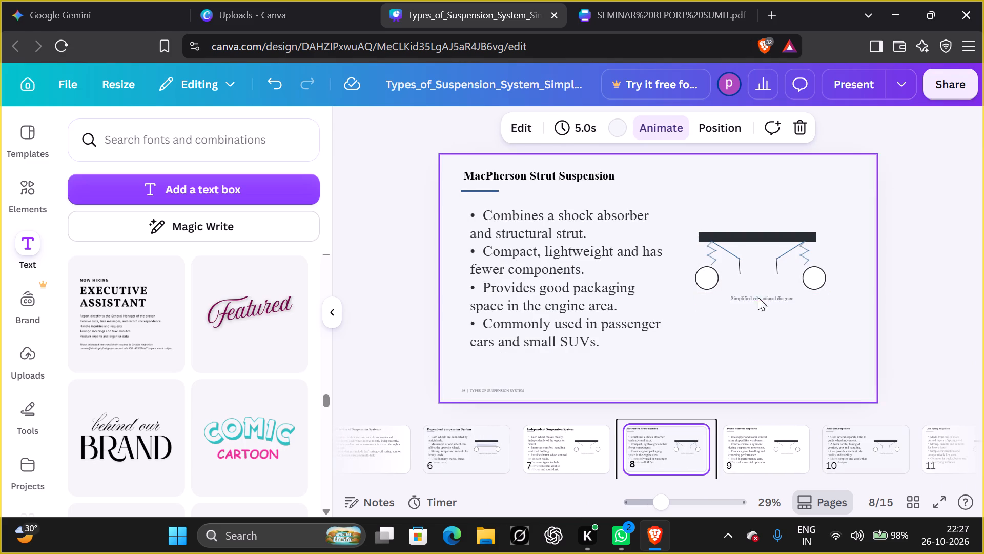
{"action": "left_click", "coordinate": [751, 297]}
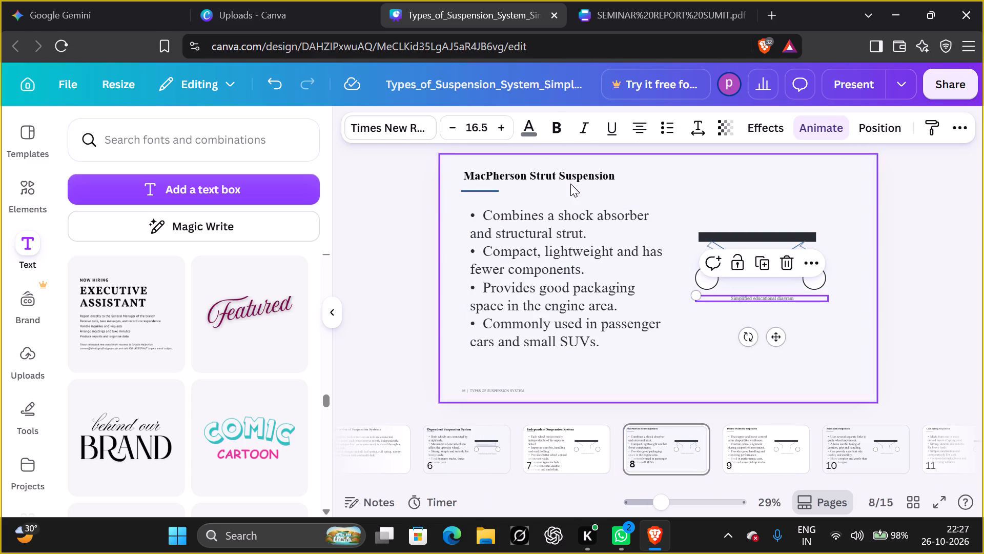
{"action": "triple_click", "coordinate": [499, 126]}
{"action": "triple_click", "coordinate": [500, 126]}
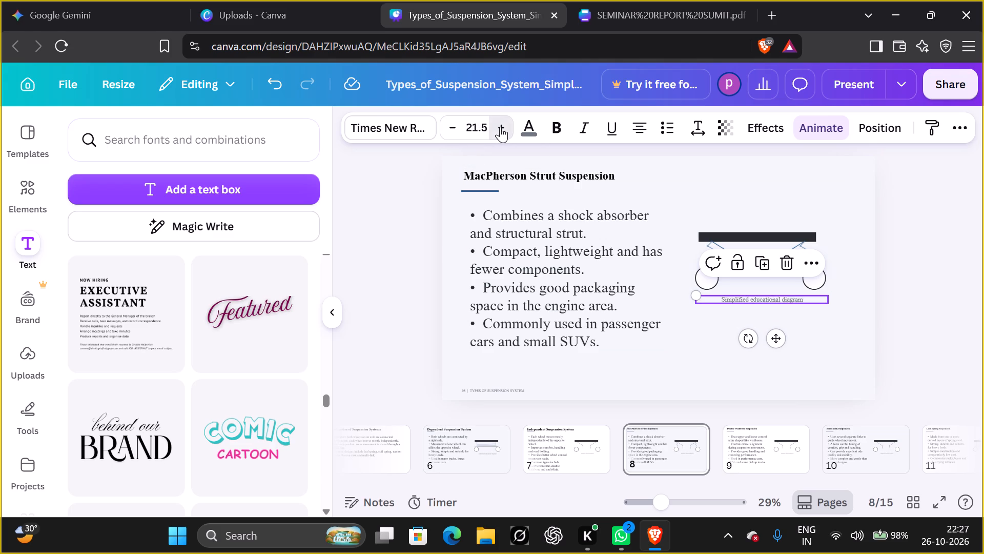
{"action": "left_click", "coordinate": [500, 127]}
On page 8, set the "MacPherson Strut Suspension" title to font size 56.
{"action": "left_click", "coordinate": [525, 174]}
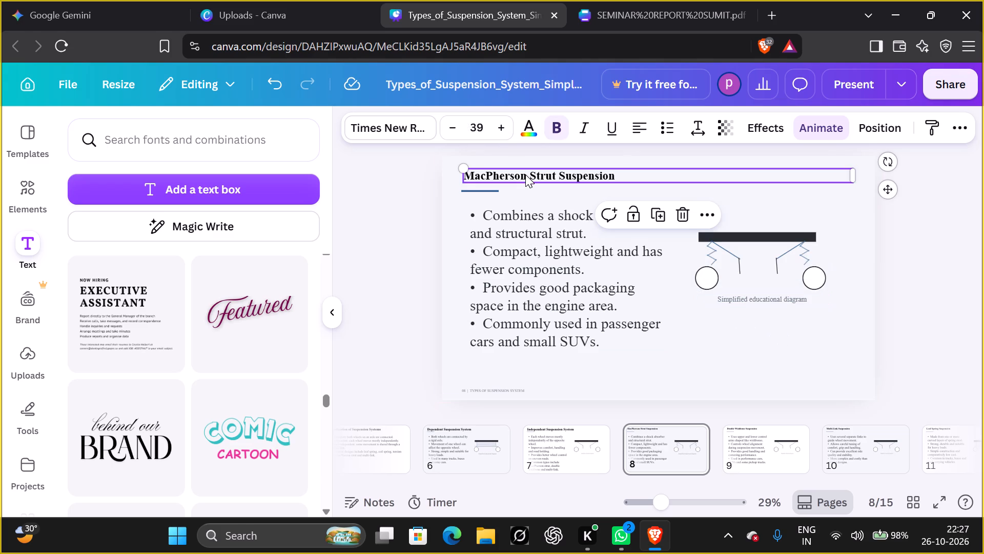
{"action": "left_click", "coordinate": [481, 131]}
{"action": "scroll", "coordinate": [469, 223], "scroll_direction": "down", "scroll_amount": 4}
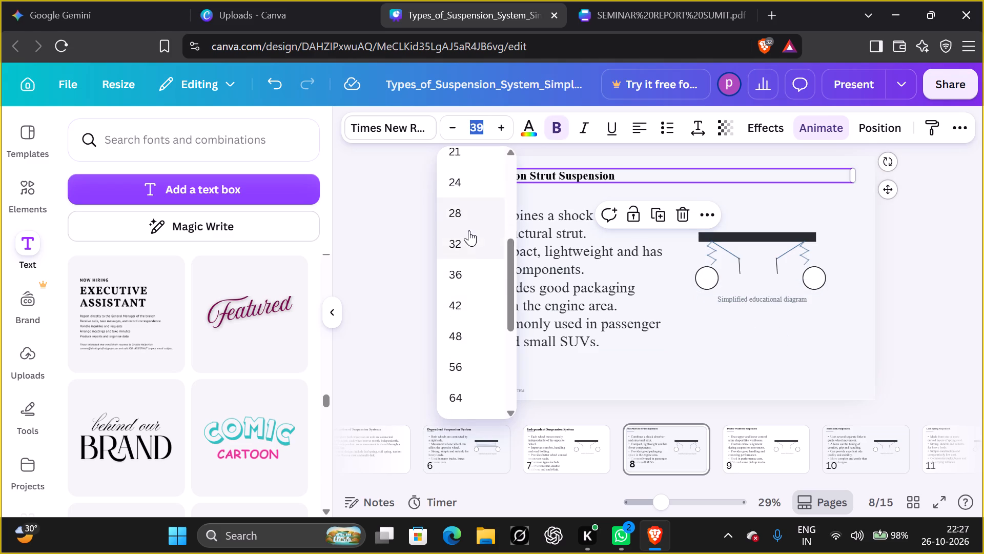
{"action": "left_click", "coordinate": [481, 296]}
{"action": "left_click", "coordinate": [769, 312]}
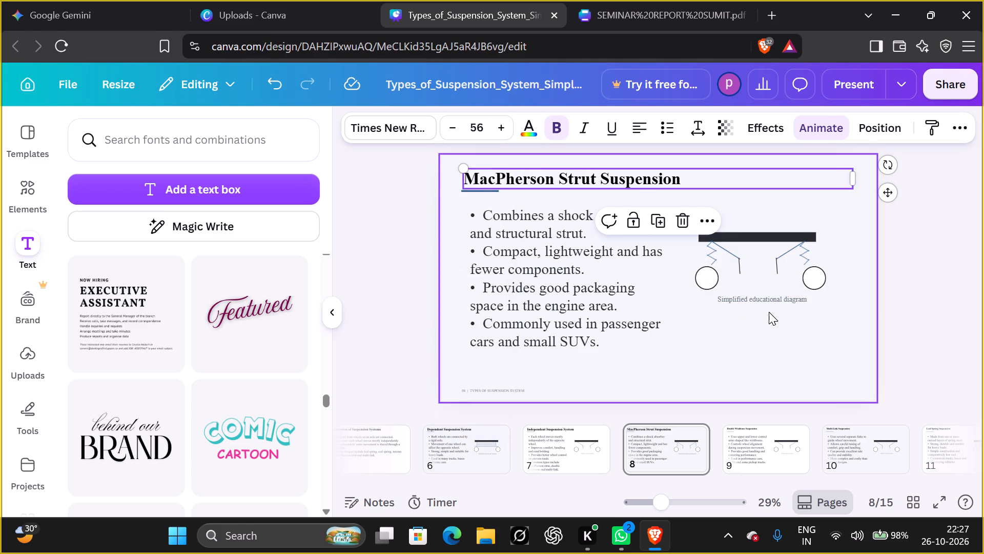
Enlarge the "Simplified educational diagram" caption on page 9 to font size 23.5.
{"action": "scroll", "coordinate": [717, 328], "scroll_direction": "down", "scroll_amount": 4}
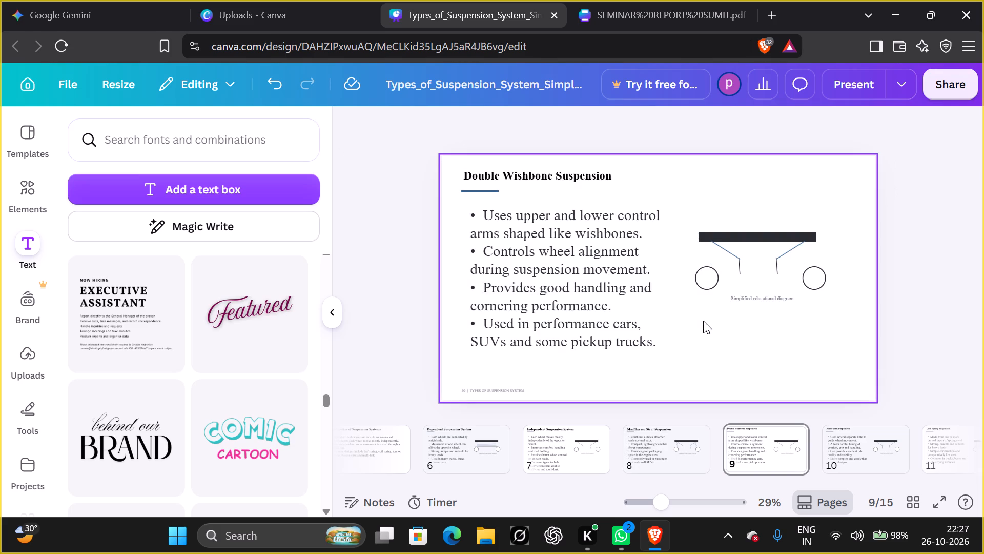
{"action": "scroll", "coordinate": [703, 321], "scroll_direction": "up", "scroll_amount": 1}
{"action": "scroll", "coordinate": [703, 321], "scroll_direction": "down", "scroll_amount": 1}
{"action": "left_click", "coordinate": [745, 295]}
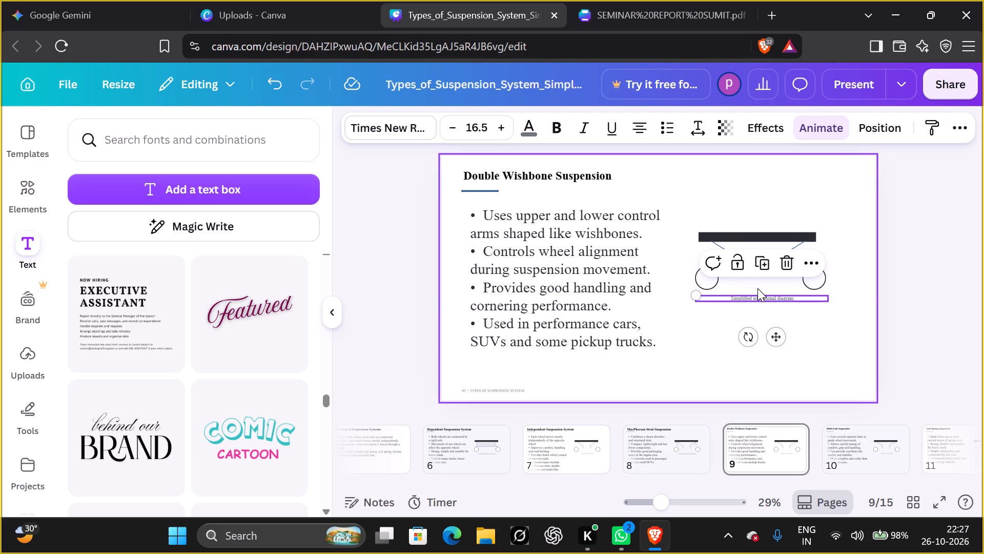
{"action": "triple_click", "coordinate": [509, 121]}
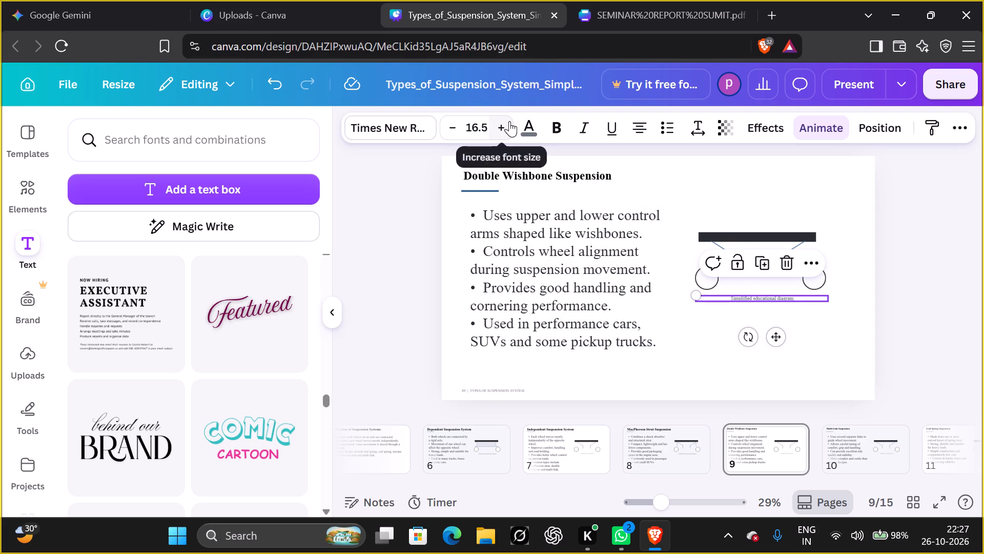
{"action": "triple_click", "coordinate": [509, 121]}
{"action": "double_click", "coordinate": [509, 122]}
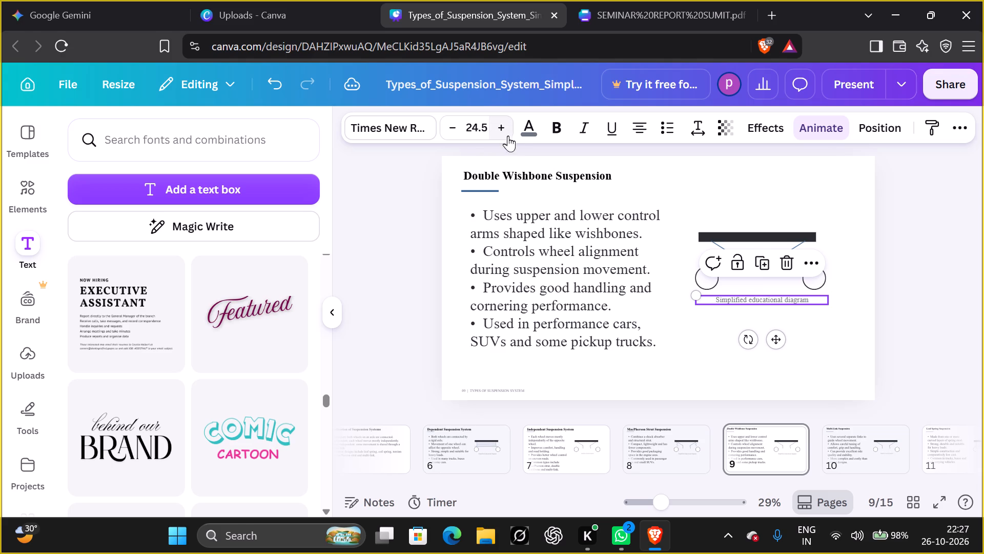
{"action": "left_click", "coordinate": [454, 133]}
On page 9, set the "Double Wishbone Suspension" title to font size 56.
{"action": "left_click", "coordinate": [511, 174]}
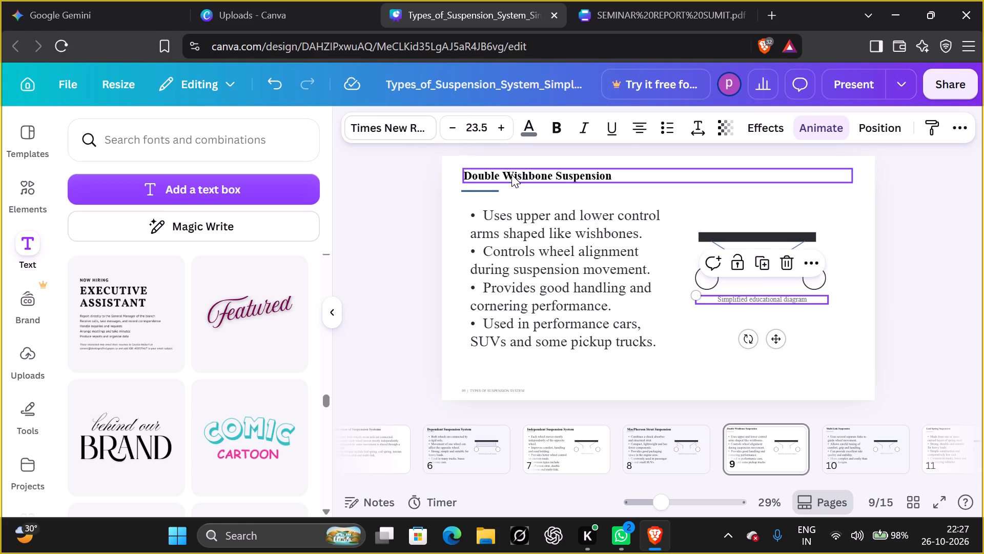
{"action": "left_click", "coordinate": [487, 119]}
{"action": "scroll", "coordinate": [496, 197], "scroll_direction": "down", "scroll_amount": 4}
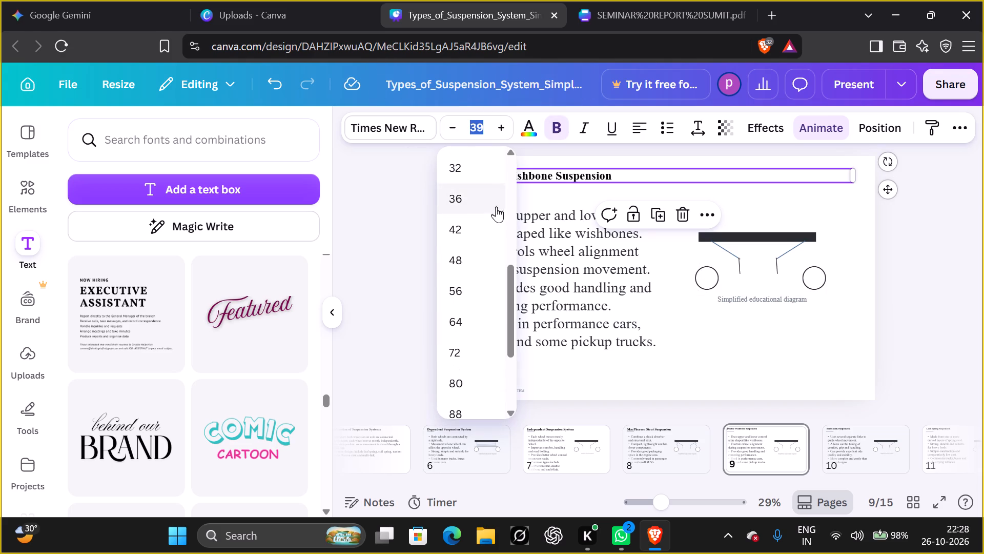
{"action": "left_click", "coordinate": [477, 290]}
{"action": "left_click", "coordinate": [758, 335]}
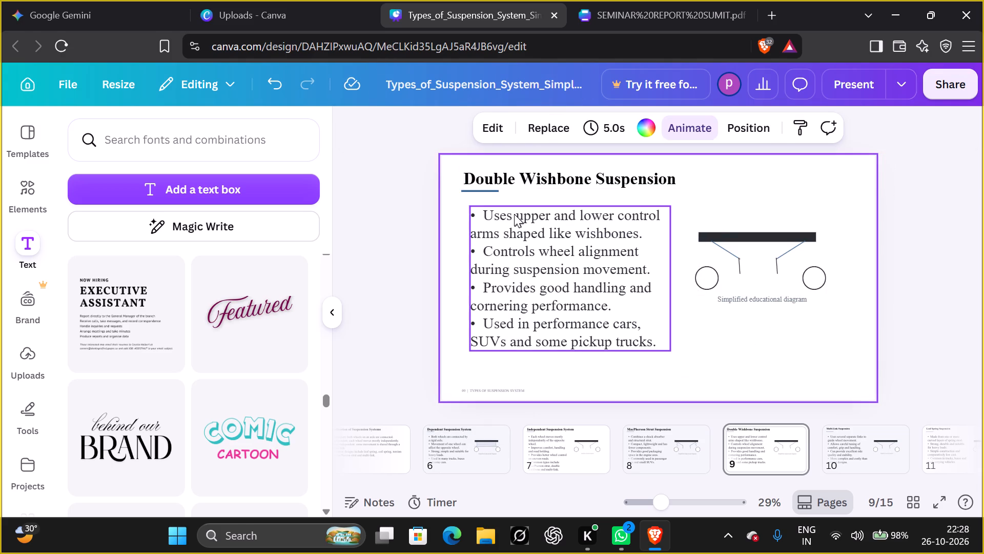
On page 10, set the "Multi-Link Suspension" title to font size 56.
{"action": "key", "text": "Right"}
{"action": "left_click", "coordinate": [530, 174]}
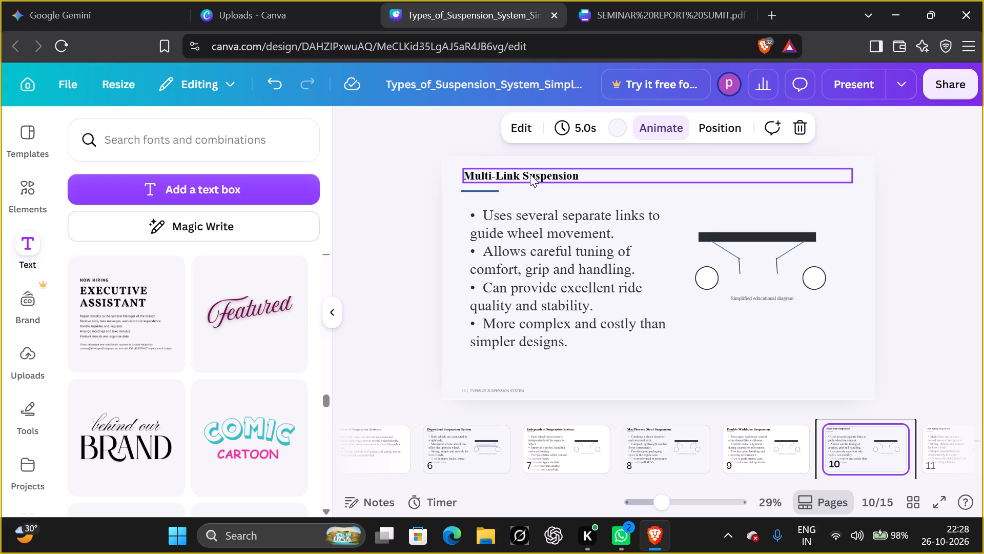
{"action": "left_click", "coordinate": [473, 133]}
{"action": "scroll", "coordinate": [492, 263], "scroll_direction": "down", "scroll_amount": 4}
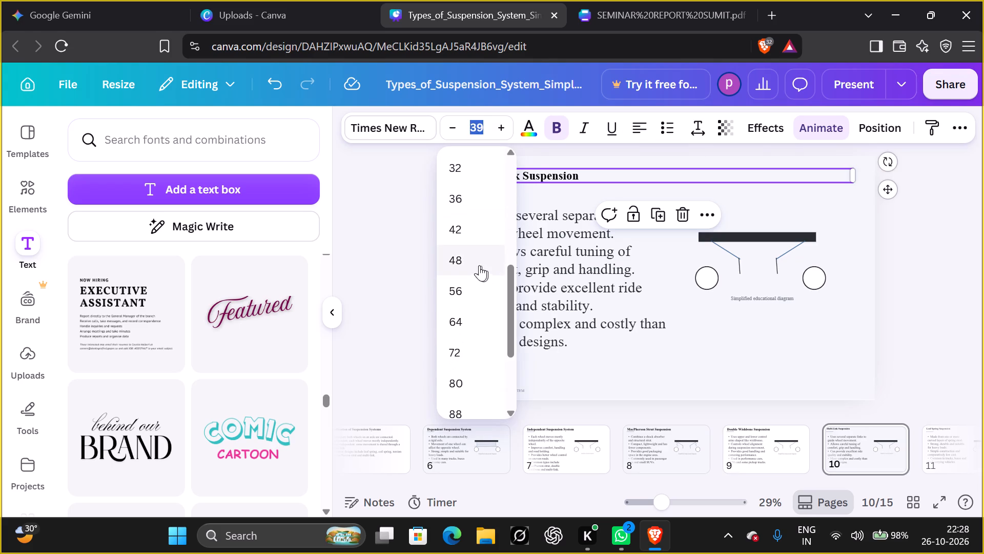
{"action": "left_click", "coordinate": [470, 280]}
Enlarge the "Simplified educational diagram" caption on page 10 to font size 23.5.
{"action": "left_click", "coordinate": [746, 292]}
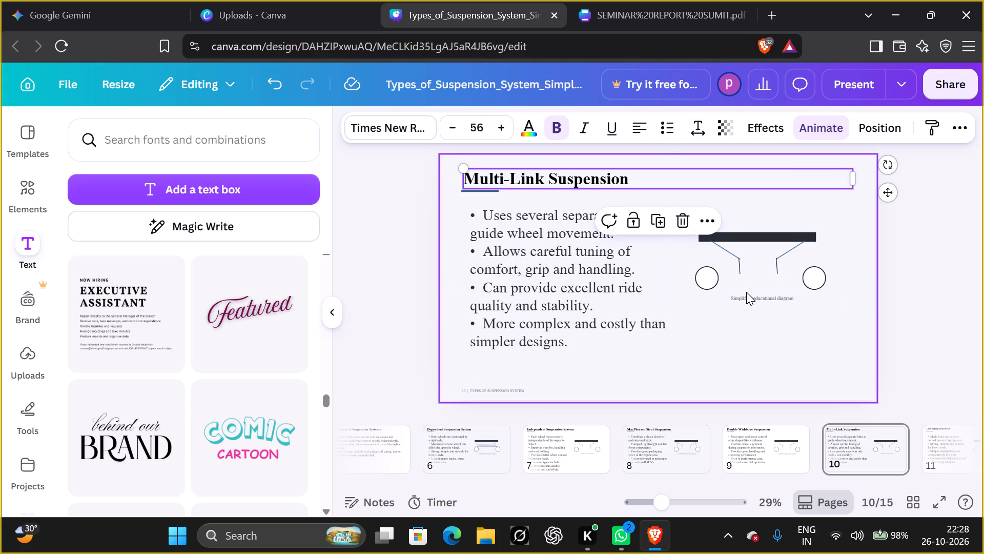
{"action": "left_click", "coordinate": [746, 295]}
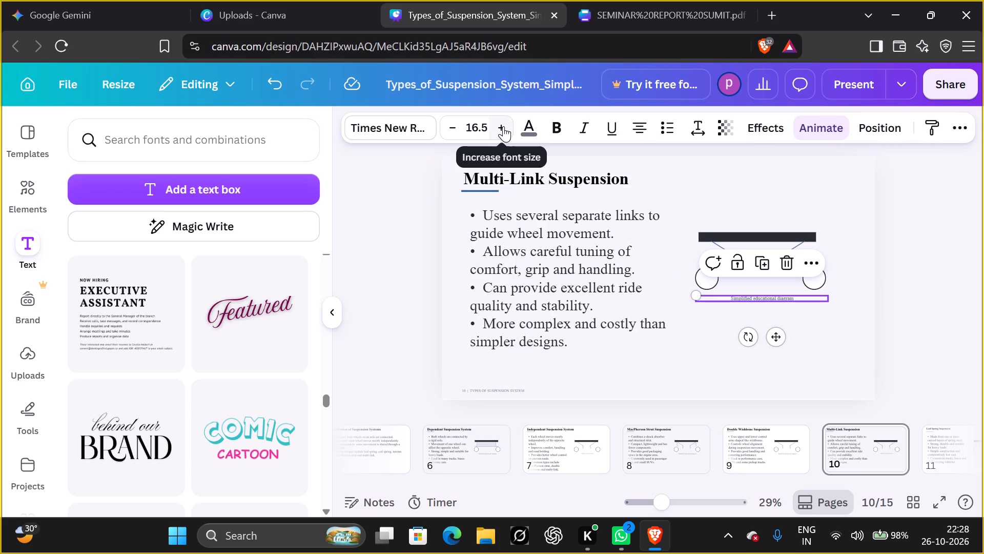
{"action": "triple_click", "coordinate": [503, 126]}
{"action": "triple_click", "coordinate": [504, 126]}
{"action": "left_click", "coordinate": [505, 126]}
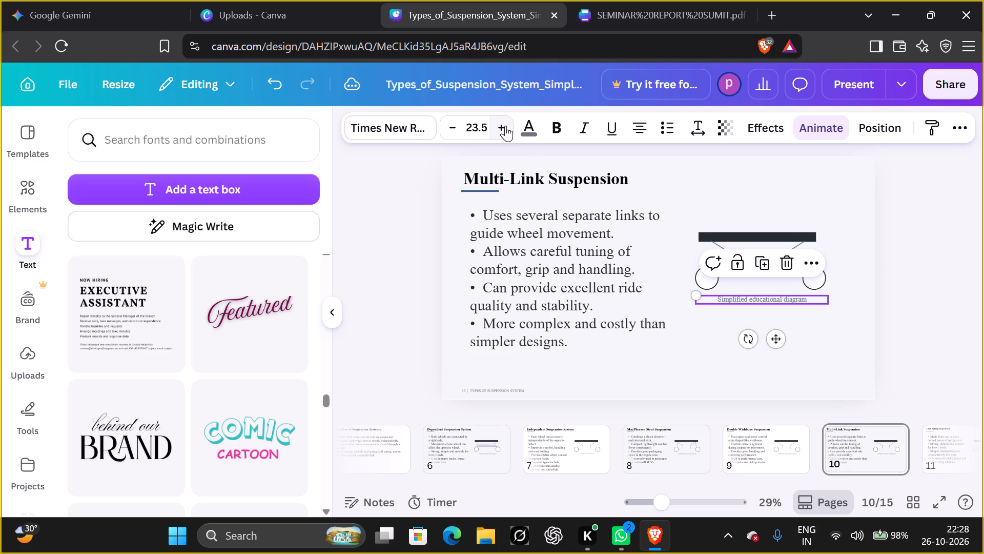
{"action": "left_click", "coordinate": [664, 374]}
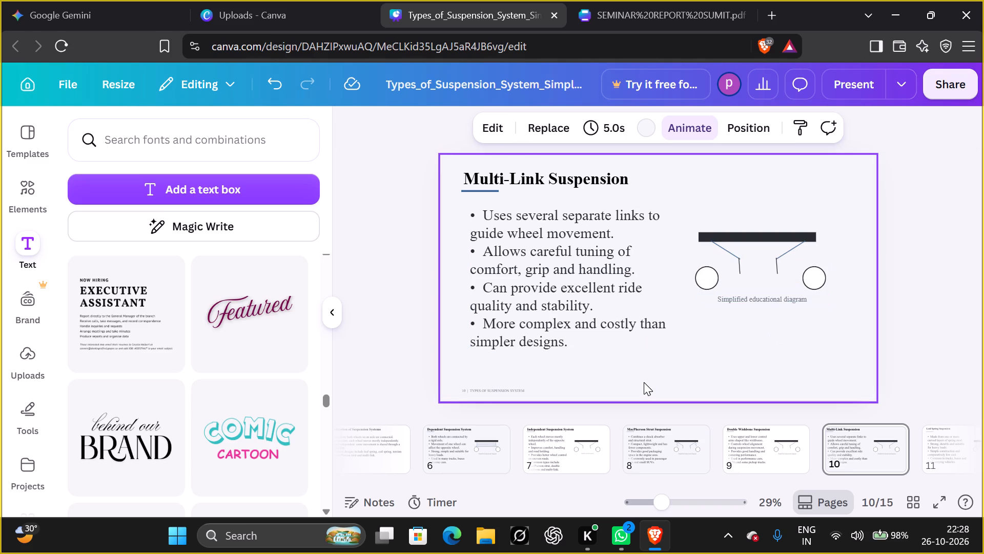
On page 11, set the "Leaf Spring Suspension" title to font size 56.
{"action": "key", "text": "Right"}
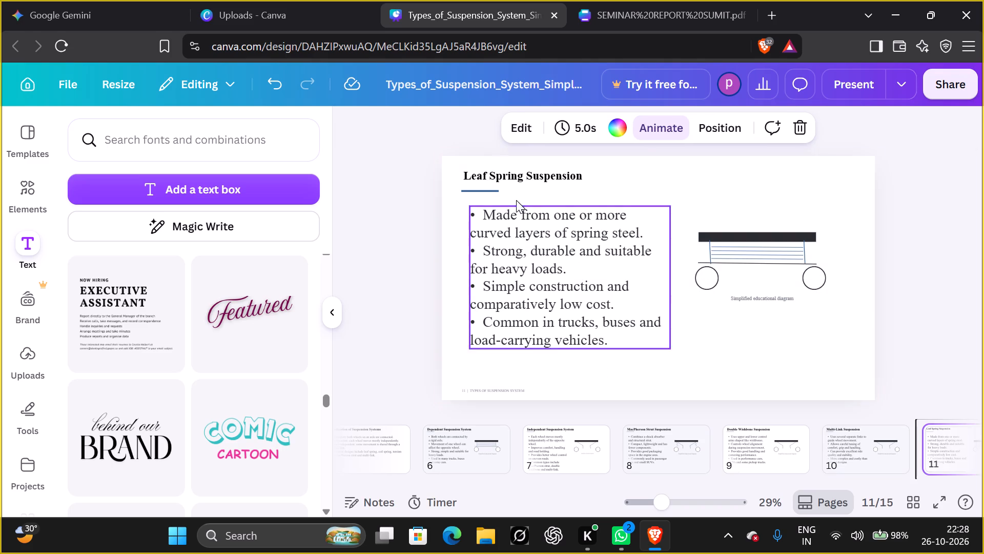
{"action": "left_click", "coordinate": [507, 181]}
{"action": "left_click", "coordinate": [480, 134]}
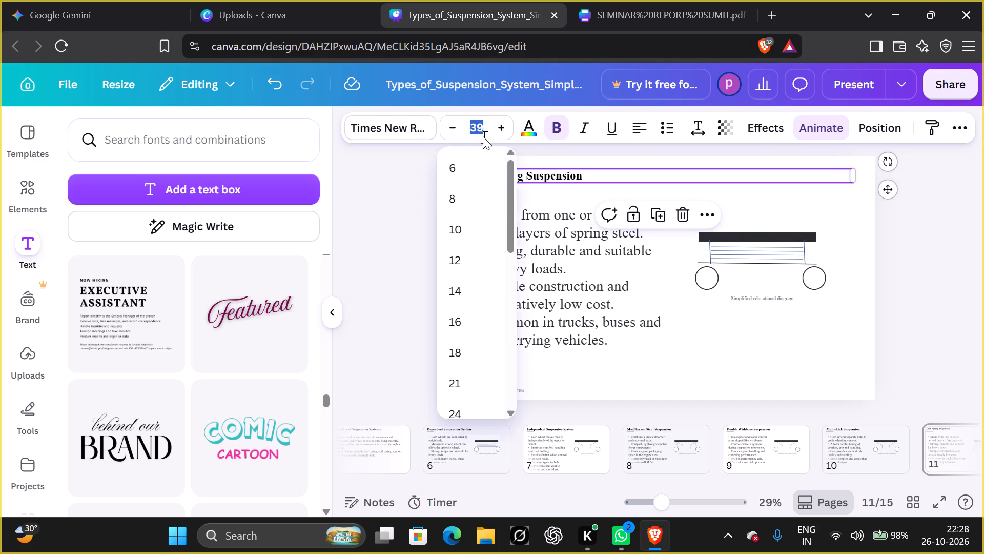
{"action": "scroll", "coordinate": [491, 233], "scroll_direction": "down", "scroll_amount": 3}
{"action": "left_click", "coordinate": [480, 359]}
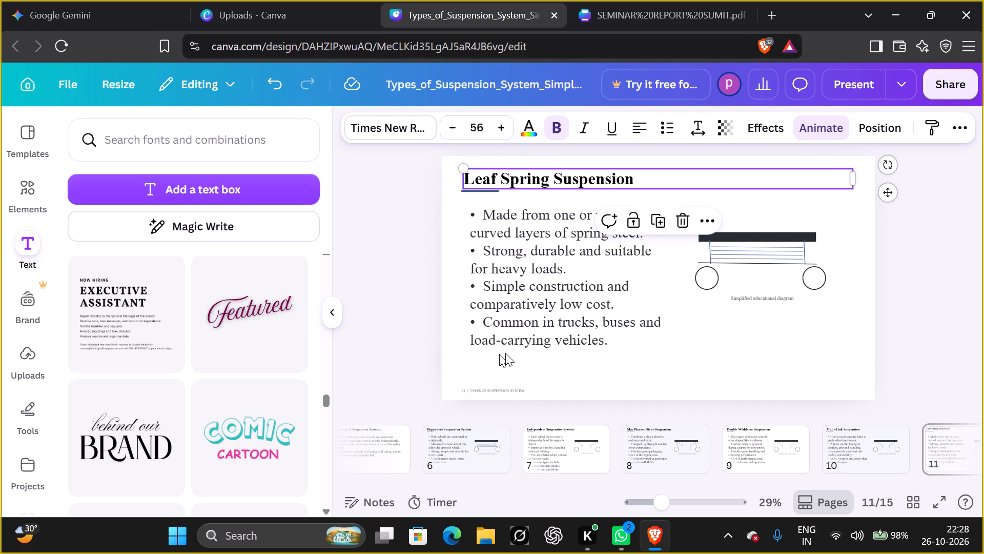
Enlarge the "Simplified educational diagram" caption on page 11 to font size 23.5.
{"action": "left_click", "coordinate": [745, 299]}
{"action": "key", "text": "Right"}
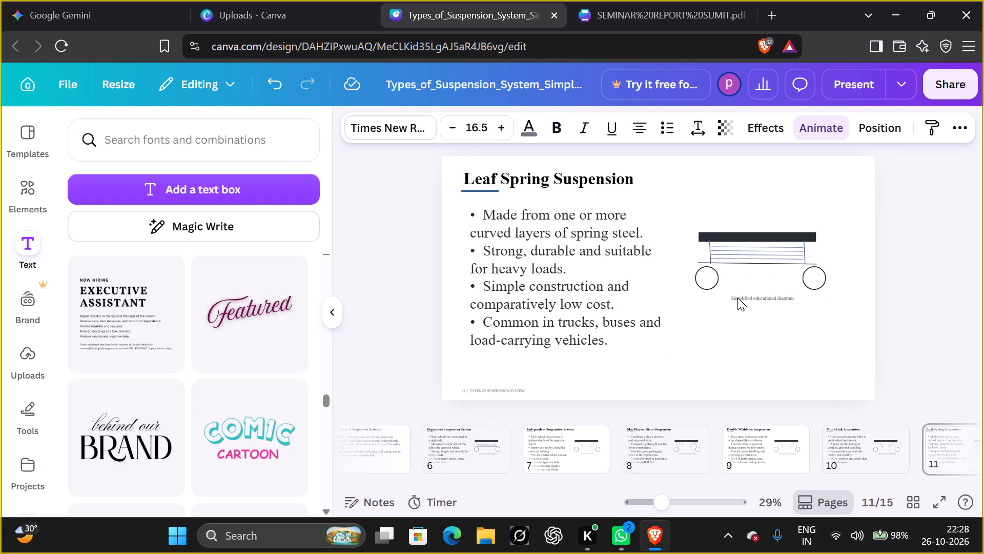
{"action": "left_click", "coordinate": [737, 298]}
{"action": "triple_click", "coordinate": [501, 124]}
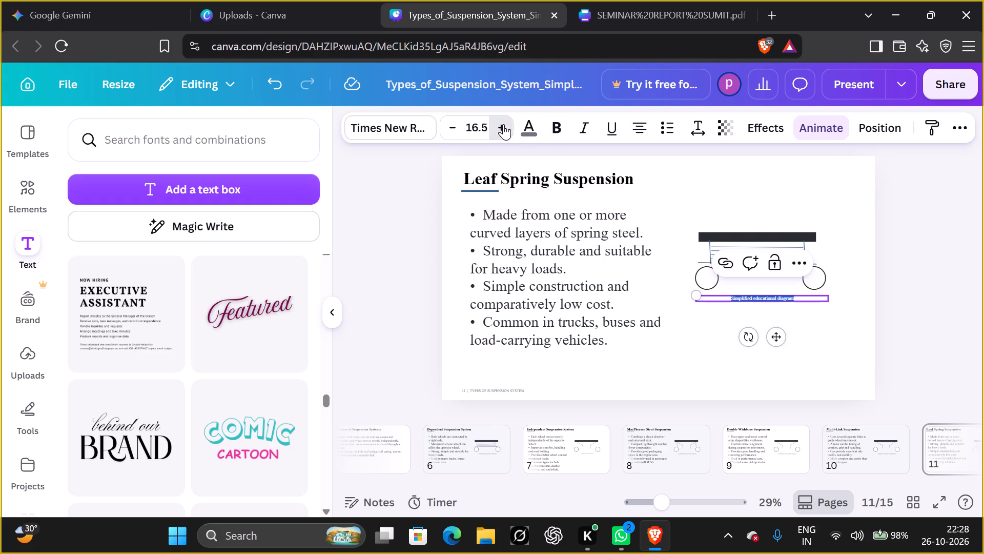
{"action": "triple_click", "coordinate": [505, 125]}
{"action": "left_click", "coordinate": [505, 125]}
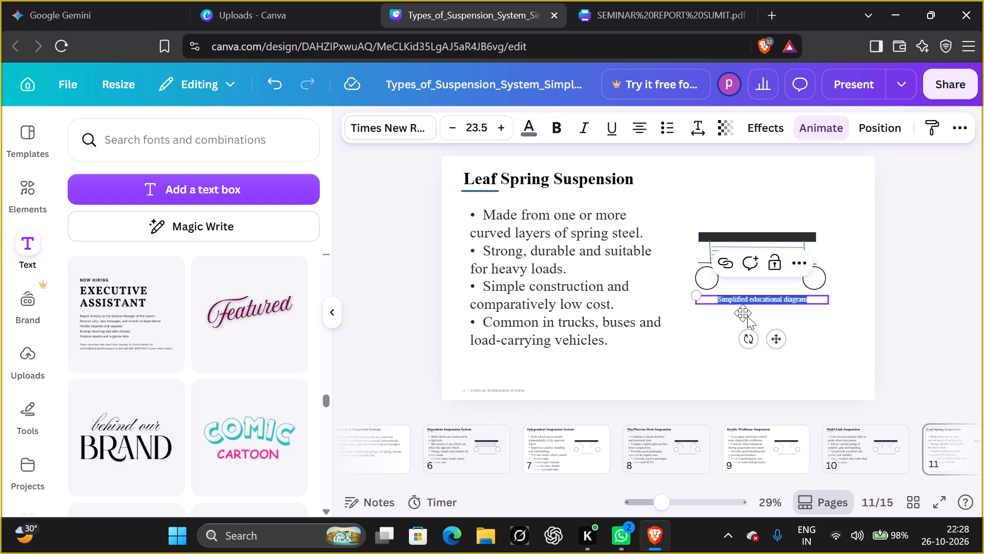
{"action": "left_click", "coordinate": [713, 360]}
On page 12, set the "Coil Spring and Torsion Bar" title to font size 56.
{"action": "key", "text": "Right"}
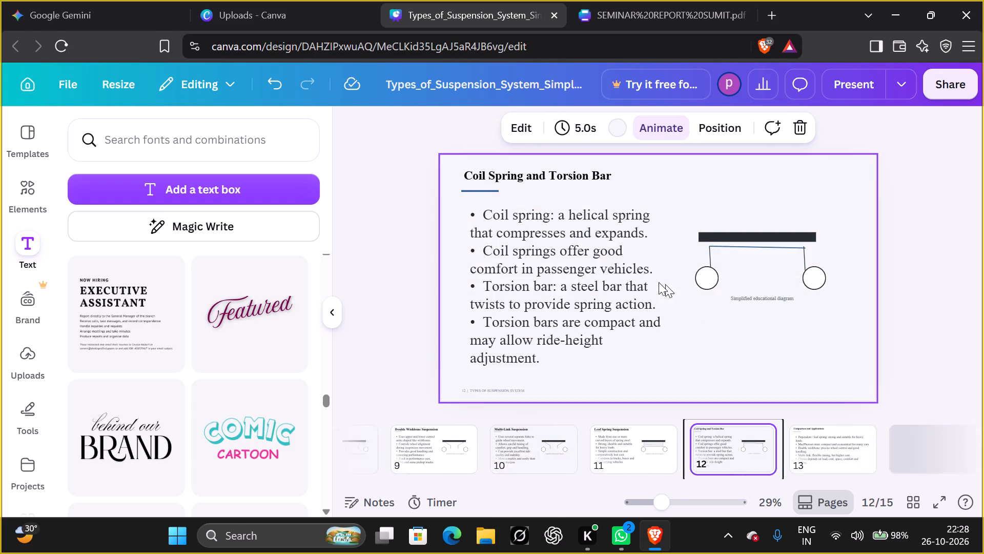
{"action": "left_click", "coordinate": [542, 172]}
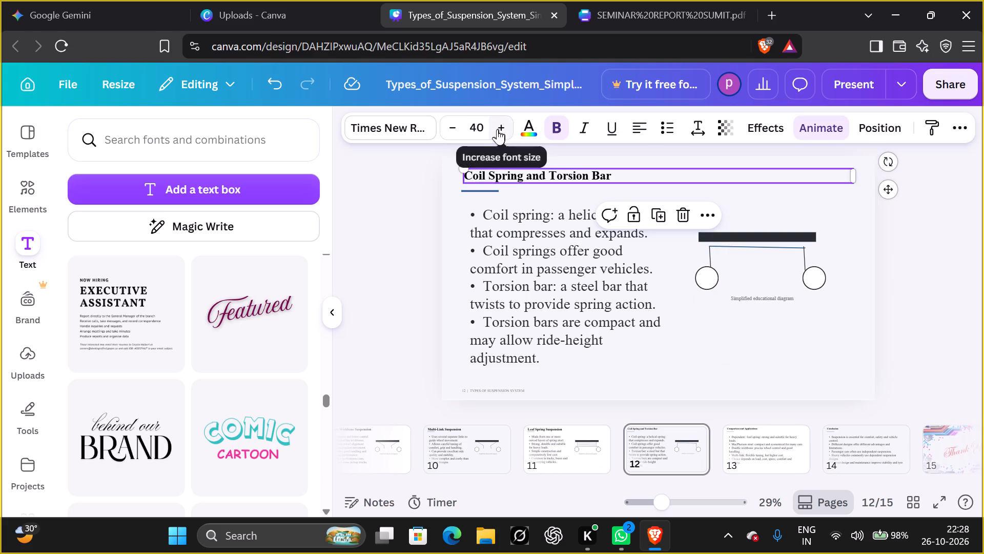
{"action": "left_click", "coordinate": [482, 134]}
{"action": "scroll", "coordinate": [474, 197], "scroll_direction": "down", "scroll_amount": 4}
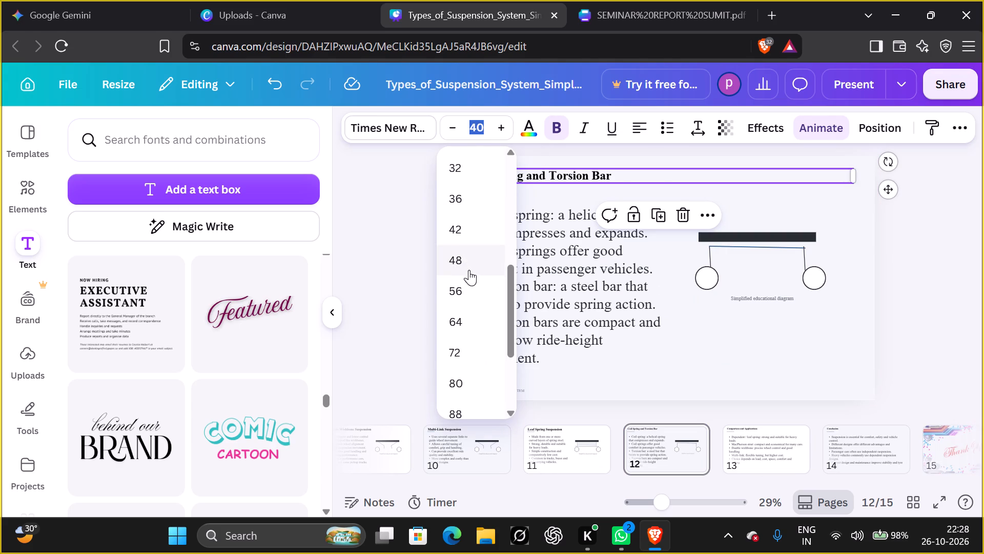
{"action": "left_click", "coordinate": [466, 295]}
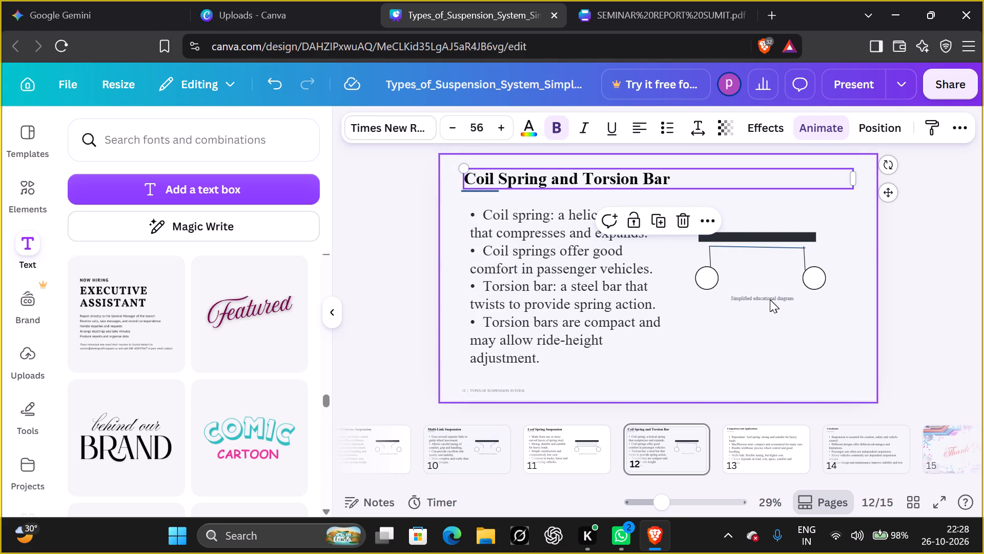
Enlarge the "Simplified educational diagram" caption on page 12 to font size 23.5.
{"action": "left_click", "coordinate": [769, 299]}
{"action": "triple_click", "coordinate": [497, 134]}
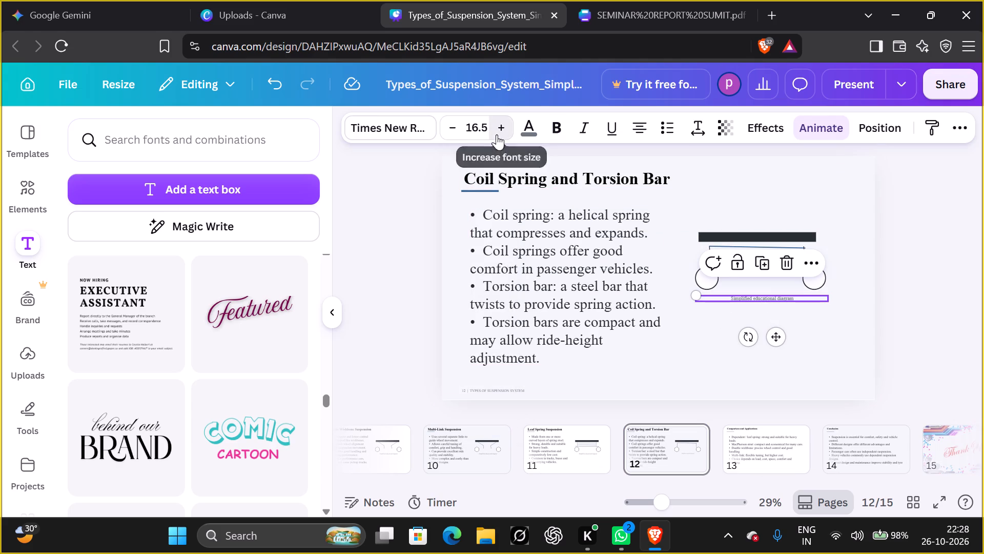
{"action": "triple_click", "coordinate": [498, 134]}
{"action": "left_click", "coordinate": [498, 134]}
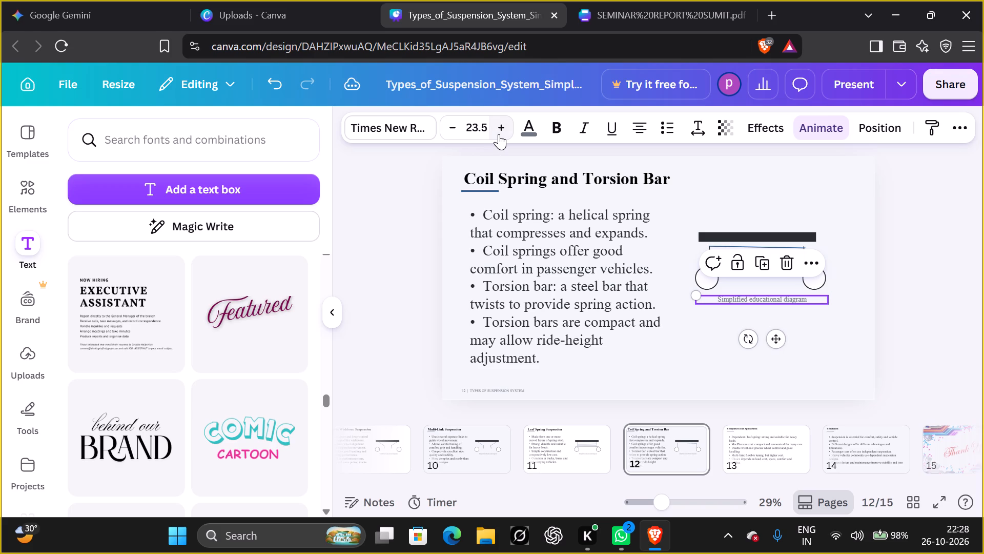
{"action": "left_click", "coordinate": [712, 376]}
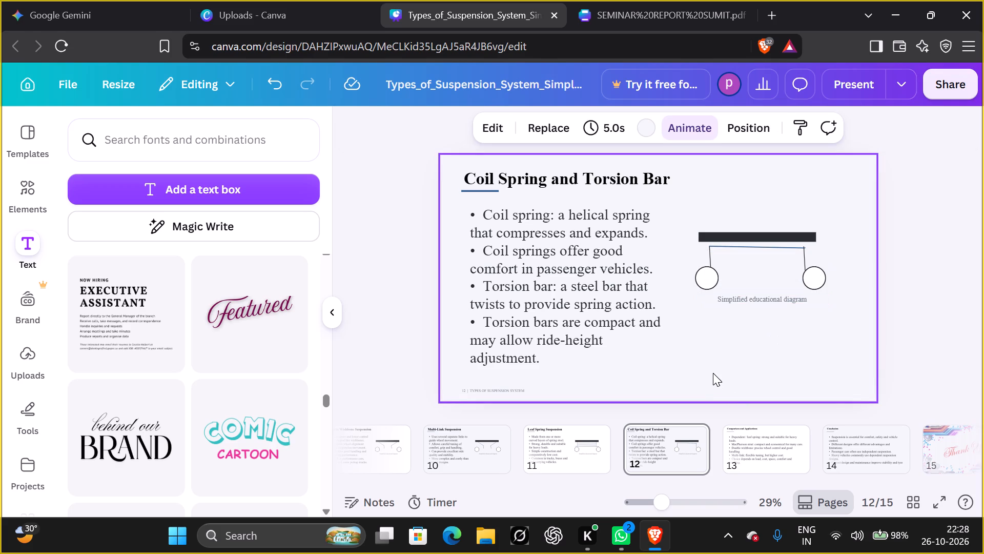
On page 13, set the "Comparison and Applications" title to font size 56.
{"action": "key", "text": "Right"}
{"action": "left_click", "coordinate": [544, 179]}
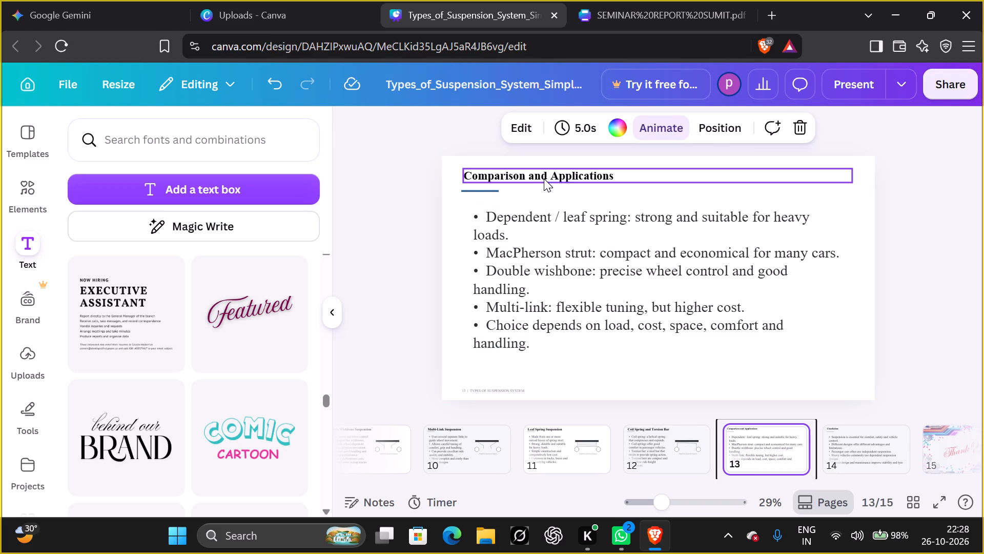
{"action": "left_click", "coordinate": [479, 132]}
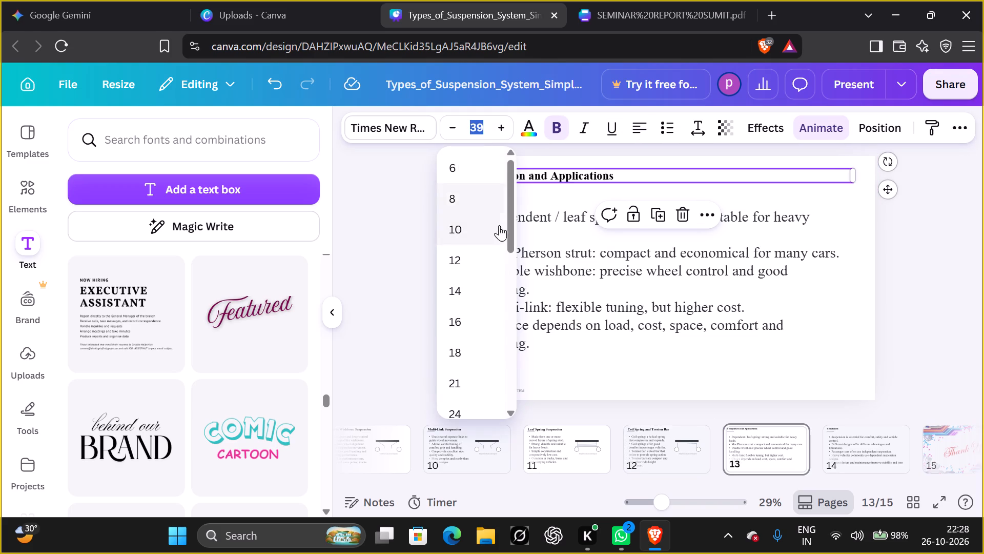
{"action": "scroll", "coordinate": [470, 344], "scroll_direction": "down", "scroll_amount": 3}
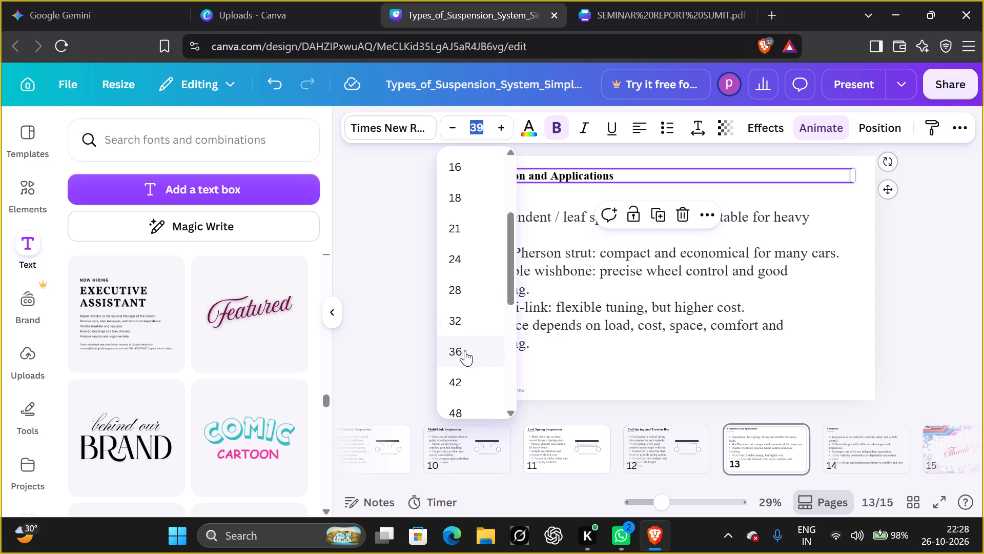
{"action": "left_click", "coordinate": [470, 369]}
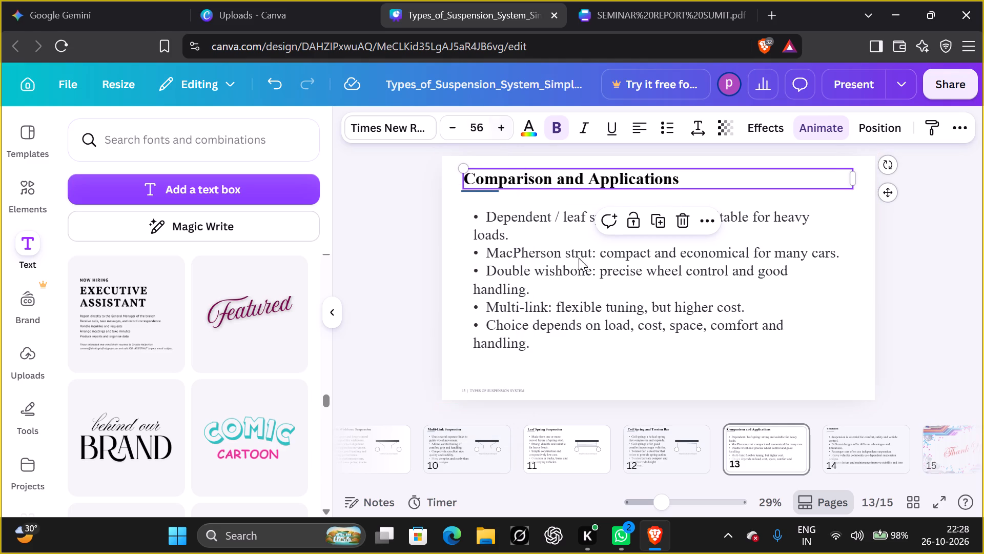
{"action": "left_click", "coordinate": [702, 361]}
On page 14, set the "Conclusion" title to font size 56.
{"action": "key", "text": "Right"}
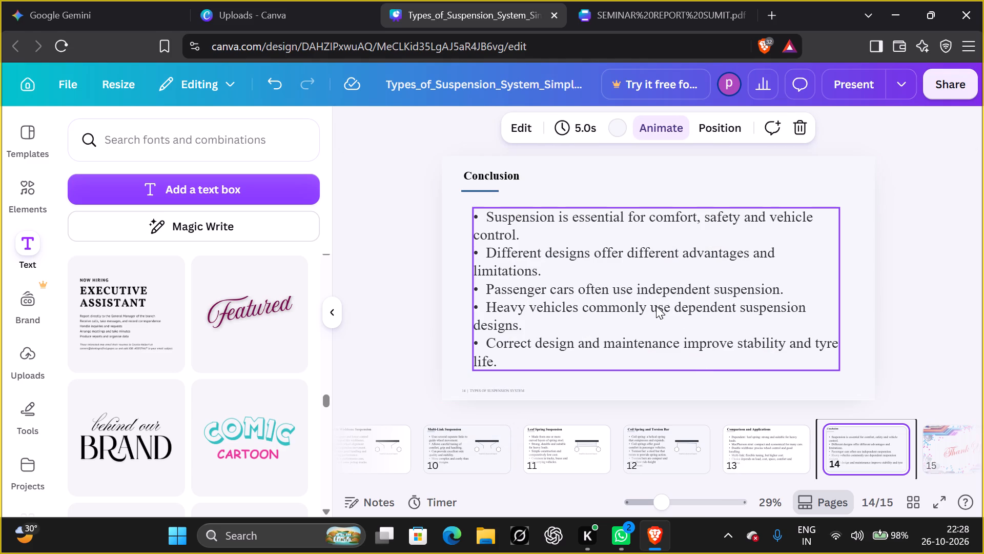
{"action": "left_click", "coordinate": [509, 175]}
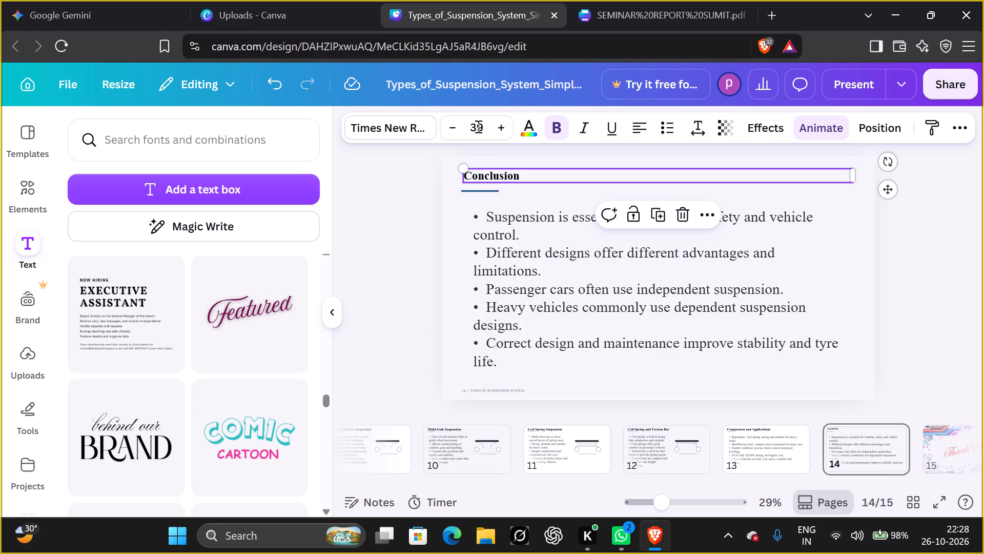
{"action": "left_click", "coordinate": [482, 127]}
{"action": "scroll", "coordinate": [494, 292], "scroll_direction": "down", "scroll_amount": 2}
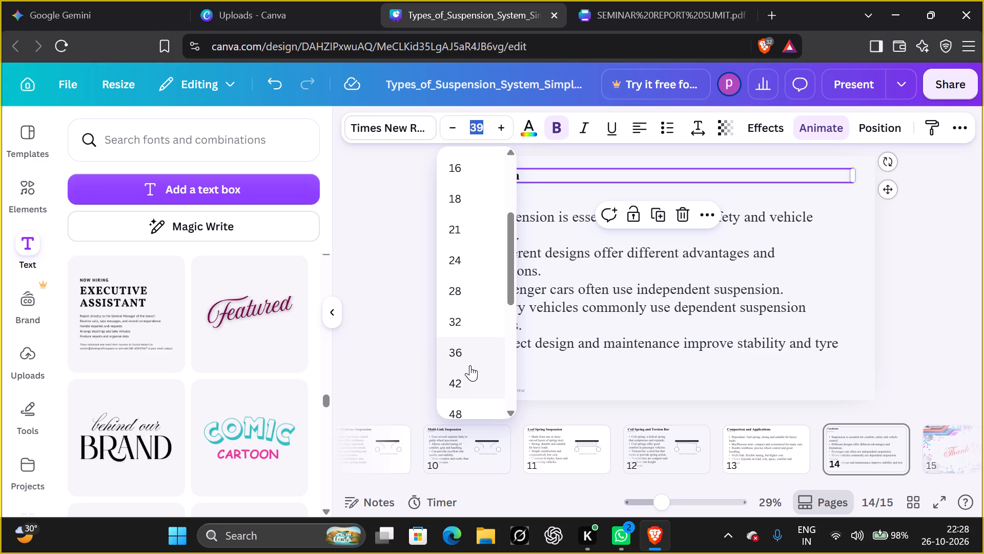
{"action": "scroll", "coordinate": [469, 364], "scroll_direction": "down", "scroll_amount": 2}
{"action": "left_click", "coordinate": [474, 279]}
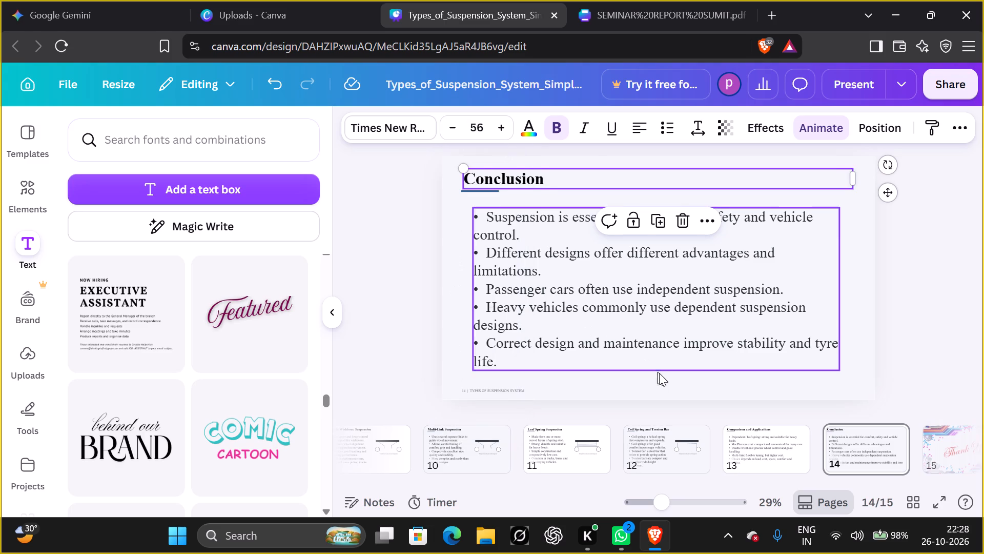
{"action": "left_click", "coordinate": [662, 376]}
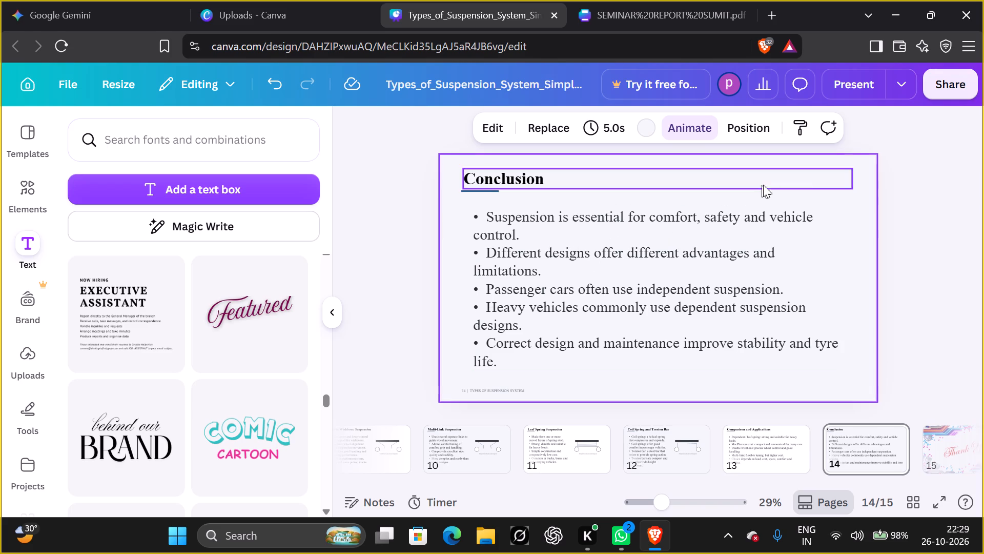
Review the "Thank You" page and look over the thumbnails of the preceding pages.
{"action": "key", "text": "Right"}
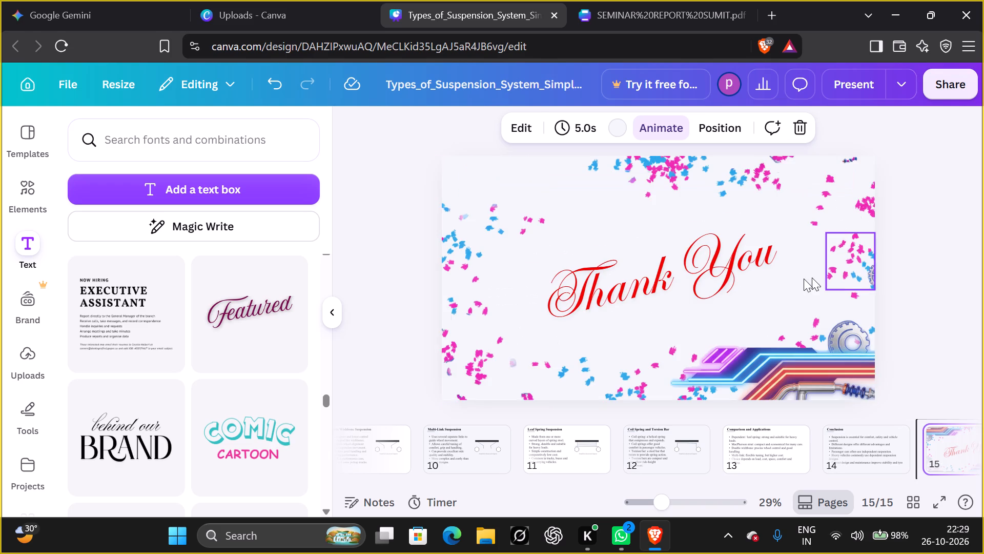
{"action": "left_click", "coordinate": [645, 272]}
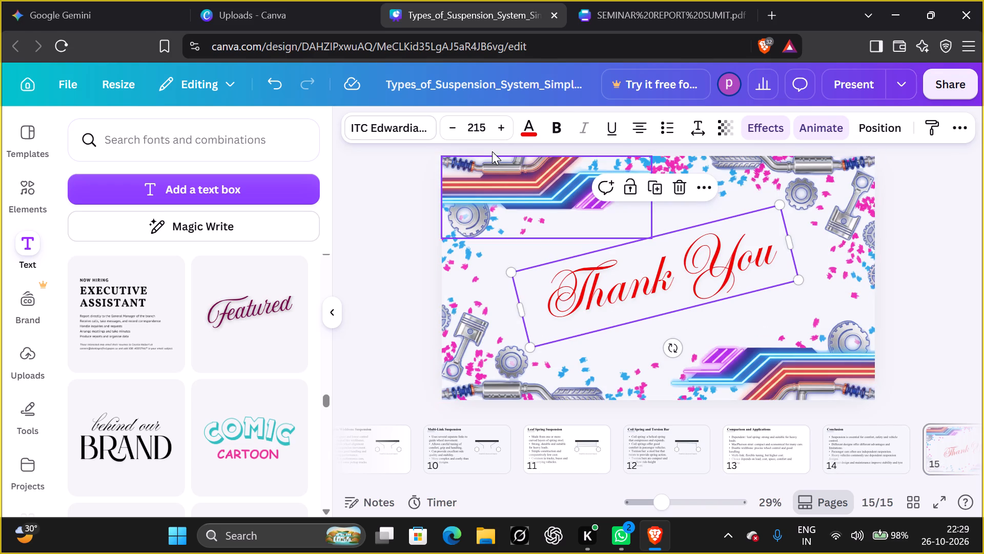
{"action": "left_click", "coordinate": [402, 223]}
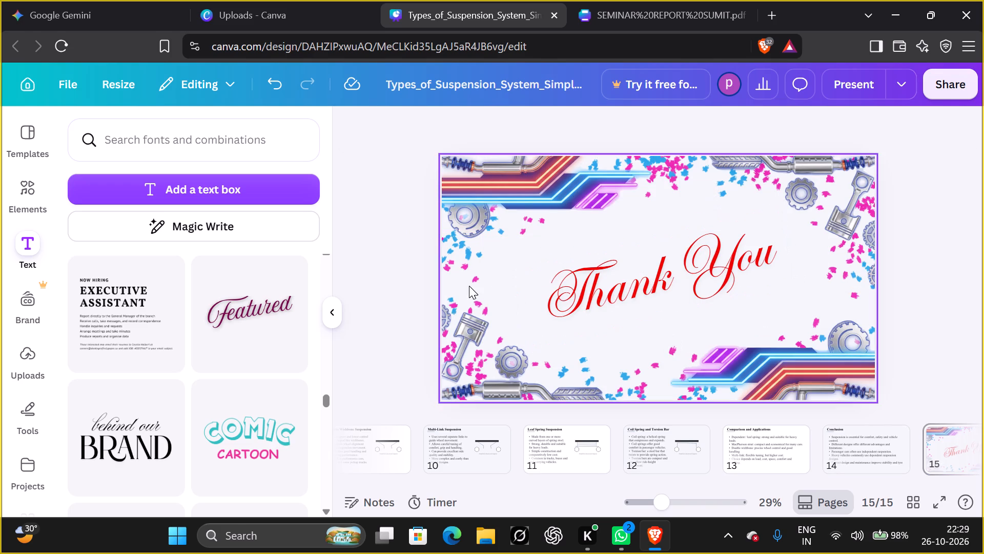
{"action": "scroll", "coordinate": [469, 287], "scroll_direction": "down", "scroll_amount": 1}
{"action": "scroll", "coordinate": [583, 440], "scroll_direction": "up", "scroll_amount": 1}
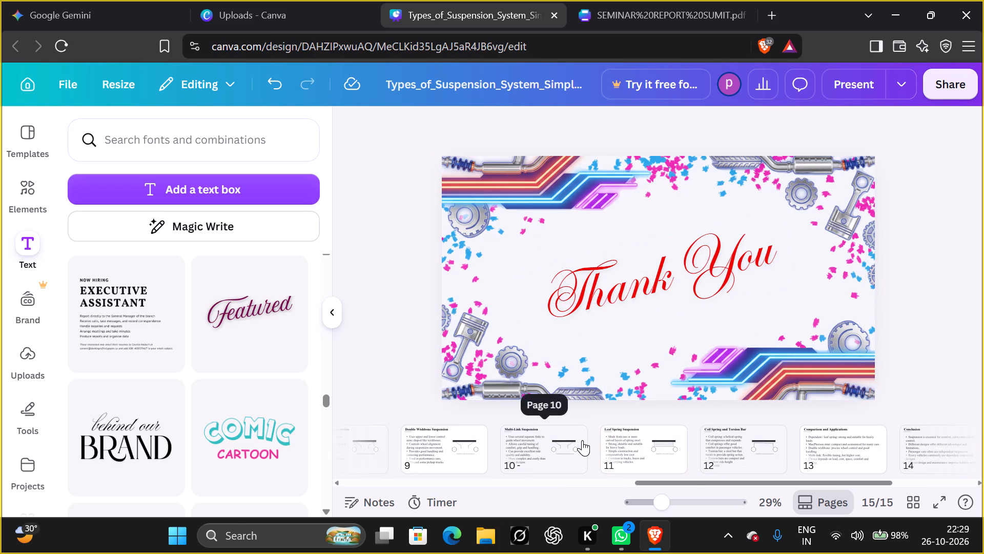
{"action": "scroll", "coordinate": [582, 440], "scroll_direction": "down", "scroll_amount": 3}
{"action": "scroll", "coordinate": [582, 436], "scroll_direction": "up", "scroll_amount": 7}
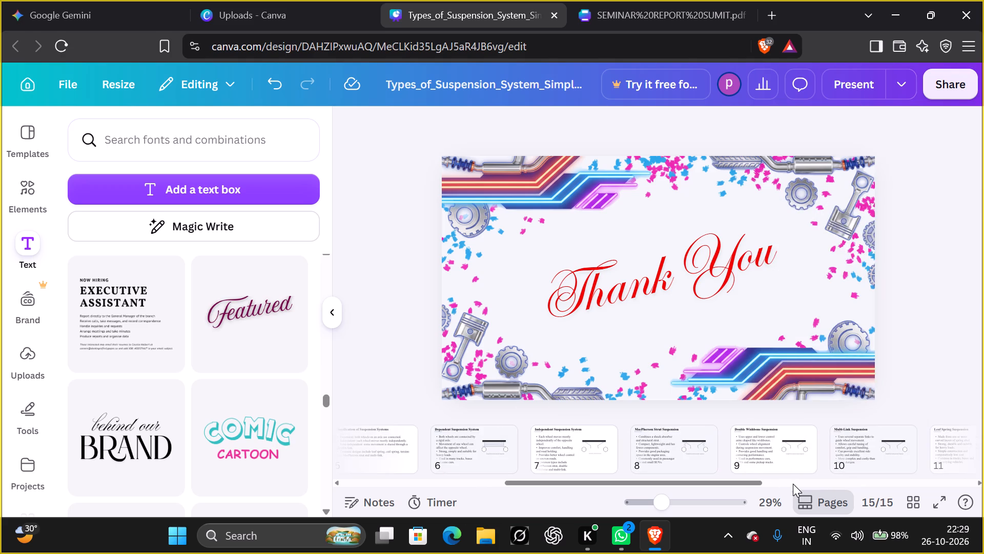
{"action": "scroll", "coordinate": [798, 482], "scroll_direction": "up", "scroll_amount": 2}
{"action": "scroll", "coordinate": [650, 409], "scroll_direction": "down", "scroll_amount": 4}
{"action": "scroll", "coordinate": [496, 422], "scroll_direction": "down", "scroll_amount": 5}
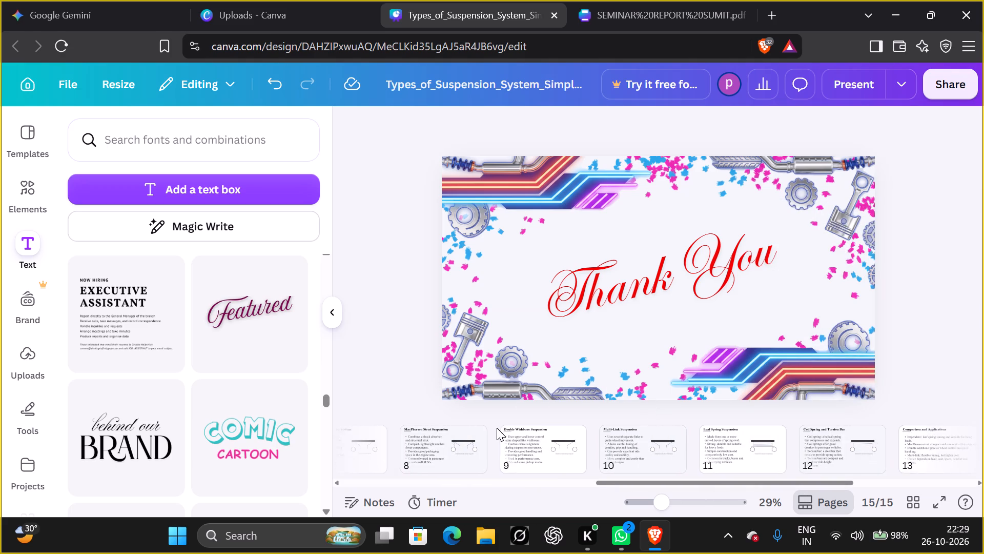
{"action": "scroll", "coordinate": [495, 438], "scroll_direction": "down", "scroll_amount": 19}
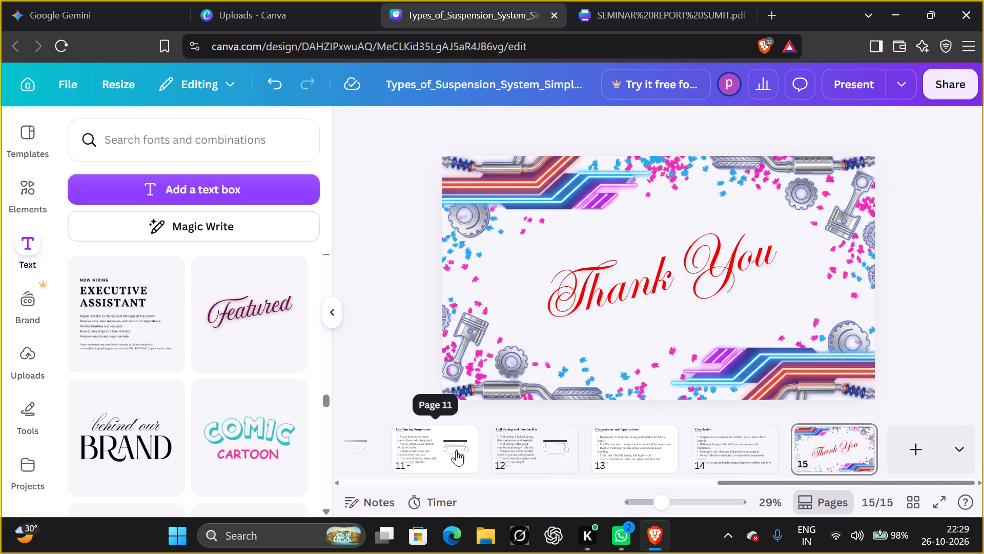
{"action": "scroll", "coordinate": [456, 450], "scroll_direction": "down", "scroll_amount": 1}
{"action": "scroll", "coordinate": [456, 450], "scroll_direction": "up", "scroll_amount": 3}
{"action": "scroll", "coordinate": [456, 453], "scroll_direction": "down", "scroll_amount": 10}
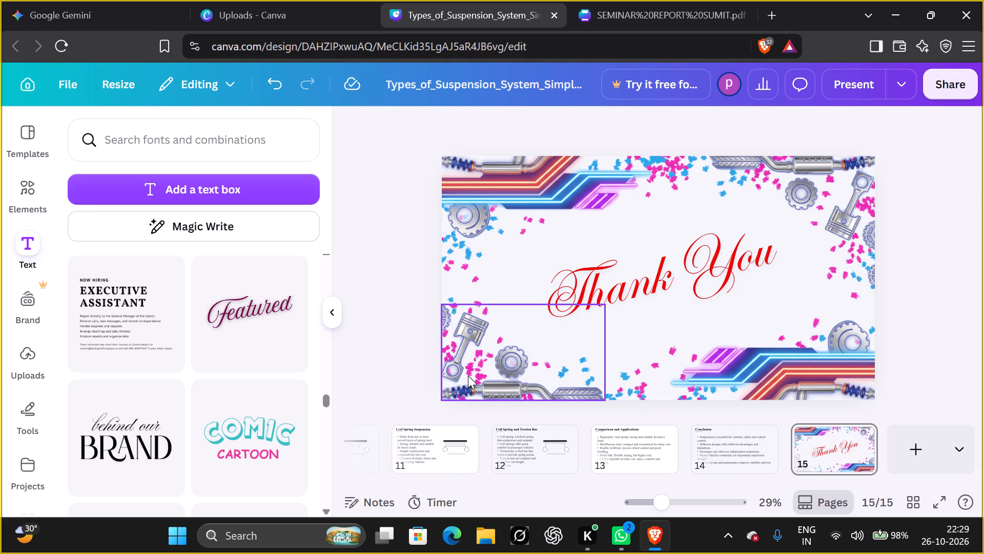
Page back through the presentation from the "Thank You" page to the cover page, checking the formatting of the slides.
{"action": "key", "text": "Left"}
{"action": "key", "text": "Left"}
{"action": "key", "text": "Left"}
{"action": "key", "text": "Left"}
{"action": "key", "text": "Left"}
{"action": "key", "text": "Left"}
{"action": "key", "text": "Left"}
{"action": "key", "text": "Left"}
{"action": "key", "text": "Left"}
{"action": "key", "text": "Left"}
{"action": "key", "text": "Left"}
{"action": "key", "text": "Left"}
{"action": "key", "text": "Left"}
{"action": "key", "text": "Left"}
{"action": "key", "text": "Left"}
{"action": "key", "text": "Left"}
{"action": "key", "text": "Left"}
{"action": "key", "text": "Left"}
{"action": "key", "text": "Left"}
{"action": "key", "text": "Left"}
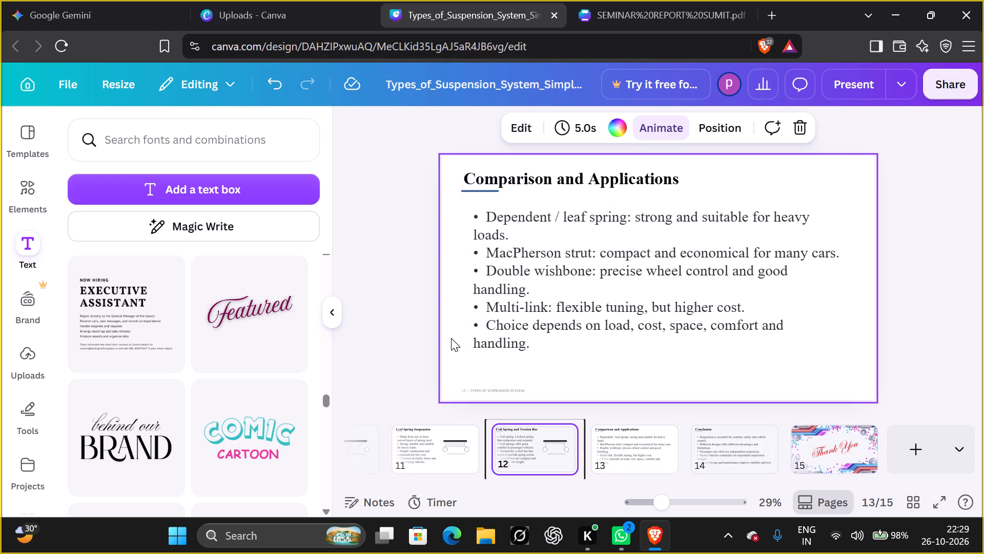
{"action": "key", "text": "Left"}
{"action": "key", "text": "Left"}
{"action": "key", "text": "Left"}
{"action": "key", "text": "Left"}
{"action": "key", "text": "Left"}
{"action": "key", "text": "Left"}
{"action": "key", "text": "Left"}
{"action": "key", "text": "Left"}
{"action": "key", "text": "Left"}
{"action": "key", "text": "Left"}
{"action": "key", "text": "Left"}
{"action": "key", "text": "Left"}
{"action": "key", "text": "Left"}
{"action": "key", "text": "Left"}
{"action": "key", "text": "Left"}
{"action": "key", "text": "Left"}
{"action": "key", "text": "Left"}
{"action": "key", "text": "Left"}
{"action": "key", "text": "Left"}
{"action": "key", "text": "Left"}
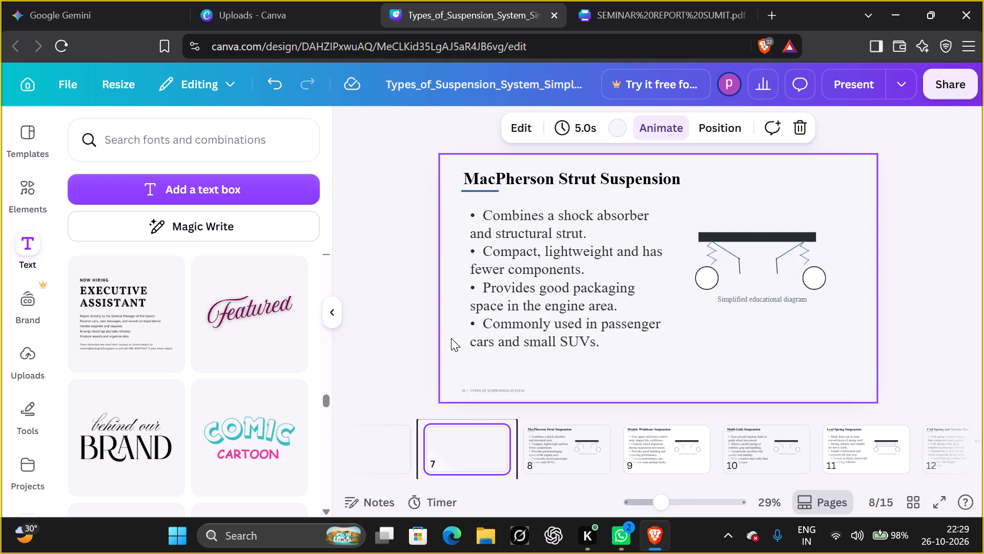
{"action": "key", "text": "Left"}
{"action": "key", "text": "Left"}
{"action": "key", "text": "Left"}
{"action": "key", "text": "Left"}
{"action": "key", "text": "Left"}
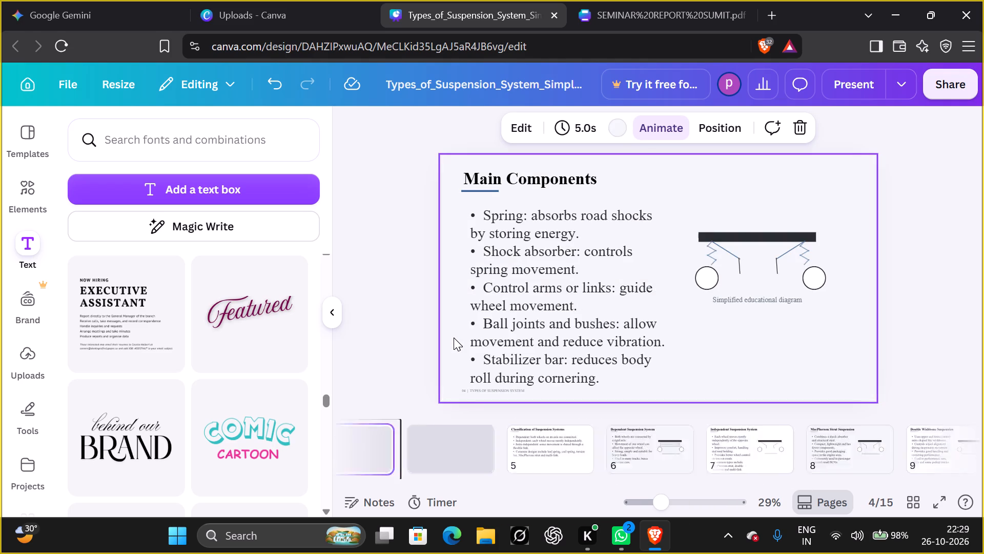
{"action": "key", "text": "Left"}
{"action": "key", "text": "Left"}
{"action": "key", "text": "Left"}
{"action": "key", "text": "Left"}
{"action": "key", "text": "Left"}
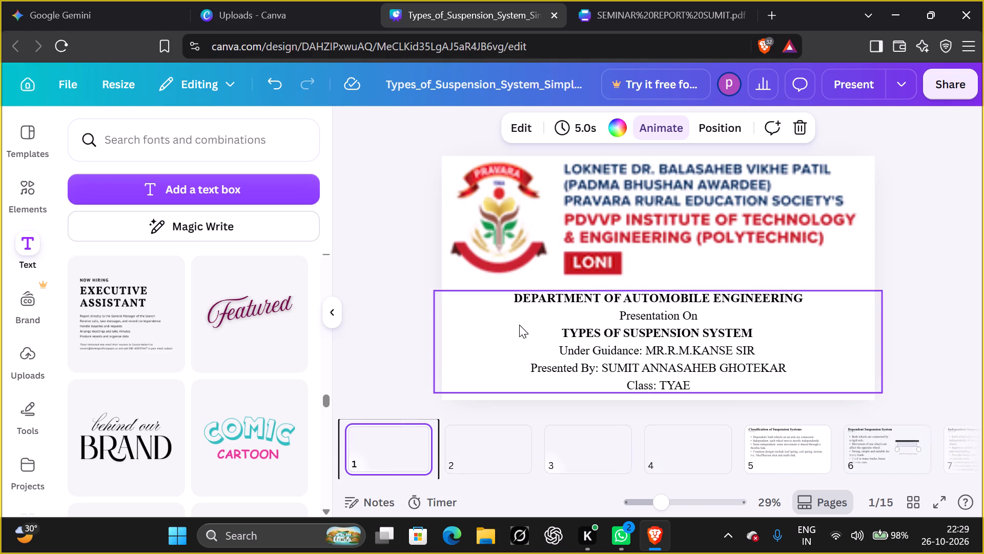
On page 2, number the "Introduction" title by adding "1." directly in front of it.
{"action": "key", "text": "Right"}
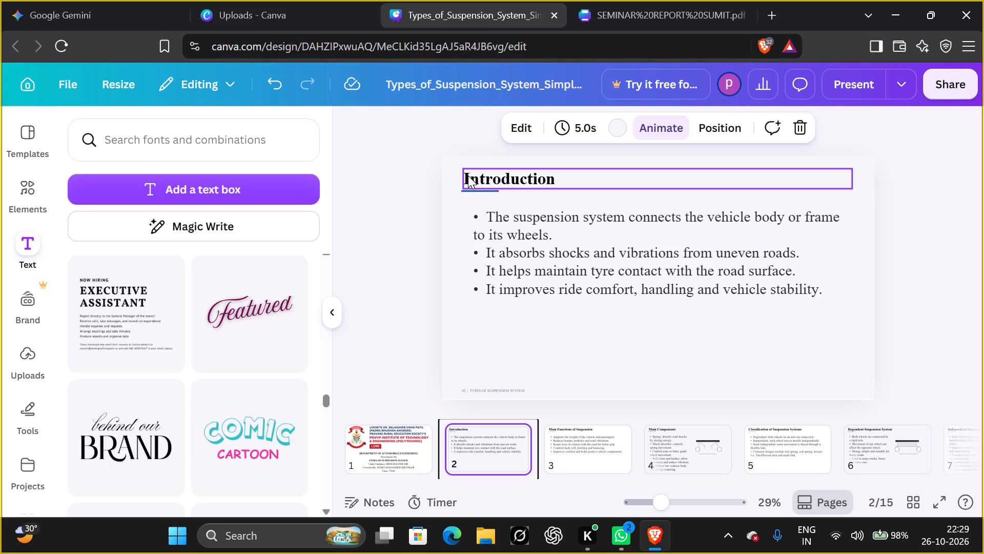
{"action": "left_click", "coordinate": [373, 206]}
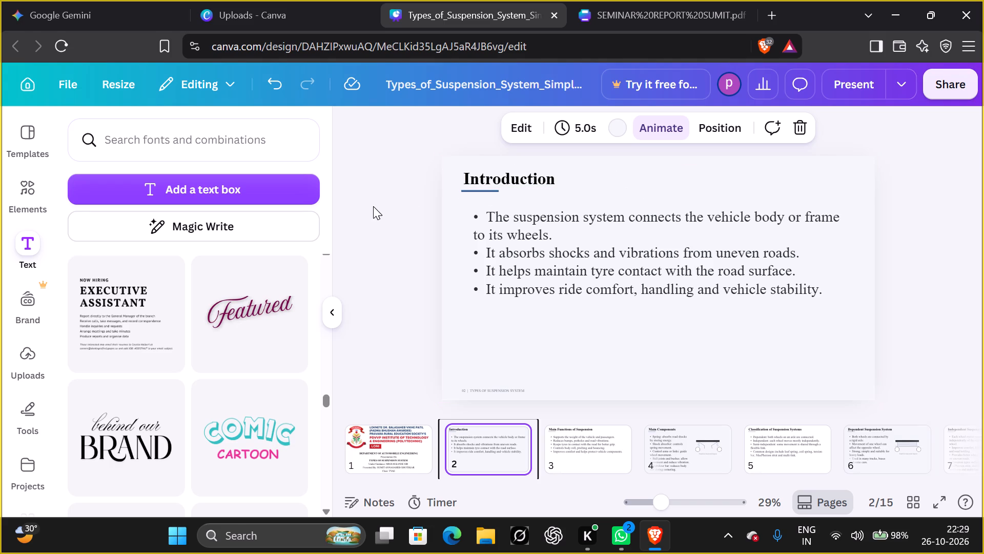
{"action": "left_click", "coordinate": [331, 315]}
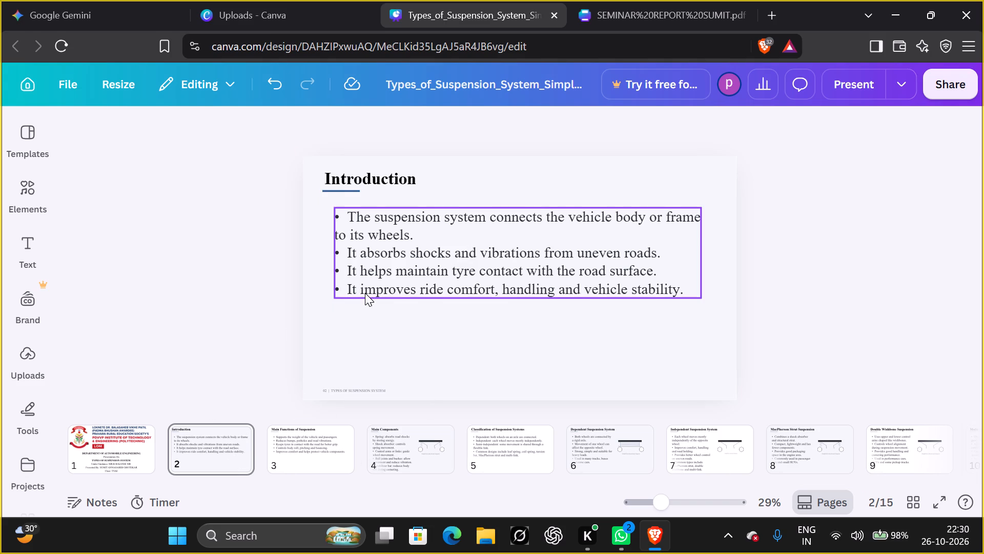
{"action": "scroll", "coordinate": [188, 380], "scroll_direction": "down", "scroll_amount": 1}
{"action": "left_click", "coordinate": [225, 456]}
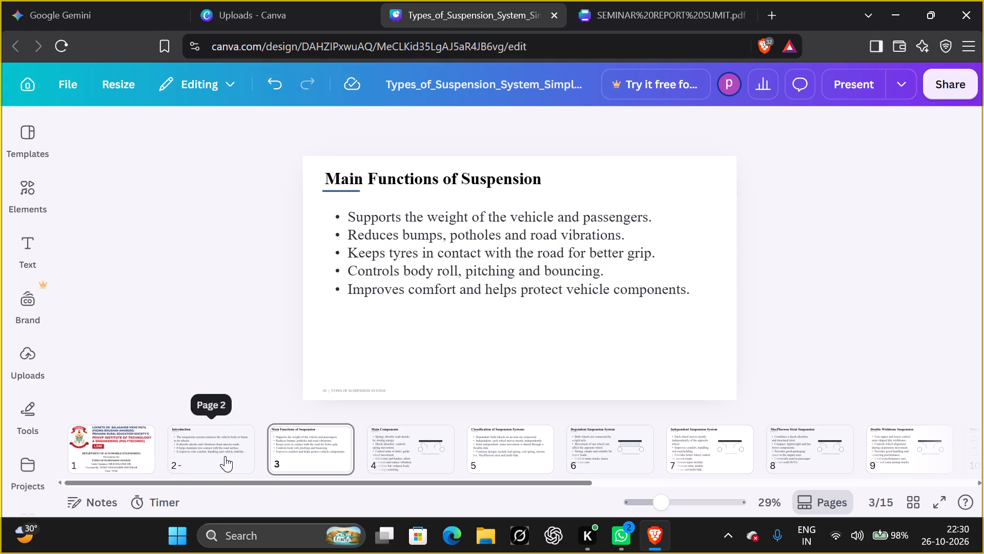
{"action": "left_click", "coordinate": [325, 175]}
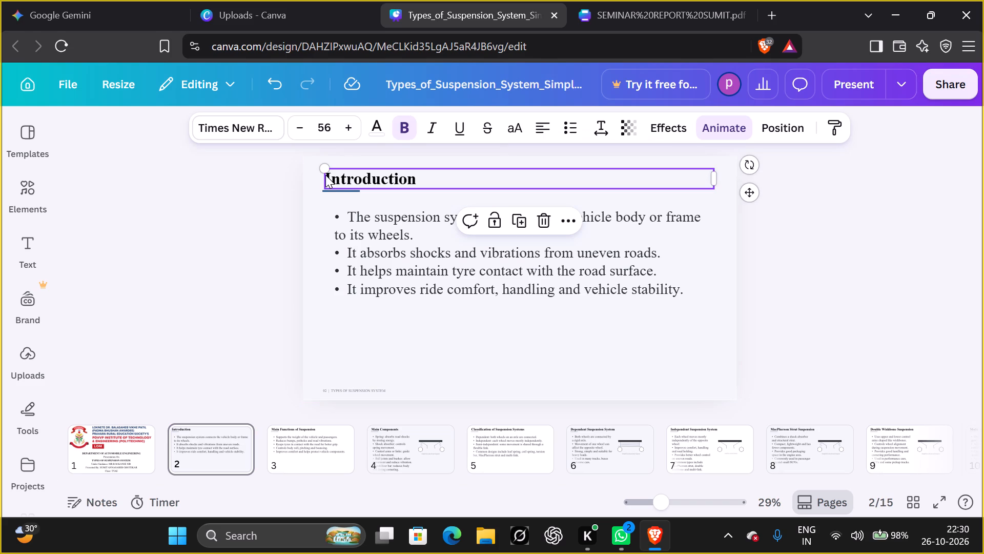
{"action": "left_click", "coordinate": [327, 182]}
{"action": "left_click", "coordinate": [327, 182]}
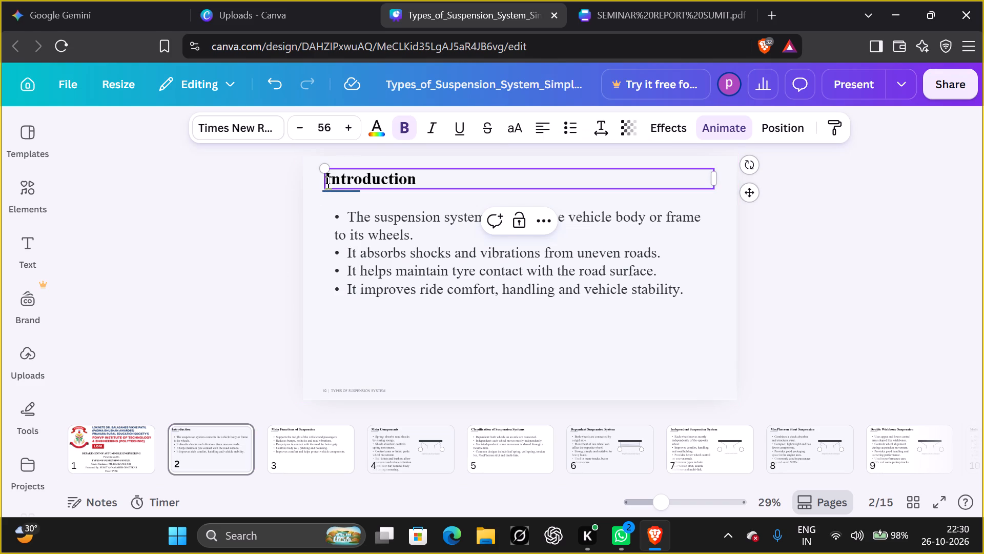
{"action": "key", "text": "Left"}
{"action": "key", "text": "1"}
{"action": "key", "text": "space"}
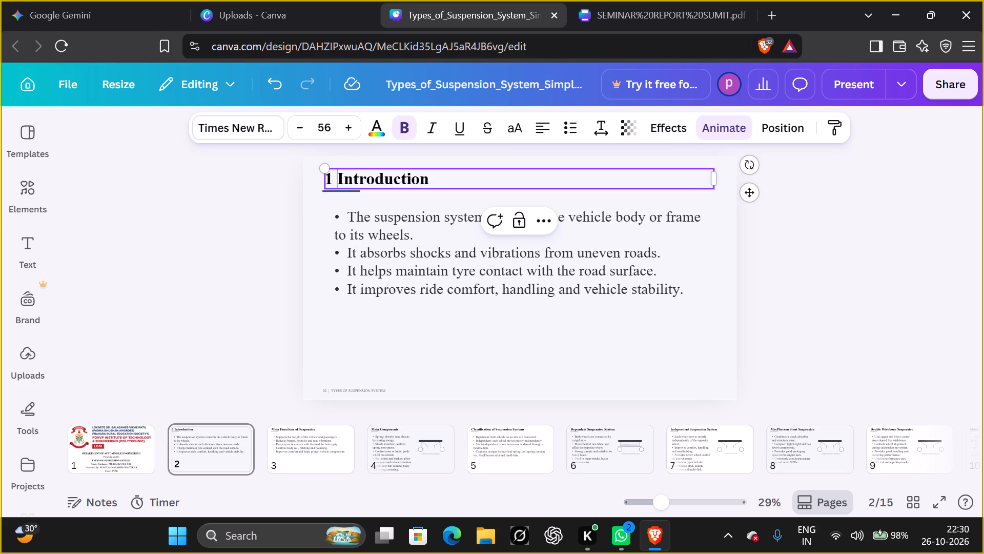
{"action": "key", "text": "BackSpace"}
{"action": "key", "text": "period"}
{"action": "left_click", "coordinate": [401, 200]}
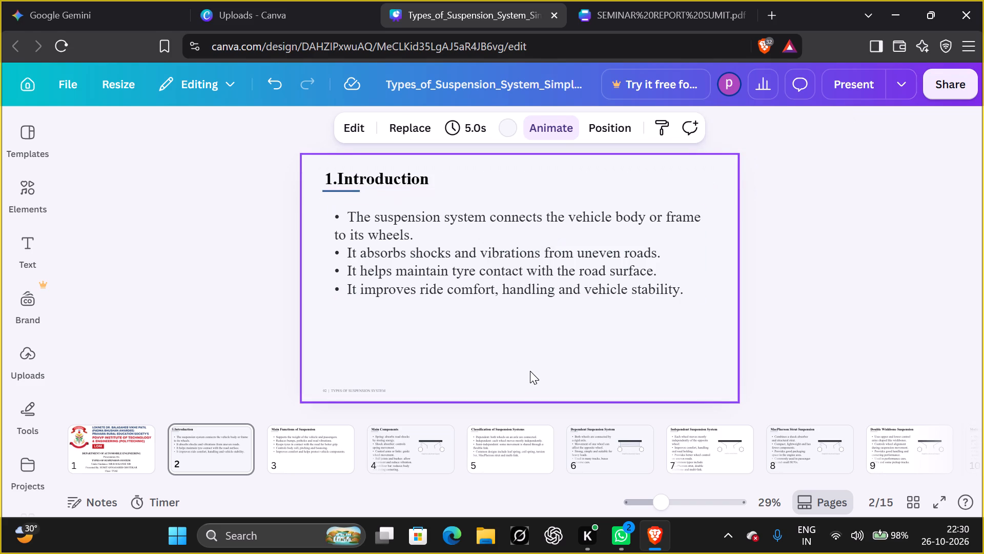
On page 3, add the number "2." in front of the "Main Functions of Suspension" title.
{"action": "key", "text": "Right"}
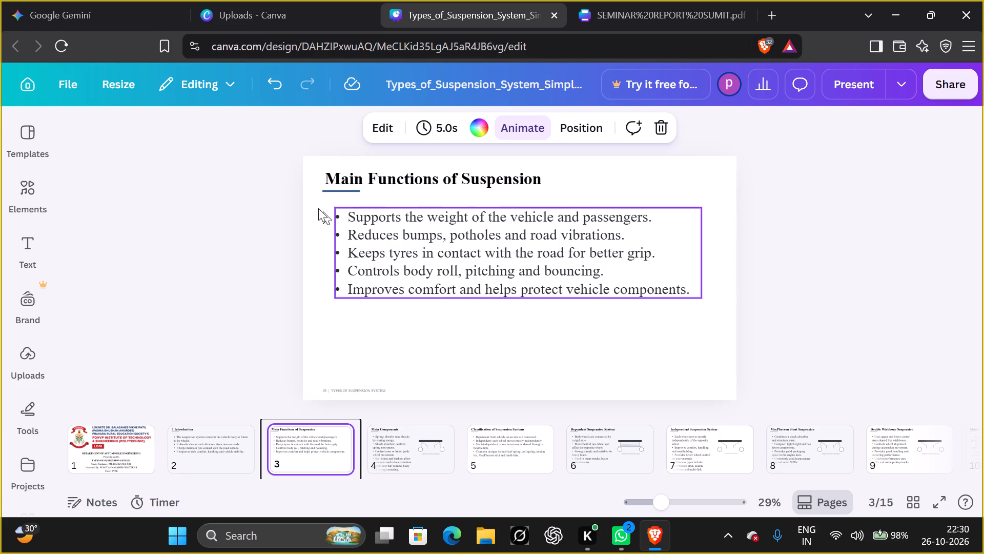
{"action": "double_click", "coordinate": [327, 176]}
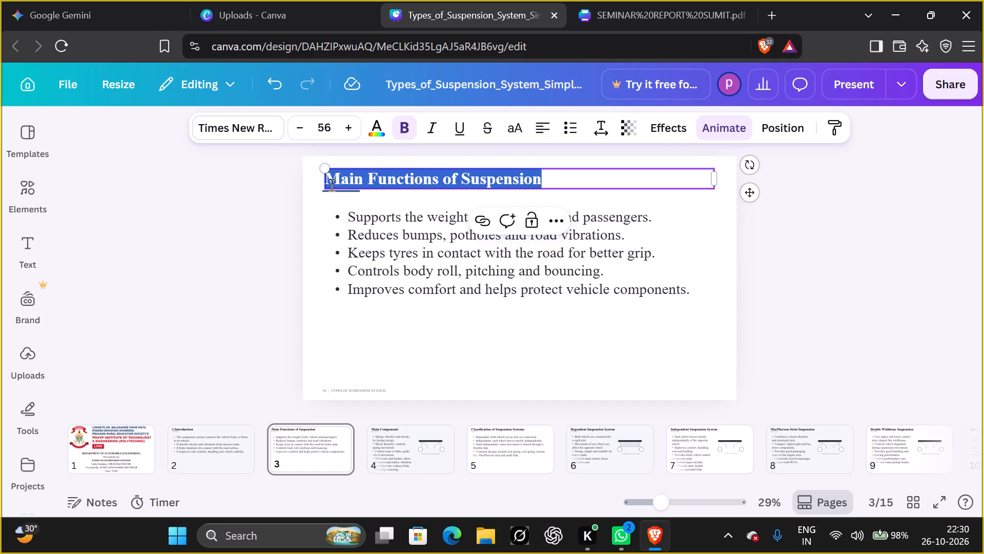
{"action": "left_click", "coordinate": [331, 182]}
{"action": "left_click", "coordinate": [342, 181]}
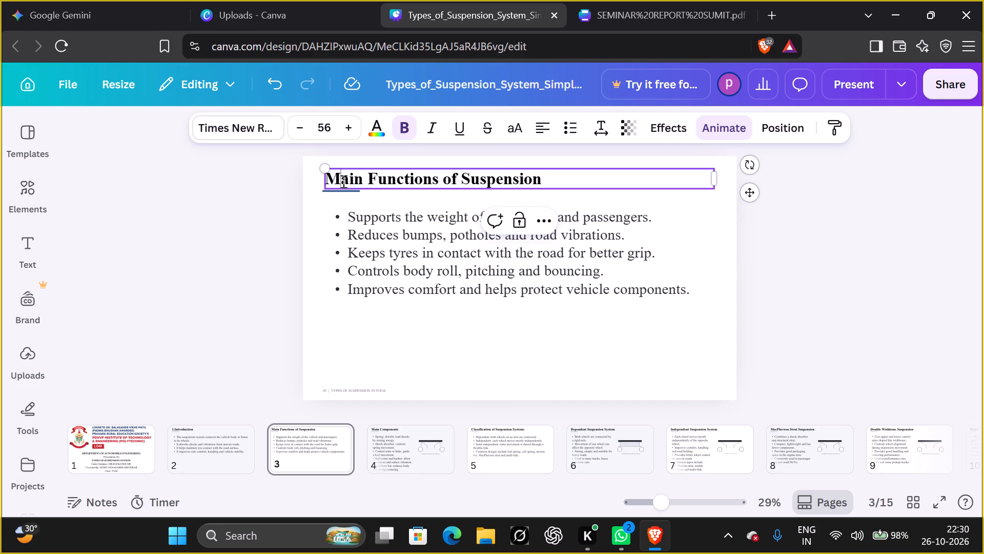
{"action": "key", "text": "Left"}
{"action": "key", "text": "2"}
{"action": "key", "text": "period"}
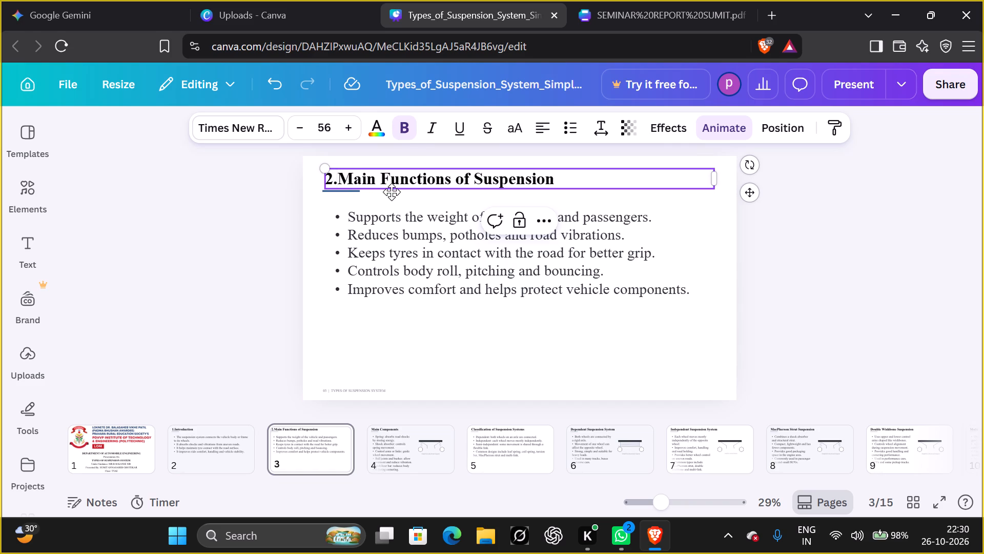
{"action": "left_click", "coordinate": [442, 204]}
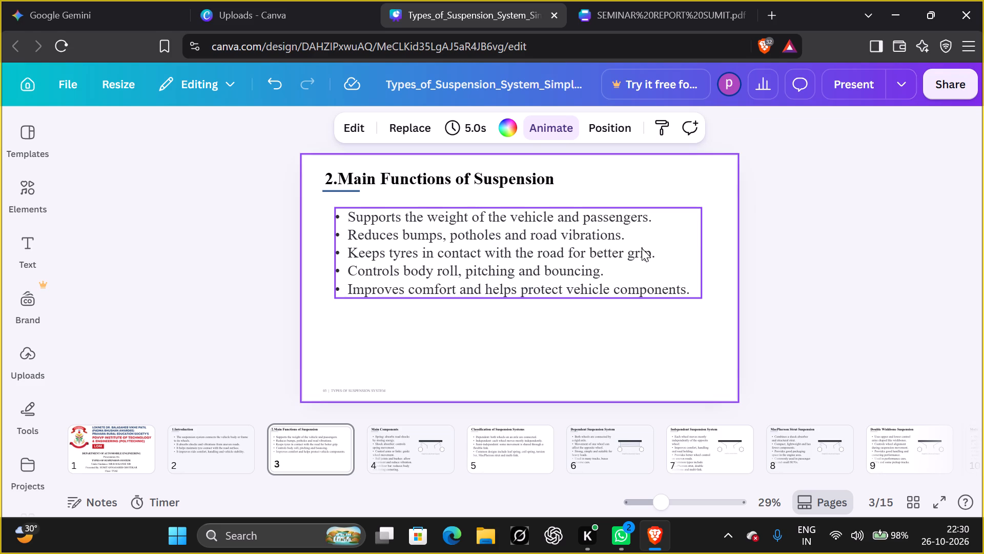
On page 4, add the number "3." in front of the "Main Components" title.
{"action": "key", "text": "Right"}
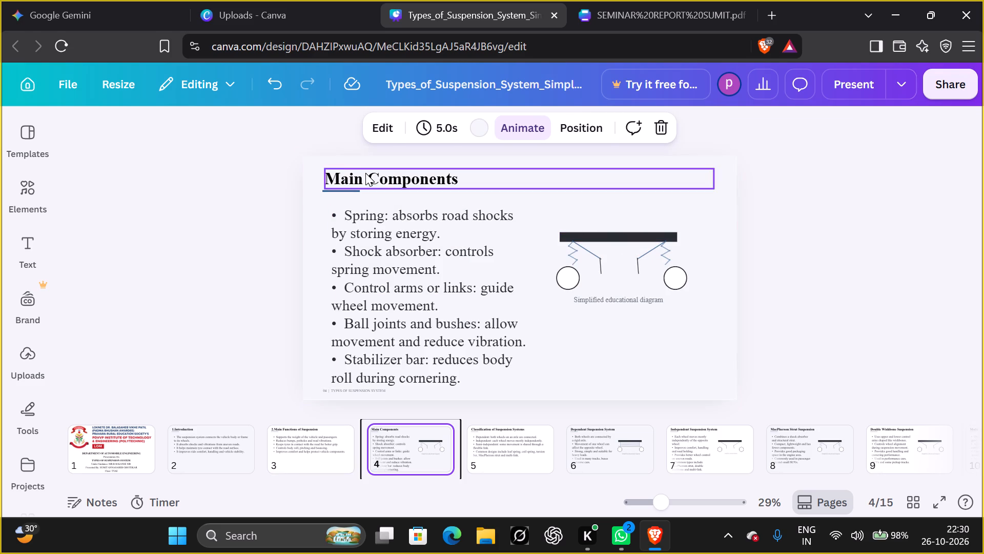
{"action": "double_click", "coordinate": [337, 171]}
{"action": "left_click", "coordinate": [340, 173]}
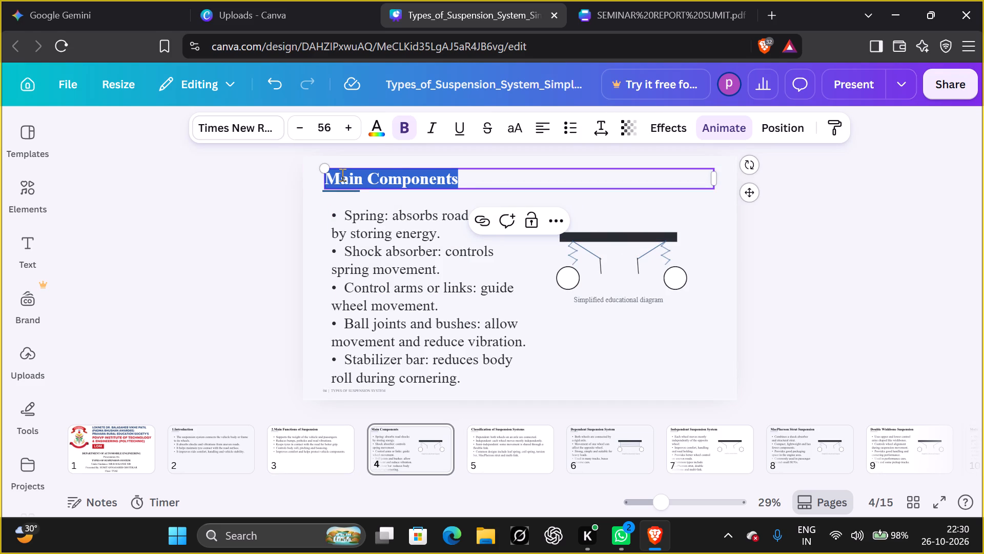
{"action": "left_click", "coordinate": [342, 174]}
{"action": "key", "text": "Left"}
{"action": "key", "text": "Left"}
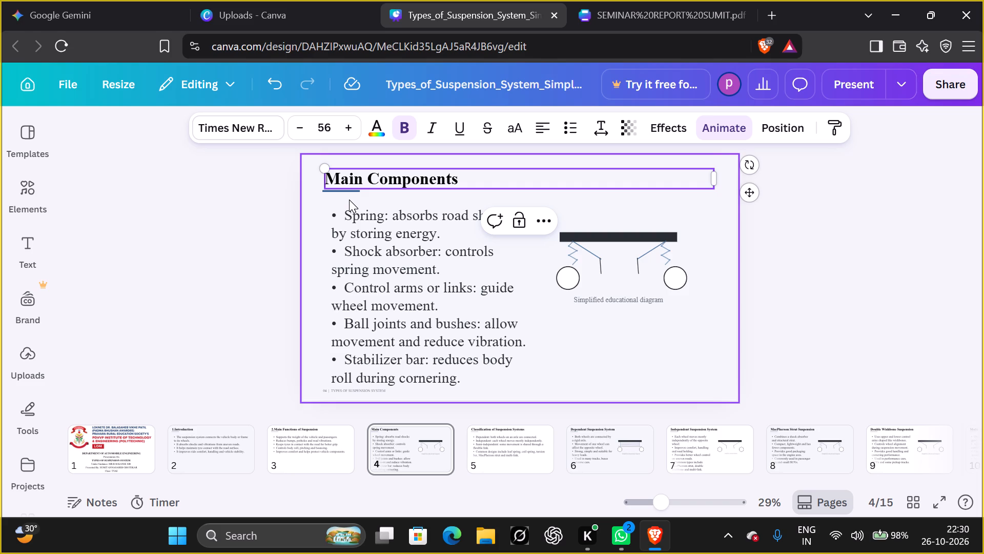
{"action": "key", "text": "3"}
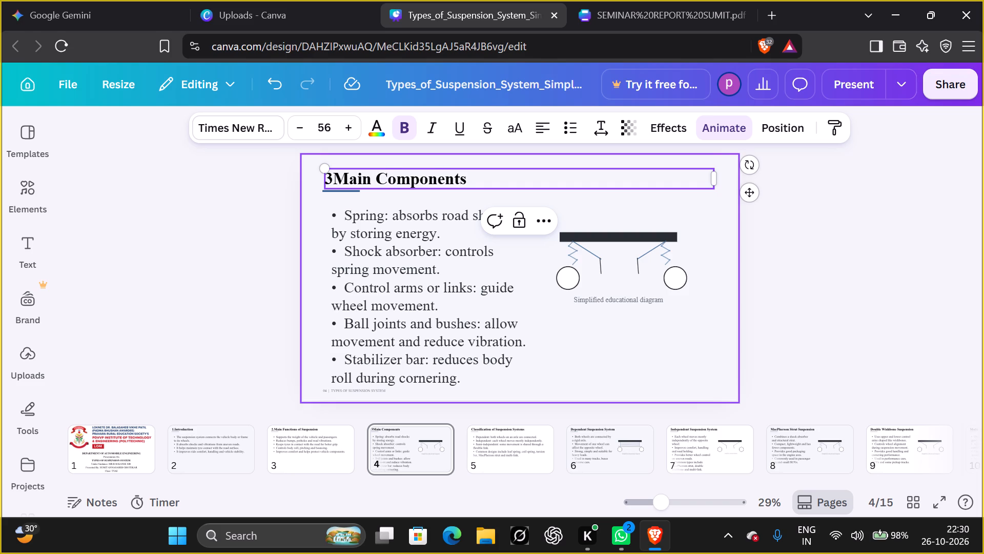
{"action": "key", "text": "period"}
{"action": "left_click", "coordinate": [393, 203]}
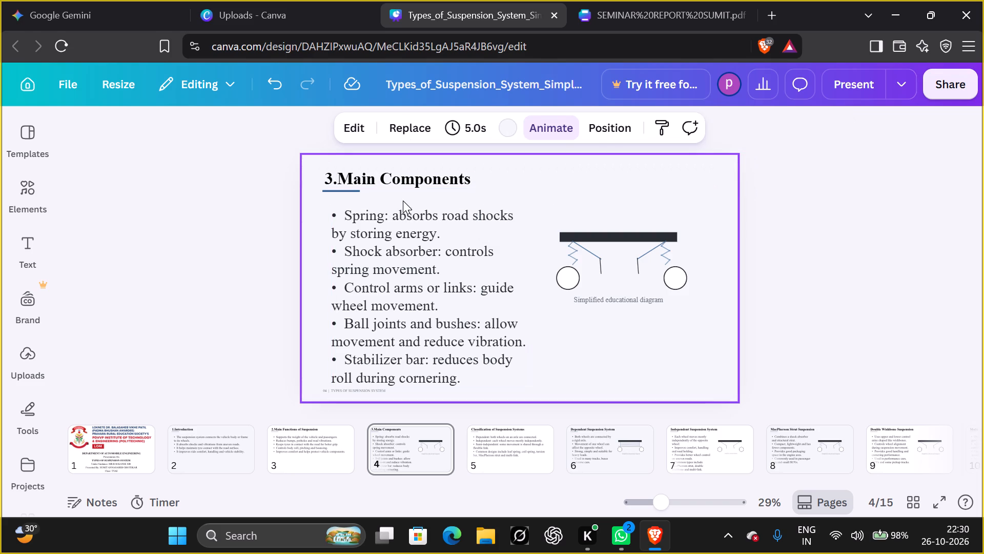
On page 5, add the number "4." in front of the "Classification of Suspension Systems" title.
{"action": "key", "text": "Right"}
{"action": "double_click", "coordinate": [345, 176]}
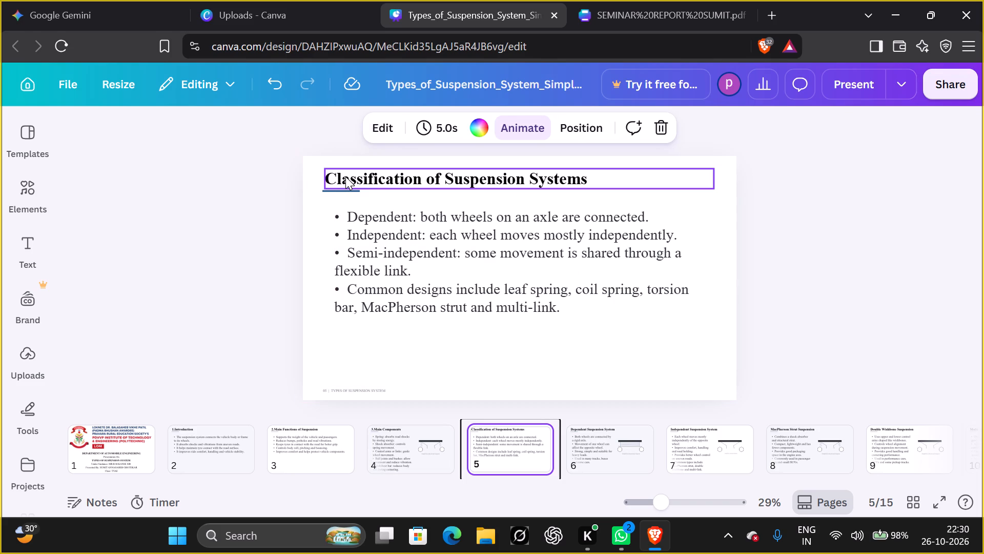
{"action": "left_click", "coordinate": [346, 176]}
{"action": "key", "text": "Left"}
{"action": "key", "text": "Left"}
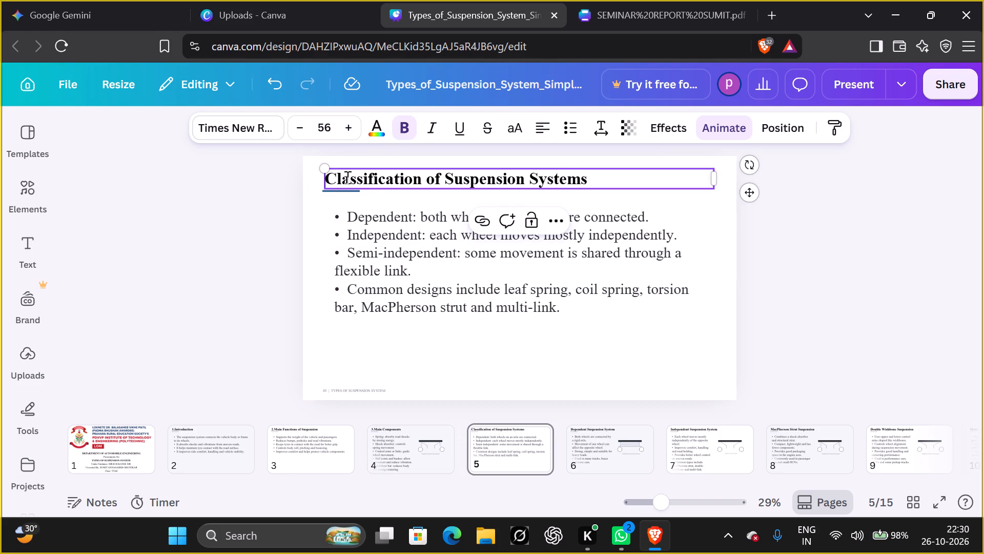
{"action": "key", "text": "Left"}
{"action": "key", "text": "Left"}
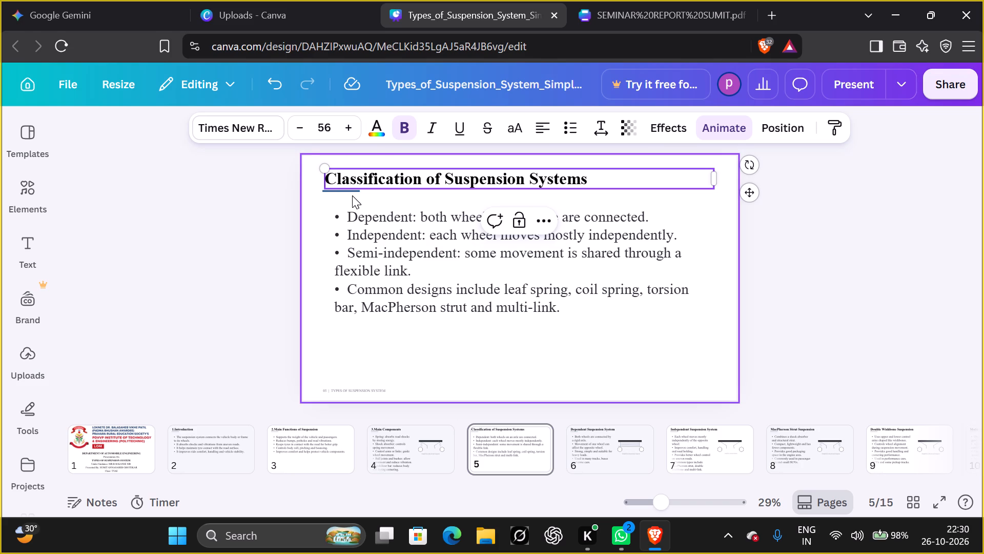
{"action": "key", "text": "4"}
{"action": "key", "text": "period"}
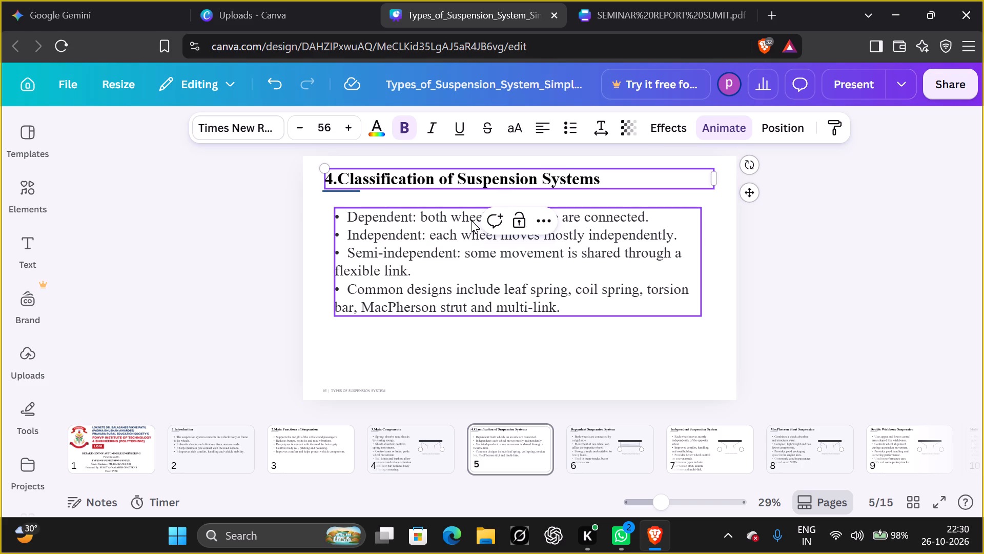
{"action": "left_click", "coordinate": [542, 337]}
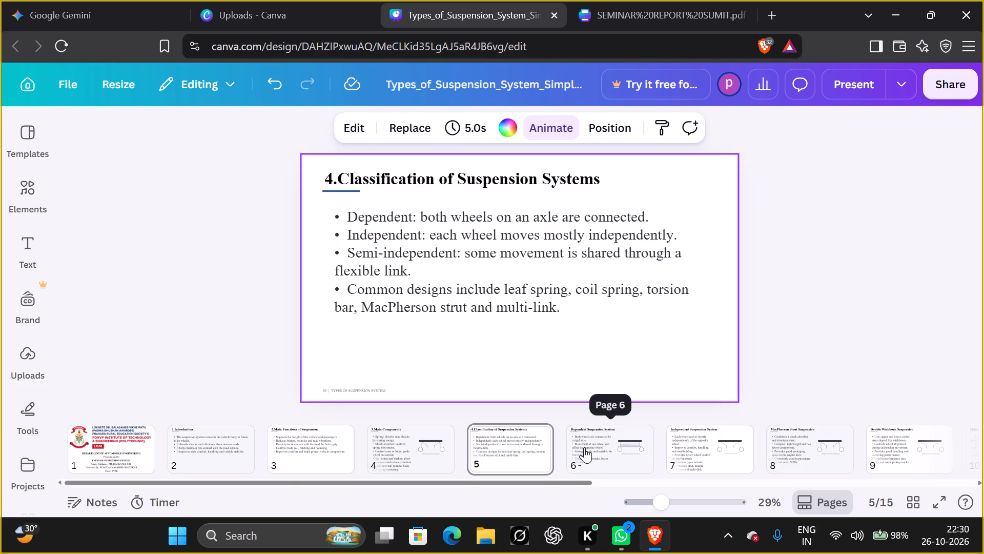
On page 6, add the number "5." in front of the "Dependent Suspension System" title.
{"action": "left_click", "coordinate": [584, 448]}
{"action": "left_click", "coordinate": [465, 450]}
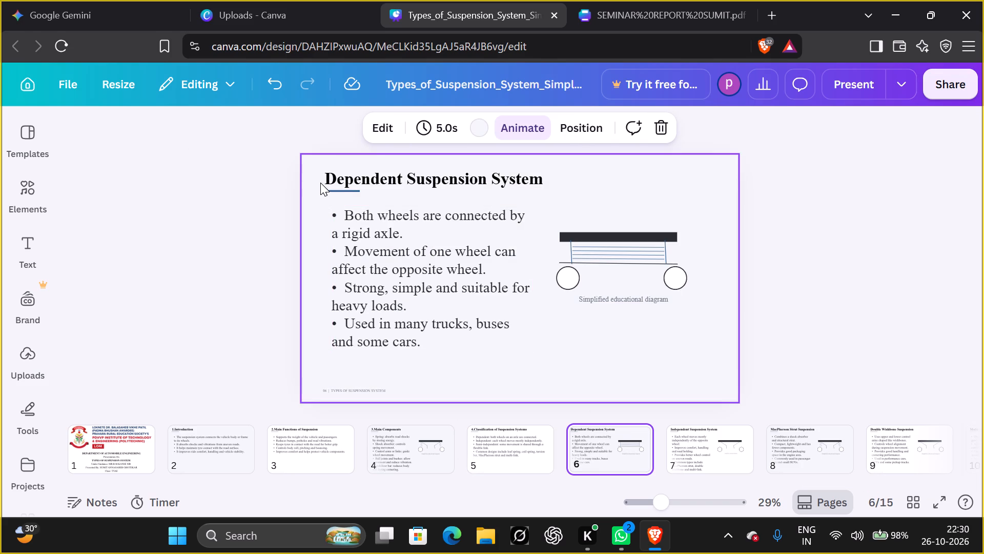
{"action": "left_click", "coordinate": [488, 449]}
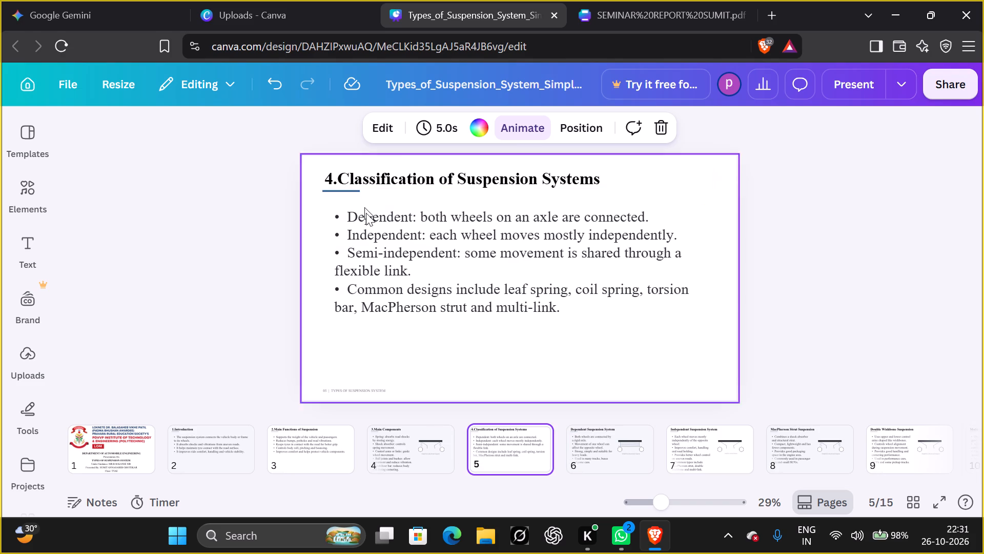
{"action": "left_click", "coordinate": [604, 438]}
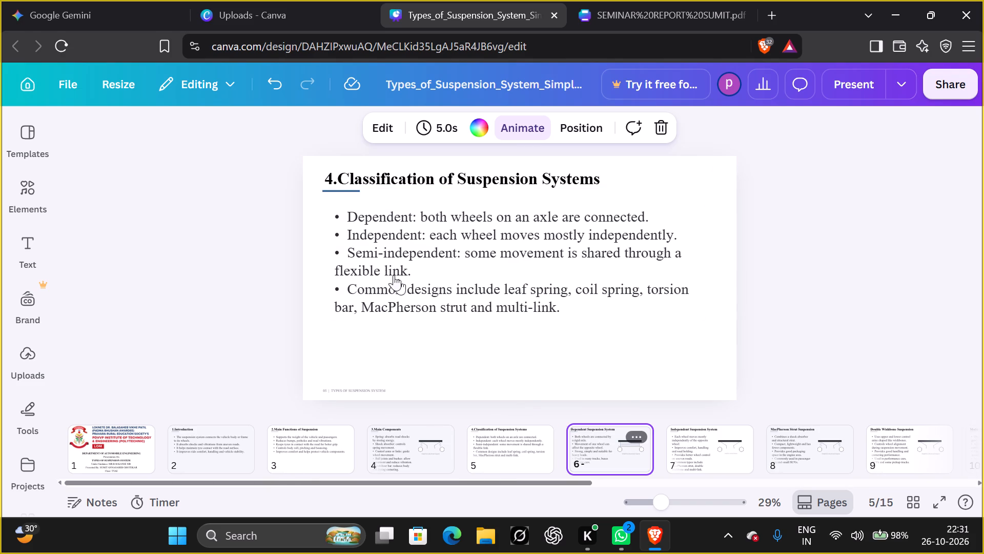
{"action": "double_click", "coordinate": [344, 180]}
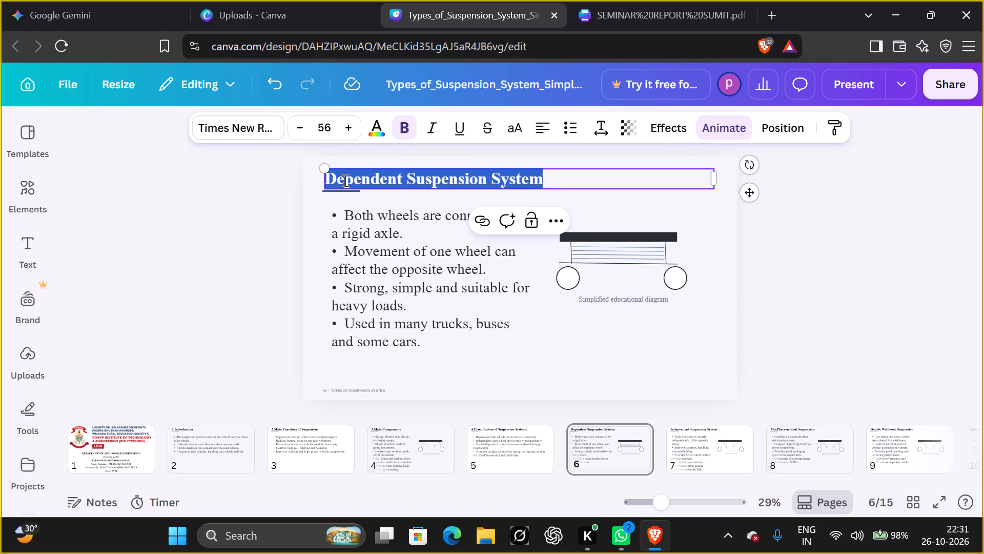
{"action": "left_click", "coordinate": [344, 180]}
{"action": "key", "text": "Left"}
{"action": "key", "text": "Left"}
{"action": "key", "text": "Left"}
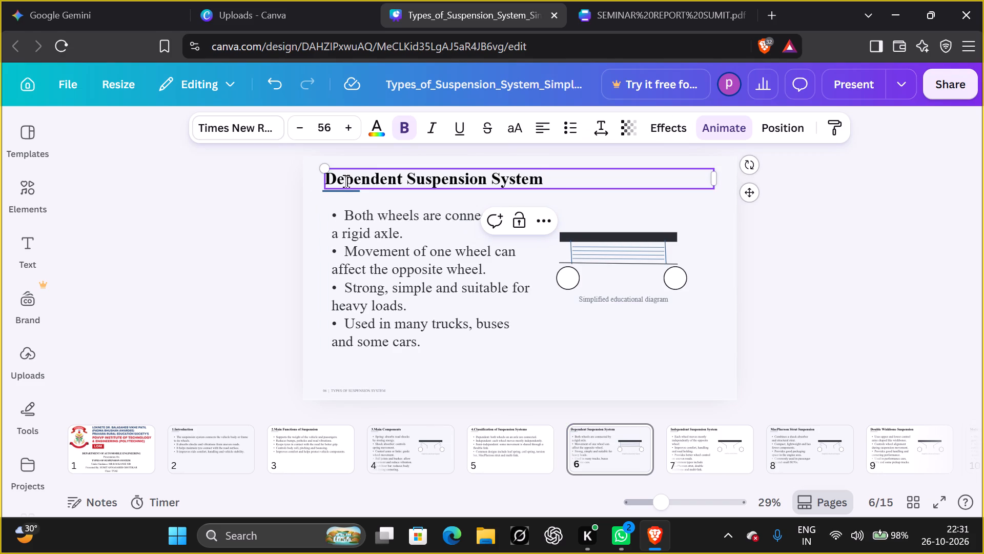
{"action": "key", "text": "5"}
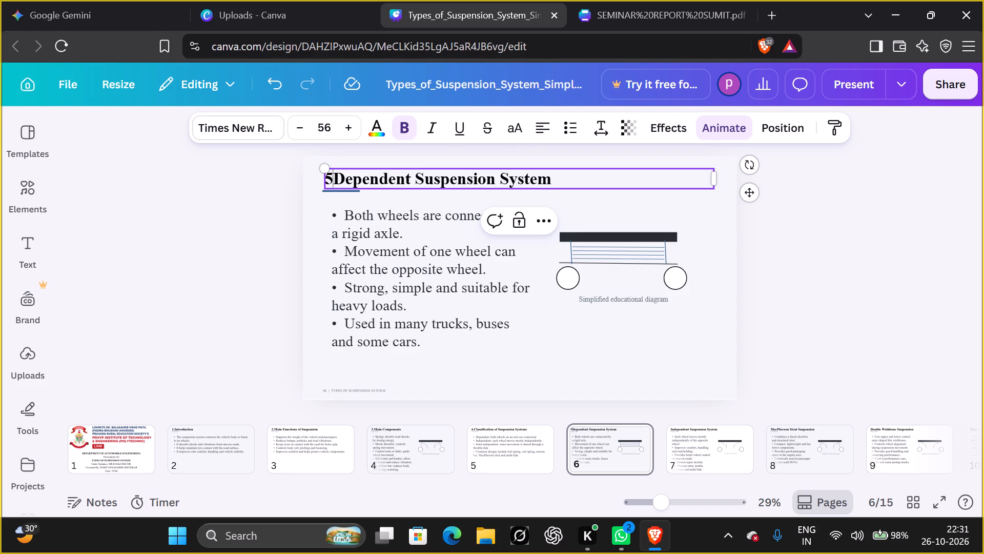
{"action": "key", "text": "period"}
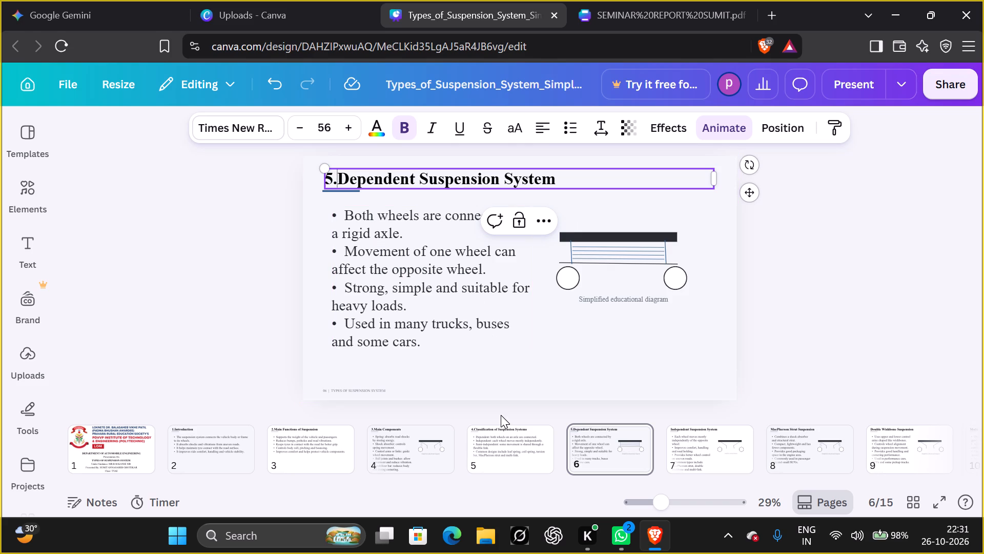
{"action": "key", "text": "Right"}
{"action": "left_click", "coordinate": [548, 368]}
On page 7, add the number "6." in front of the "Independent Suspension System" title.
{"action": "key", "text": "Right"}
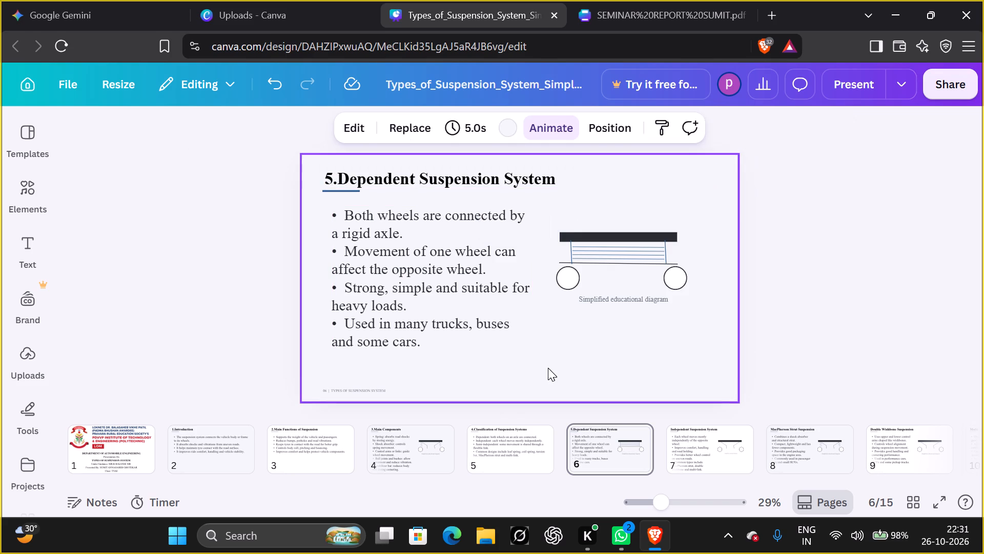
{"action": "left_click", "coordinate": [322, 174]}
{"action": "double_click", "coordinate": [329, 179]}
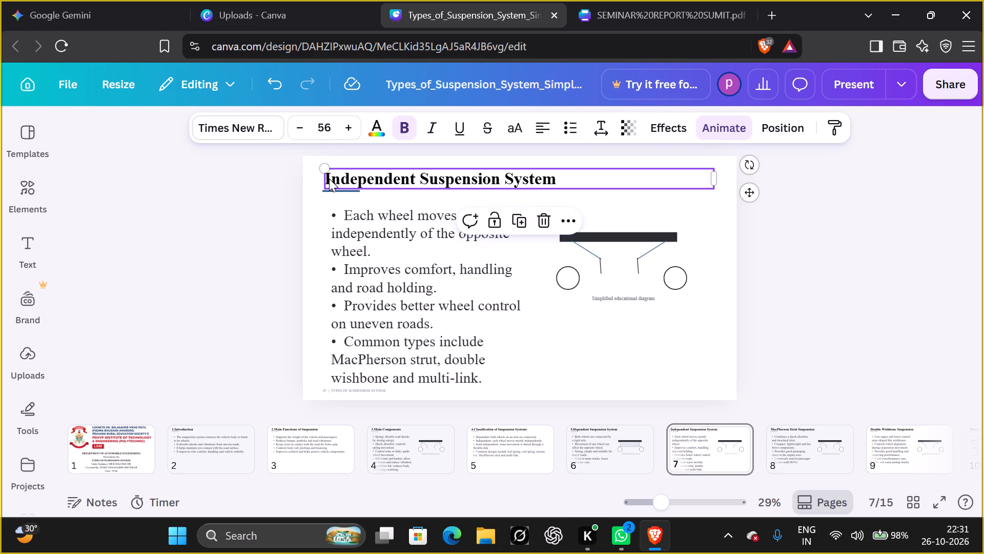
{"action": "left_click", "coordinate": [329, 179]}
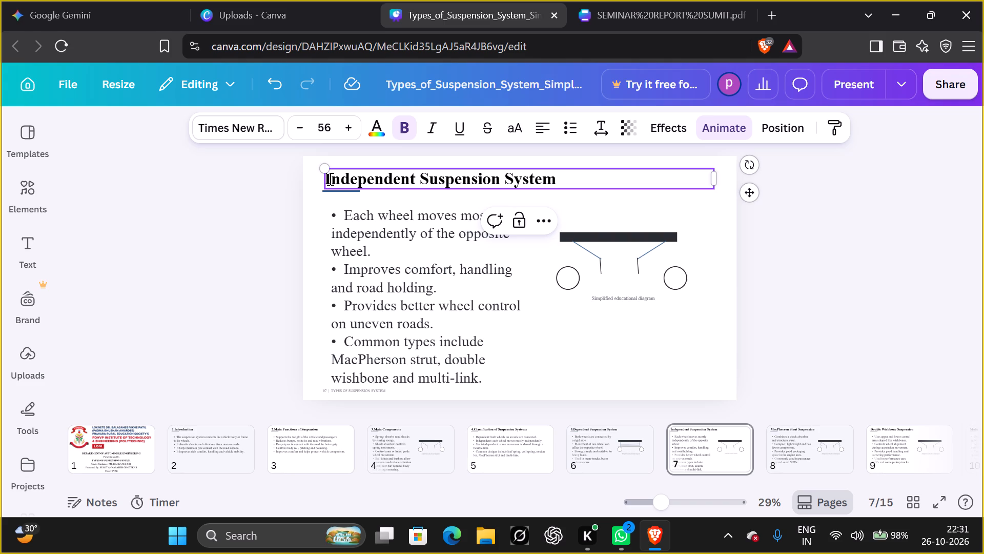
{"action": "key", "text": "Left"}
{"action": "key", "text": "Left"}
{"action": "key", "text": "6"}
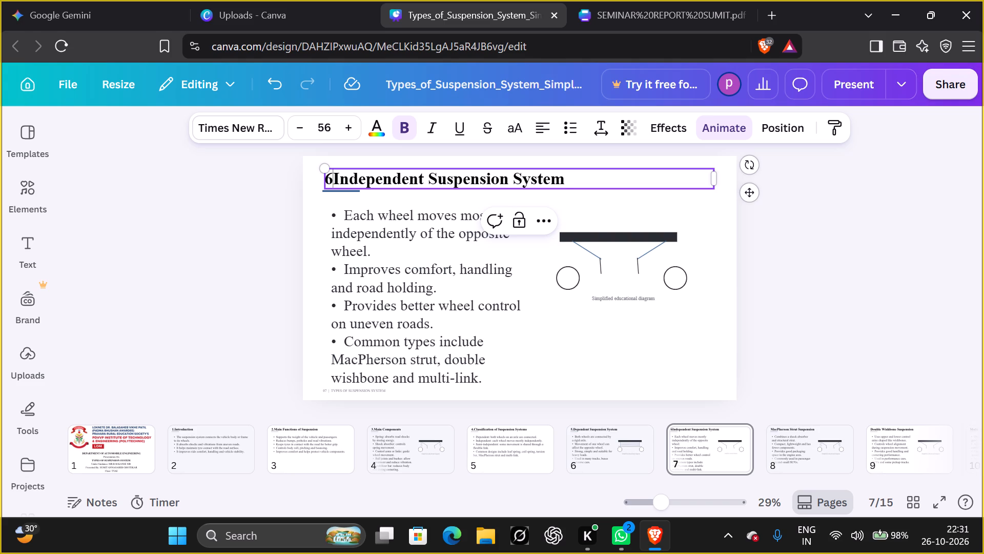
{"action": "key", "text": "period"}
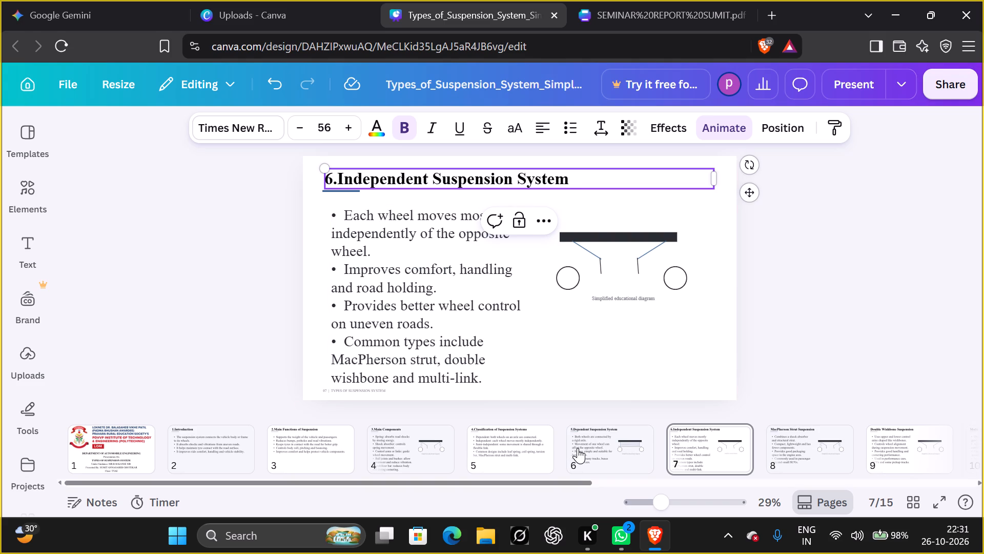
On page 8, add the number "8." in front of the "MacPherson Strut Suspension" title.
{"action": "left_click", "coordinate": [816, 450]}
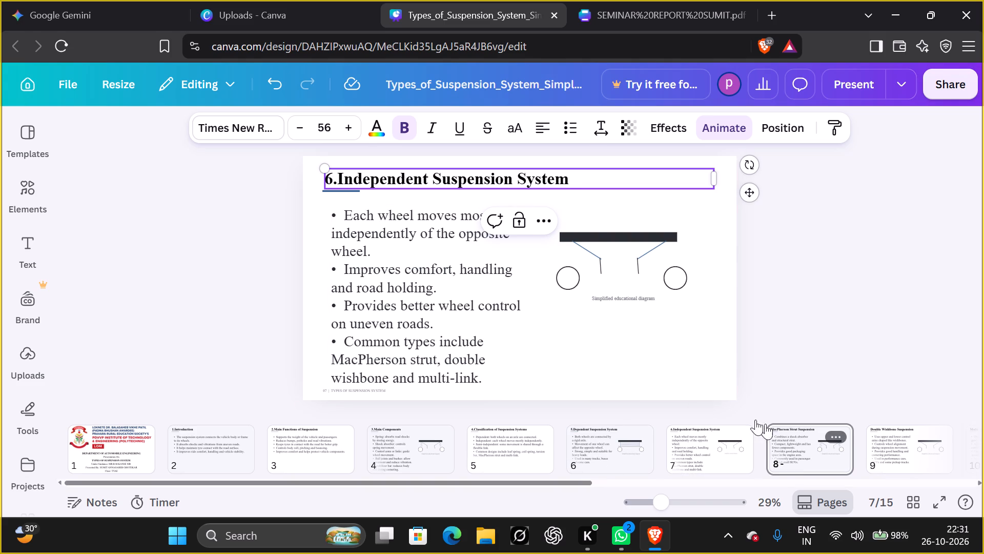
{"action": "double_click", "coordinate": [340, 179]}
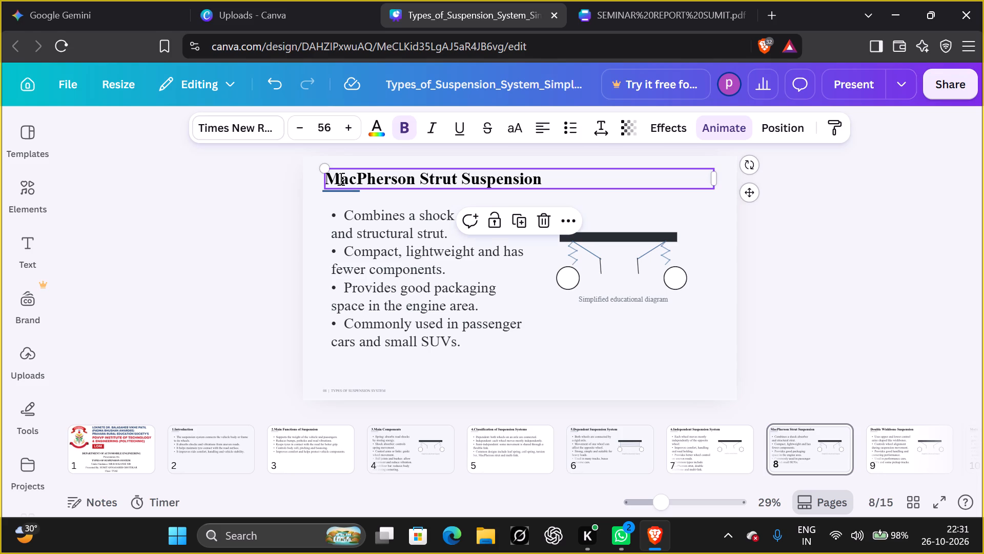
{"action": "left_click", "coordinate": [340, 179]}
{"action": "left_click", "coordinate": [340, 179]}
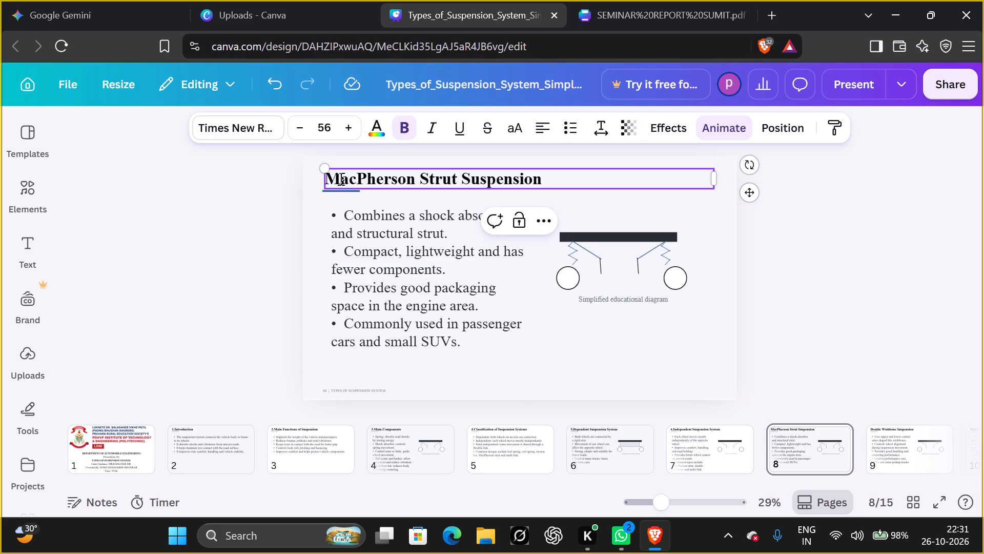
{"action": "key", "text": "Left"}
{"action": "key", "text": "Left"}
{"action": "type", "text": "8."}
{"action": "left_click", "coordinate": [576, 354]}
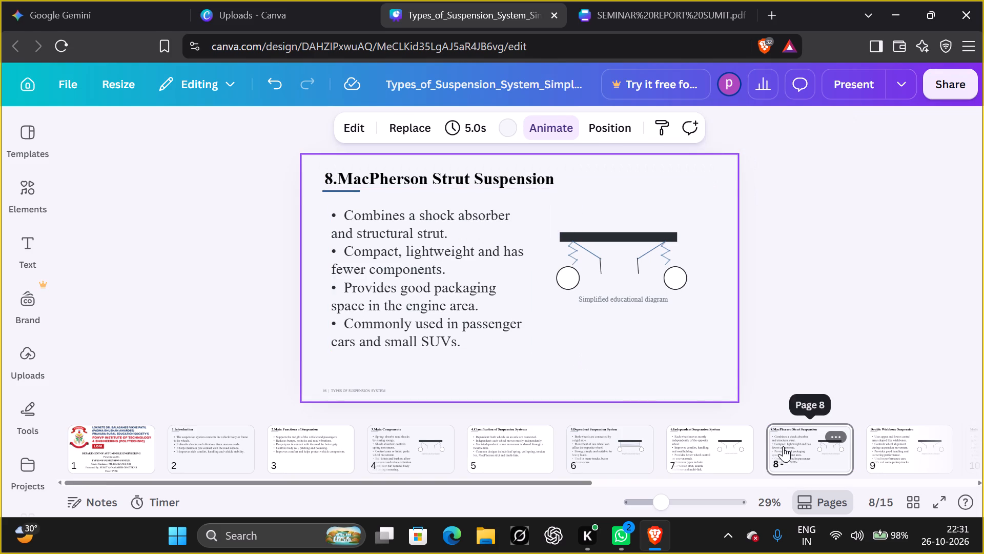
Change the number in the "MacPherson Strut Suspension" title on page 8 to 7, keeping the period.
{"action": "scroll", "coordinate": [783, 446], "scroll_direction": "down", "scroll_amount": 1}
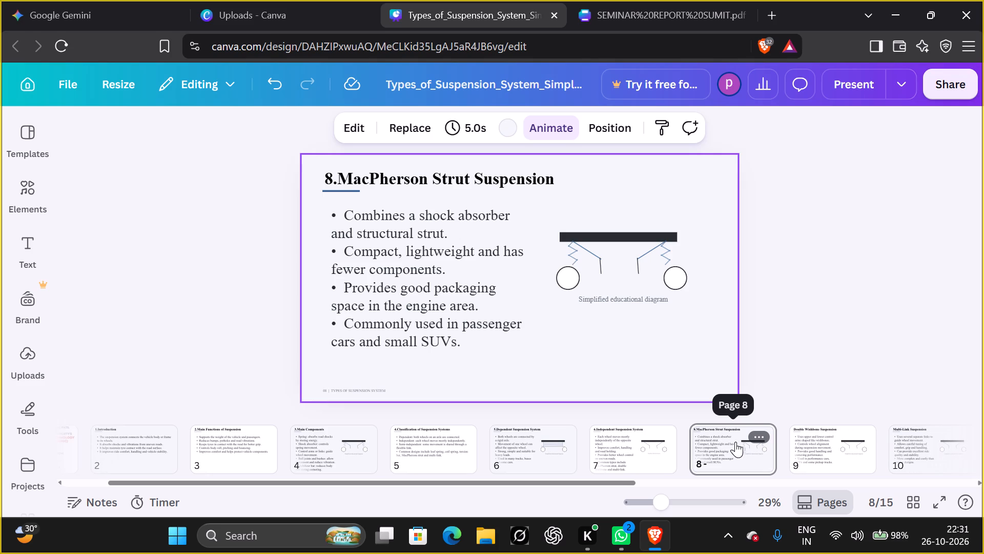
{"action": "left_click", "coordinate": [729, 442]}
{"action": "left_click", "coordinate": [633, 453]}
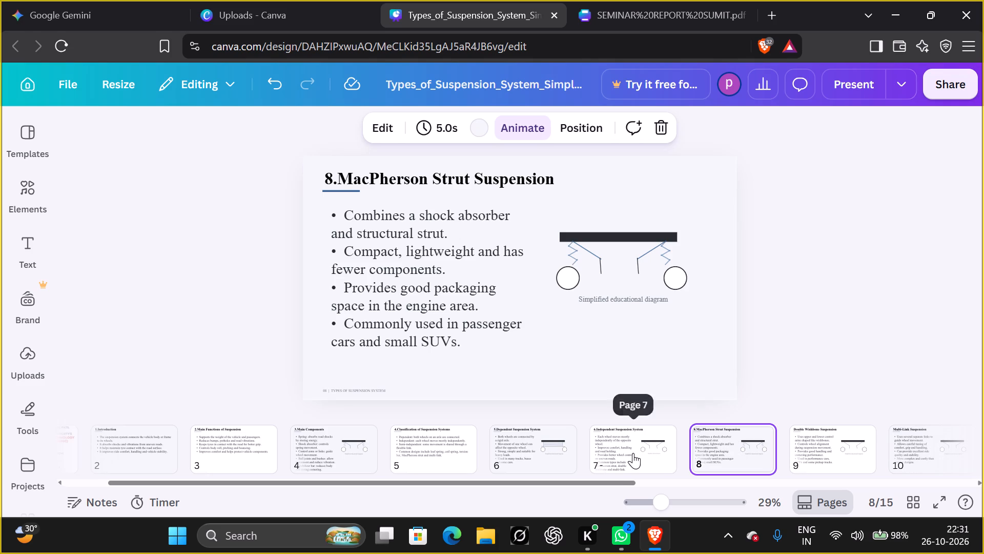
{"action": "left_click", "coordinate": [702, 452]}
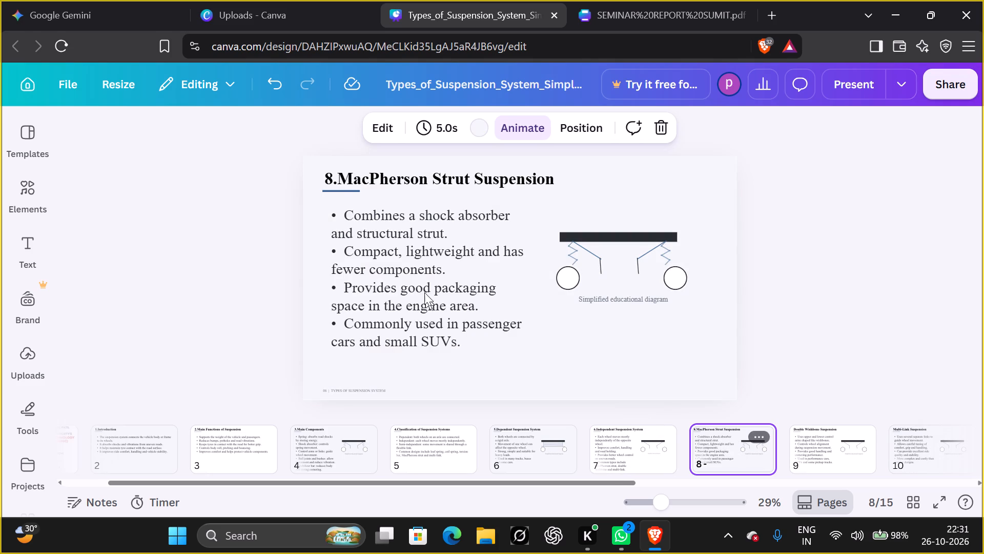
{"action": "double_click", "coordinate": [333, 176]}
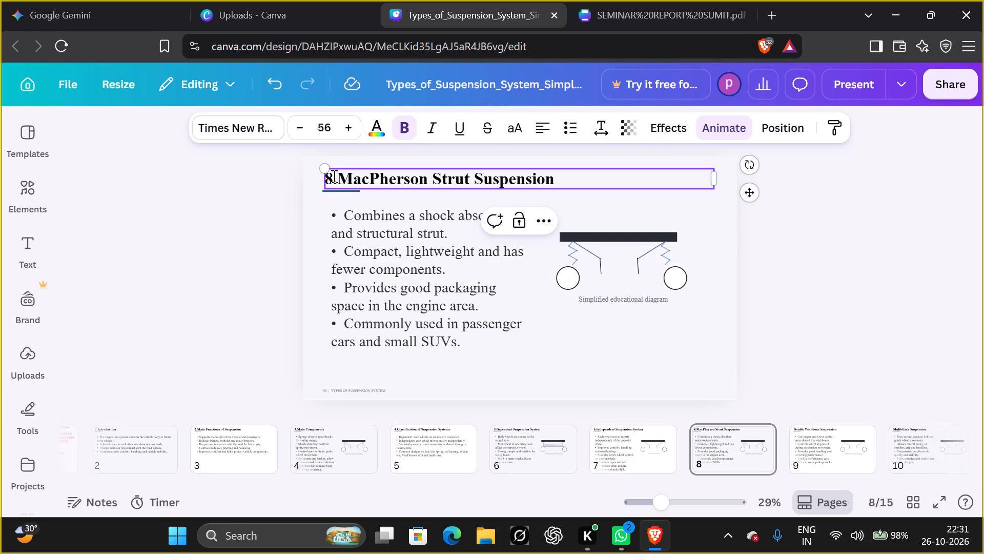
{"action": "key", "text": "BackSpace"}
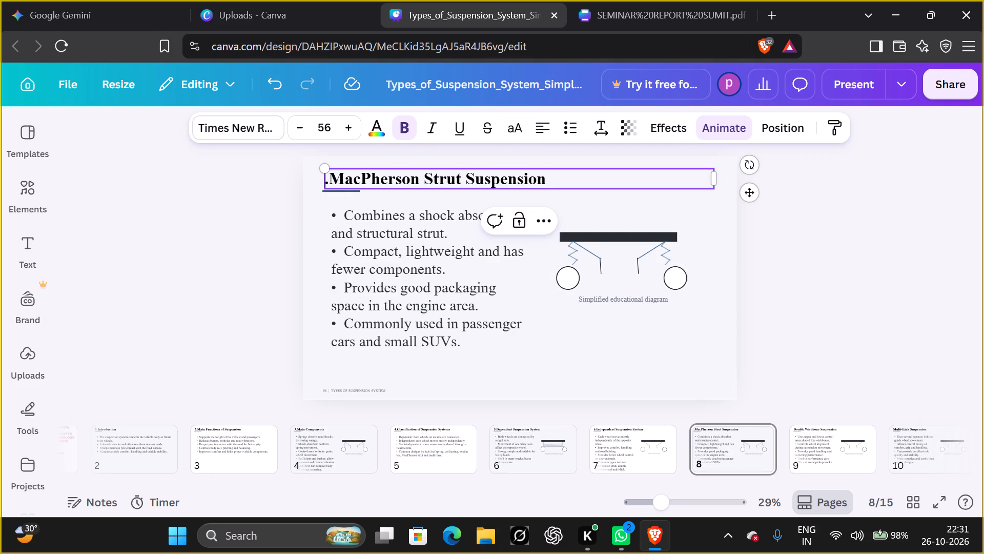
{"action": "key", "text": "7"}
On page 9, add the number "8." in front of the "Double Wishbone Suspension" title.
{"action": "scroll", "coordinate": [559, 427], "scroll_direction": "down", "scroll_amount": 1}
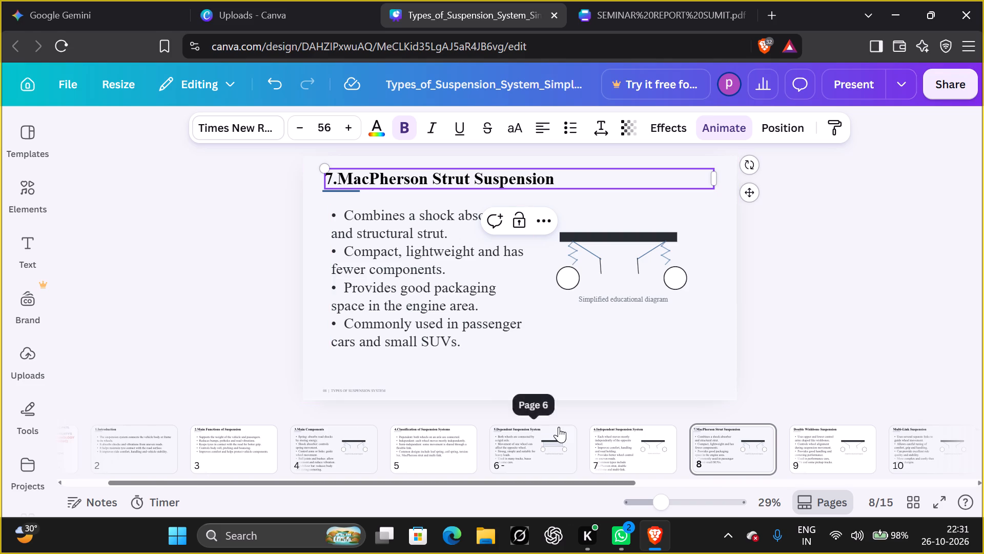
{"action": "scroll", "coordinate": [559, 427], "scroll_direction": "down", "scroll_amount": 5}
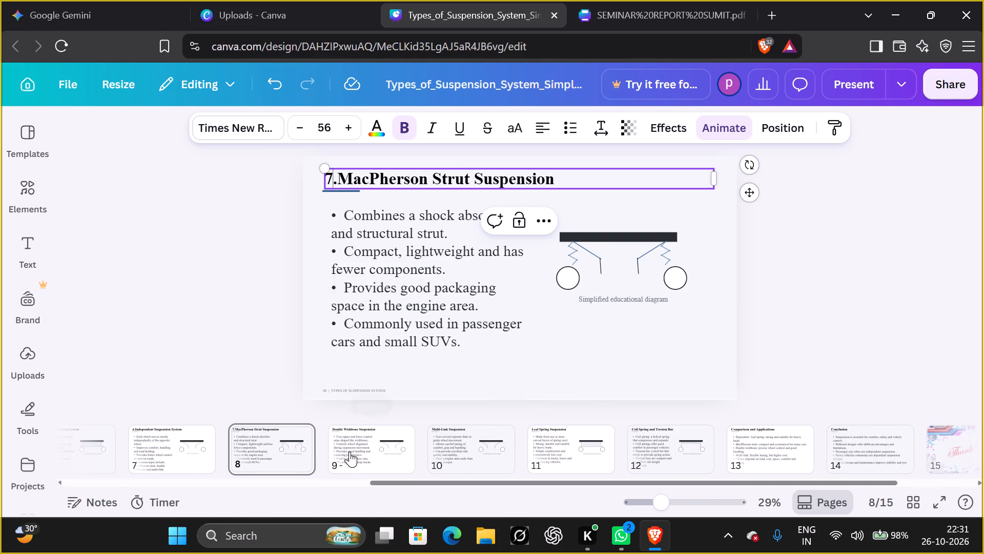
{"action": "left_click", "coordinate": [360, 450]}
{"action": "double_click", "coordinate": [326, 176]}
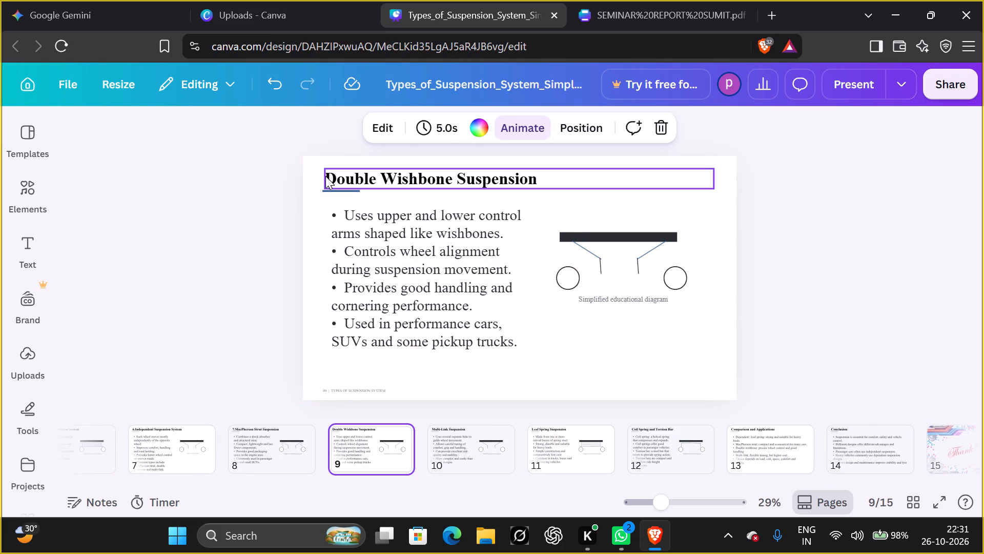
{"action": "left_click", "coordinate": [327, 177]}
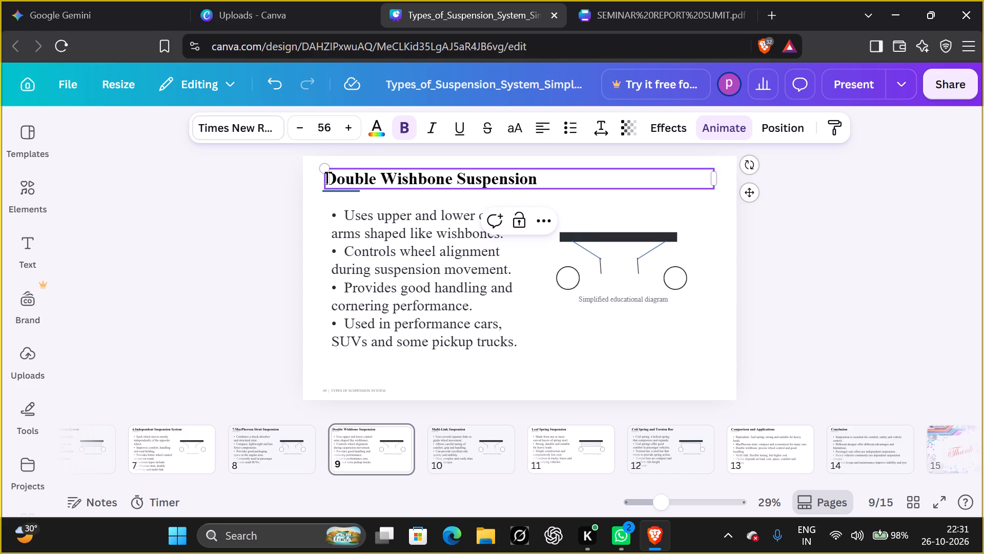
{"action": "key", "text": "8"}
{"action": "key", "text": "period"}
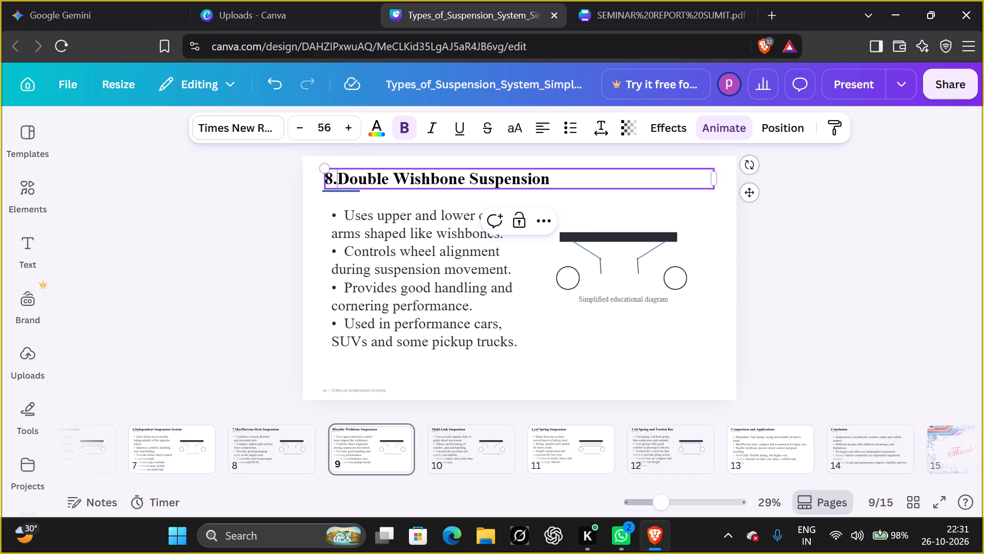
On page 10, add the number "9." in front of the "Multi-Link Suspension" title.
{"action": "left_click", "coordinate": [437, 459]}
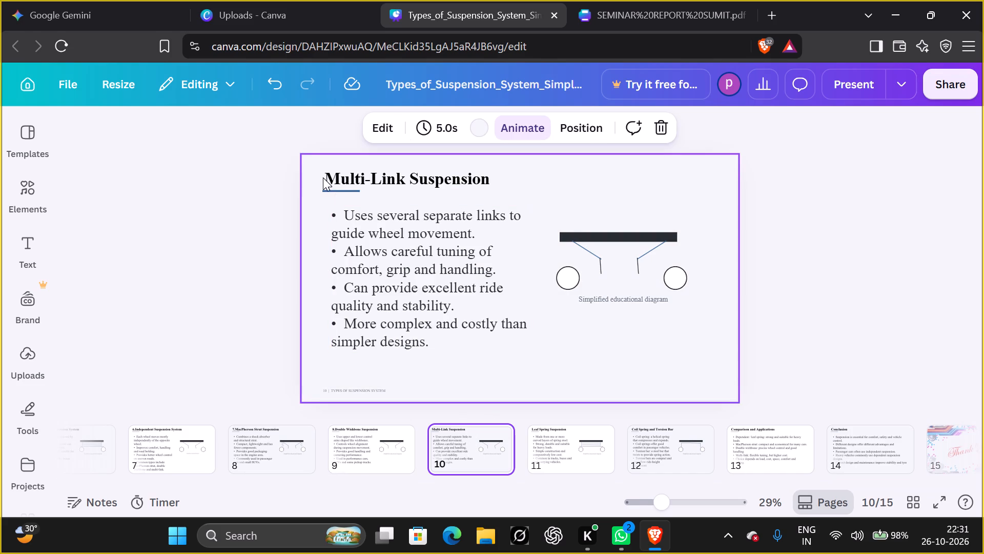
{"action": "left_click", "coordinate": [324, 177]}
{"action": "double_click", "coordinate": [332, 182]}
{"action": "left_click", "coordinate": [332, 182]}
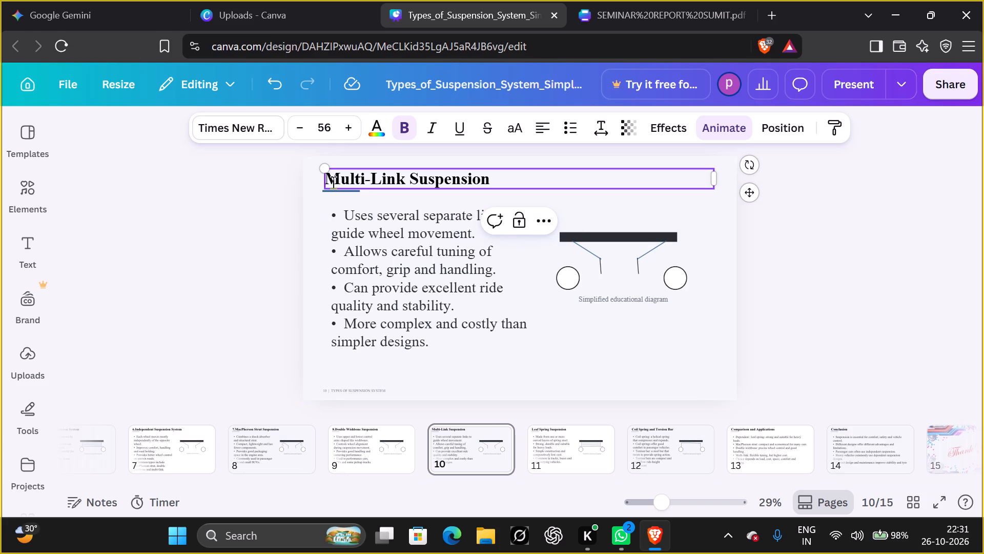
{"action": "left_click", "coordinate": [332, 182]}
{"action": "key", "text": "Left"}
{"action": "key", "text": "Left"}
{"action": "key", "text": "9"}
{"action": "key", "text": "period"}
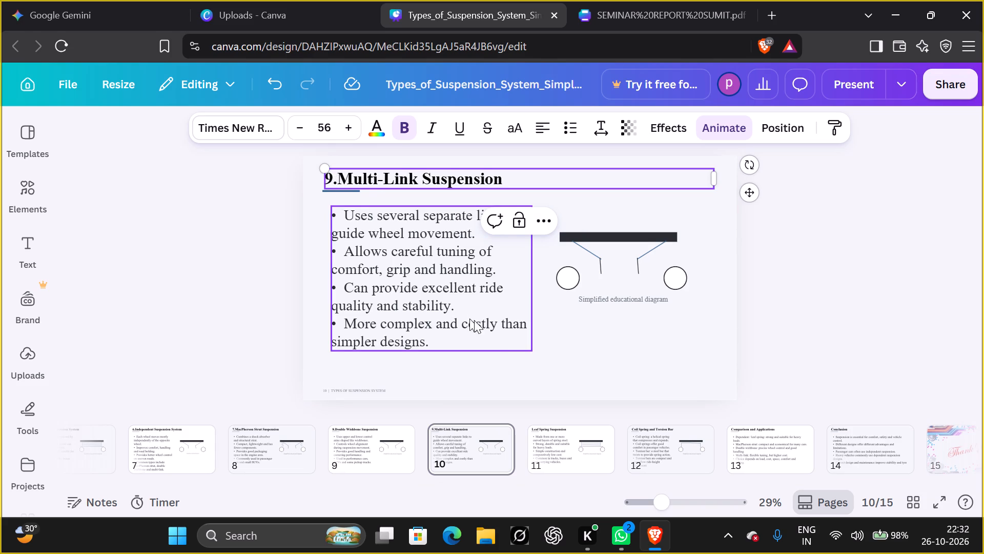
{"action": "left_click", "coordinate": [526, 363]}
On page 11, add the number "10." in front of the "Leaf Spring Suspension" title.
{"action": "left_click", "coordinate": [582, 443]}
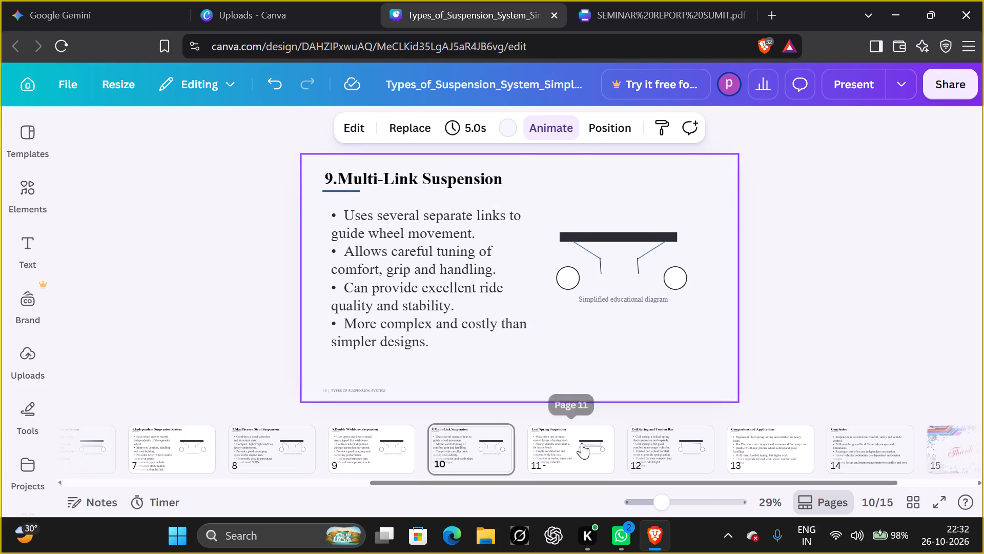
{"action": "double_click", "coordinate": [347, 184]}
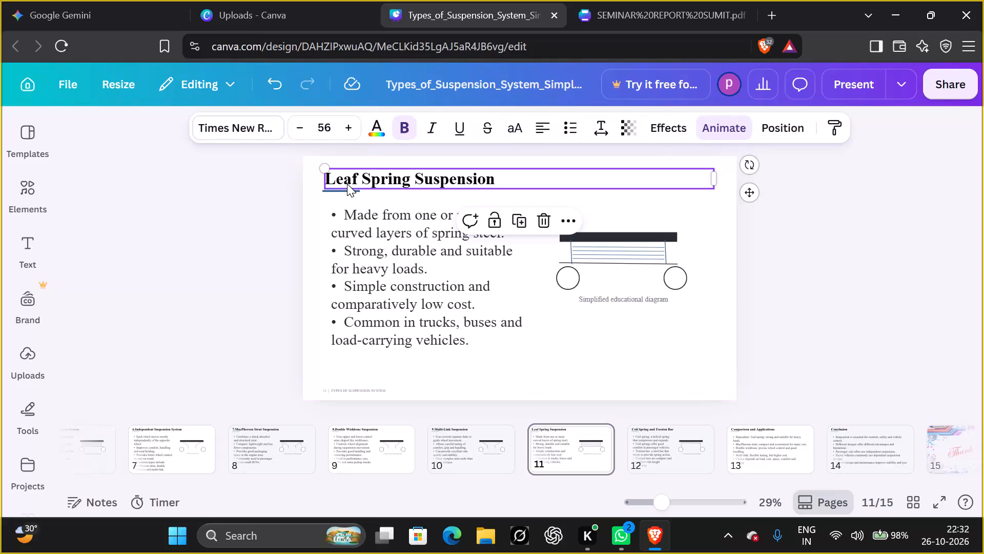
{"action": "left_click", "coordinate": [347, 184]}
{"action": "key", "text": "Left"}
{"action": "key", "text": "Left"}
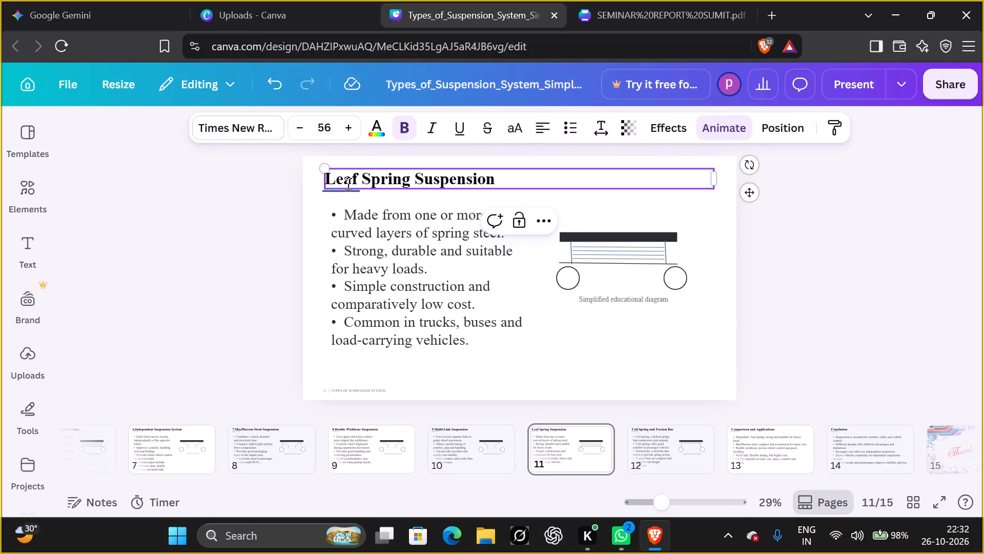
{"action": "key", "text": "Left"}
{"action": "key", "text": "1"}
{"action": "type", "text": "0."}
{"action": "left_click", "coordinate": [501, 441]}
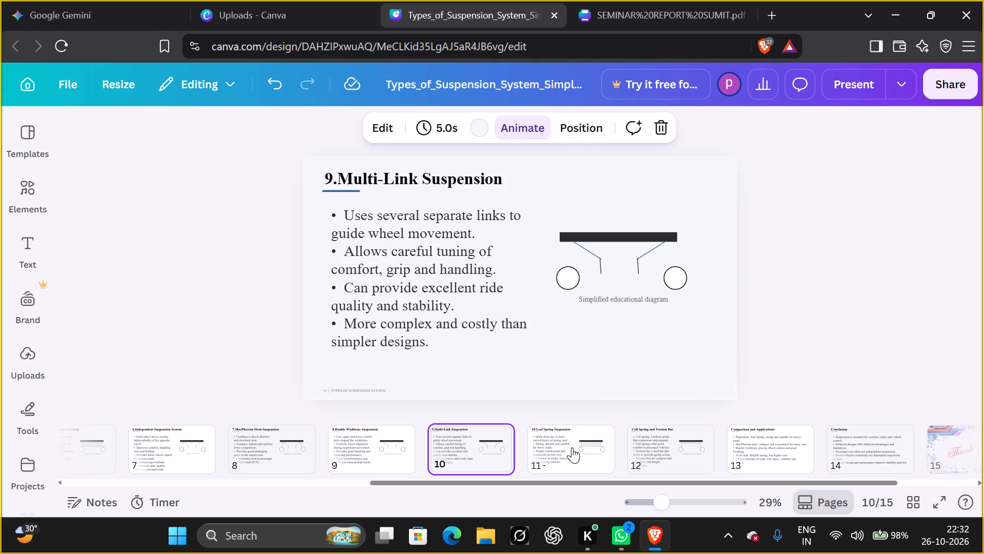
{"action": "left_click", "coordinate": [572, 447]}
On page 12, add the number "11." in front of the "Coil Spring and Torsion Bar" title.
{"action": "left_click", "coordinate": [651, 454]}
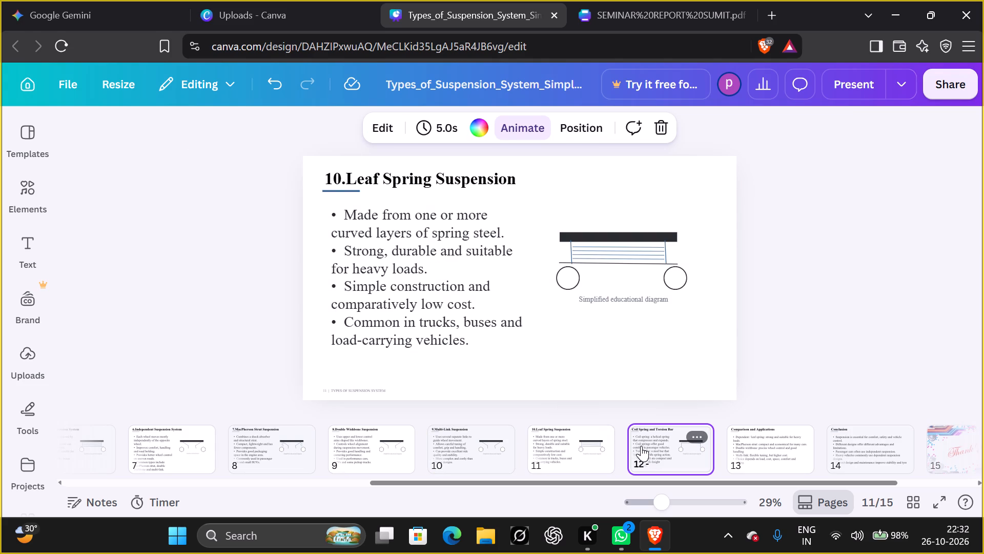
{"action": "double_click", "coordinate": [347, 180]}
{"action": "left_click", "coordinate": [347, 180]}
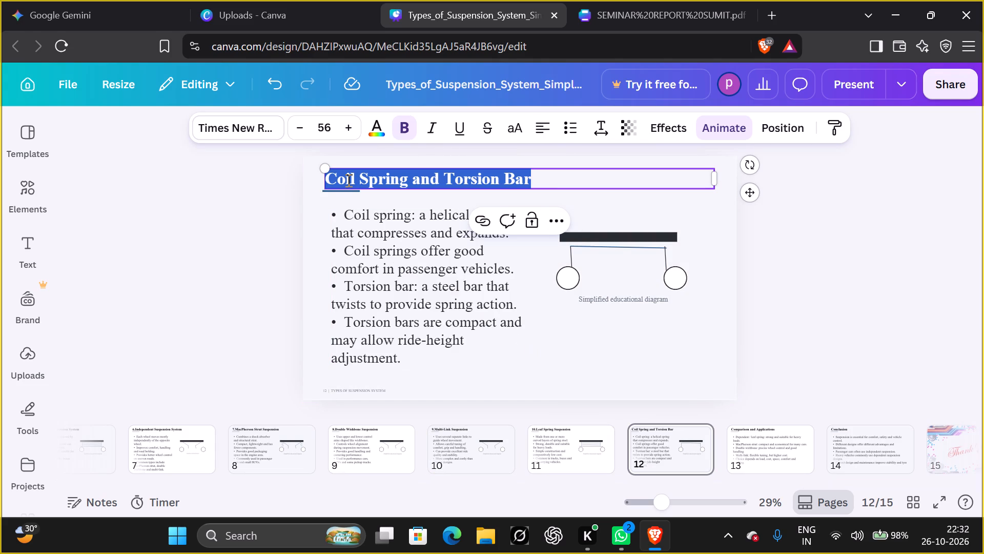
{"action": "left_click", "coordinate": [347, 180]}
{"action": "key", "text": "Left"}
{"action": "key", "text": "Left"}
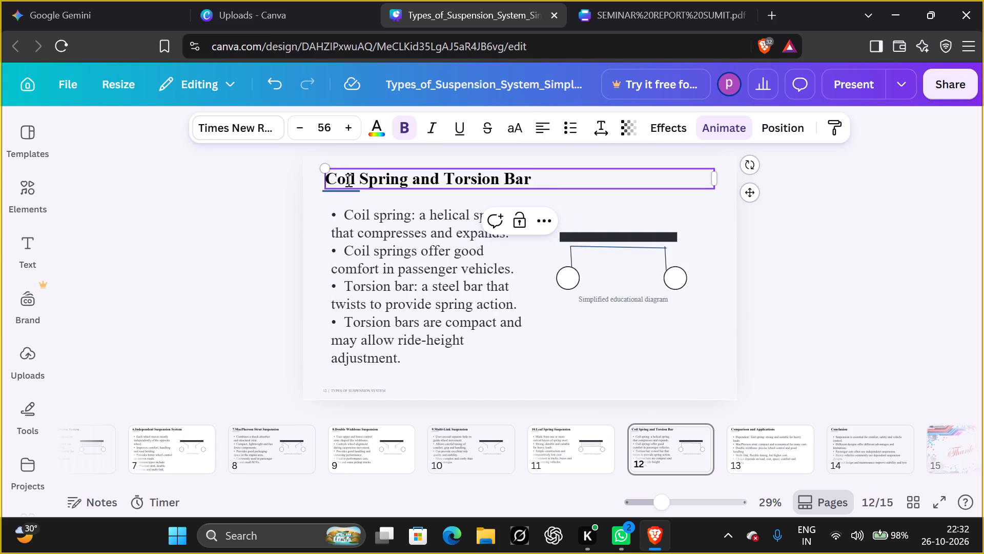
{"action": "key", "text": "Left"}
{"action": "type", "text": "11"}
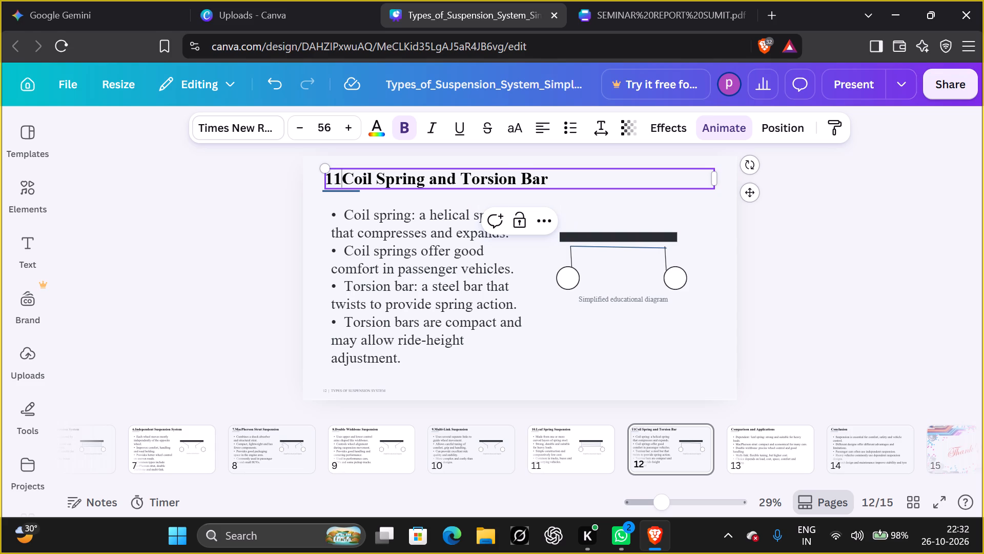
{"action": "key", "text": "period"}
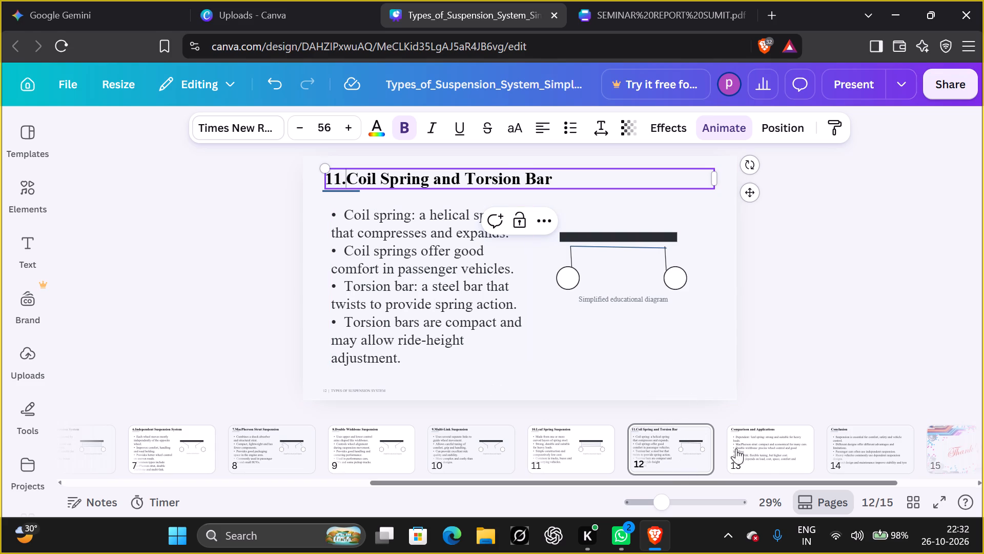
On page 13, add the number "12." in front of the "Comparison and Applications" title.
{"action": "scroll", "coordinate": [760, 458], "scroll_direction": "down", "scroll_amount": 2}
{"action": "left_click", "coordinate": [630, 441]}
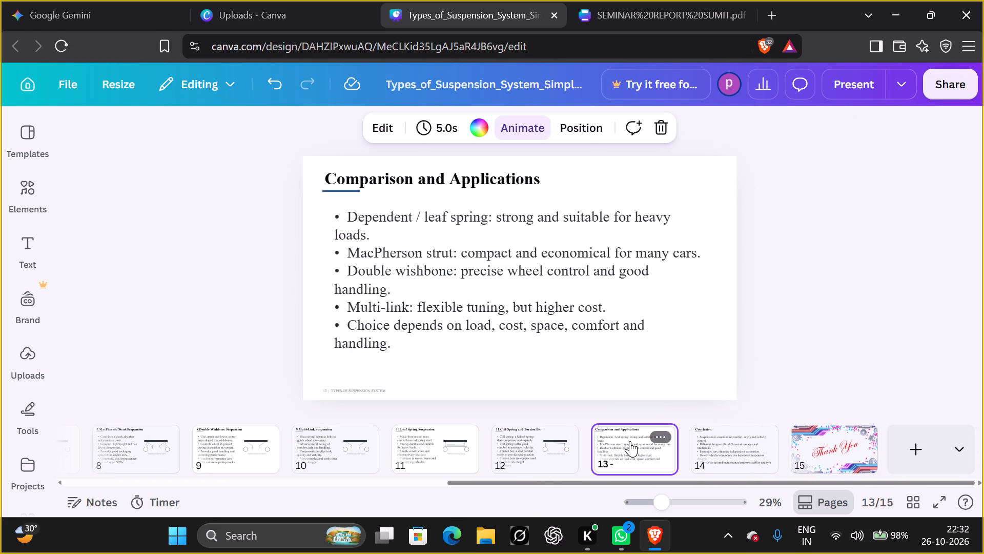
{"action": "double_click", "coordinate": [358, 184]}
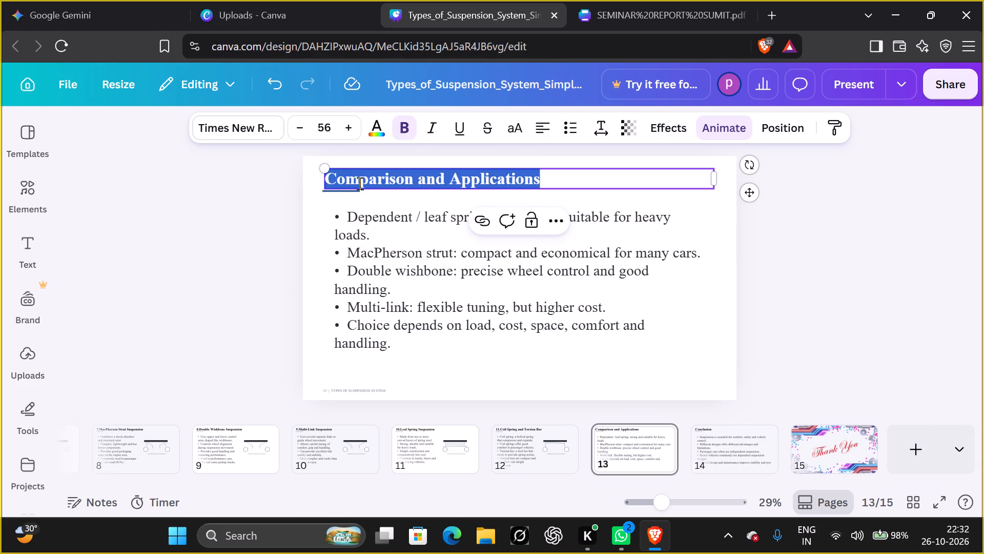
{"action": "left_click", "coordinate": [359, 183]}
{"action": "key", "text": "Left"}
{"action": "key", "text": "Left"}
{"action": "key", "text": "Left"}
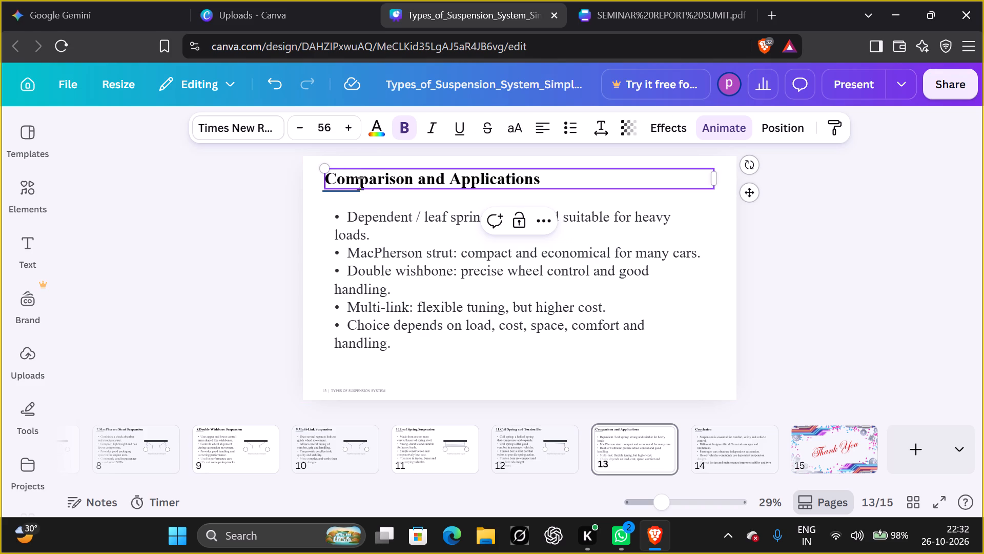
{"action": "key", "text": "Left"}
{"action": "type", "text": "12"}
{"action": "key", "text": "period"}
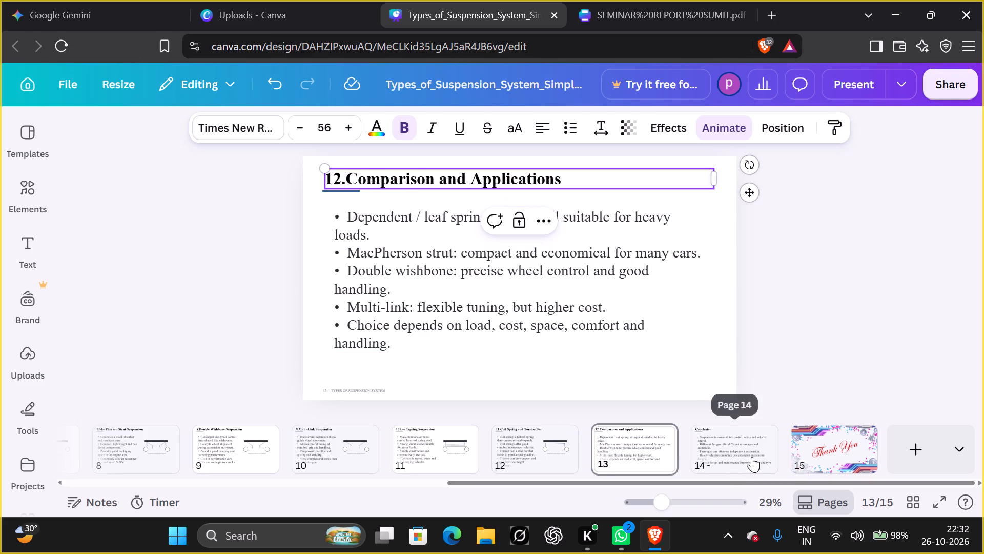
On page 14, add the number "13." in front of the "Conclusion" title.
{"action": "left_click", "coordinate": [752, 457]}
{"action": "double_click", "coordinate": [749, 454]}
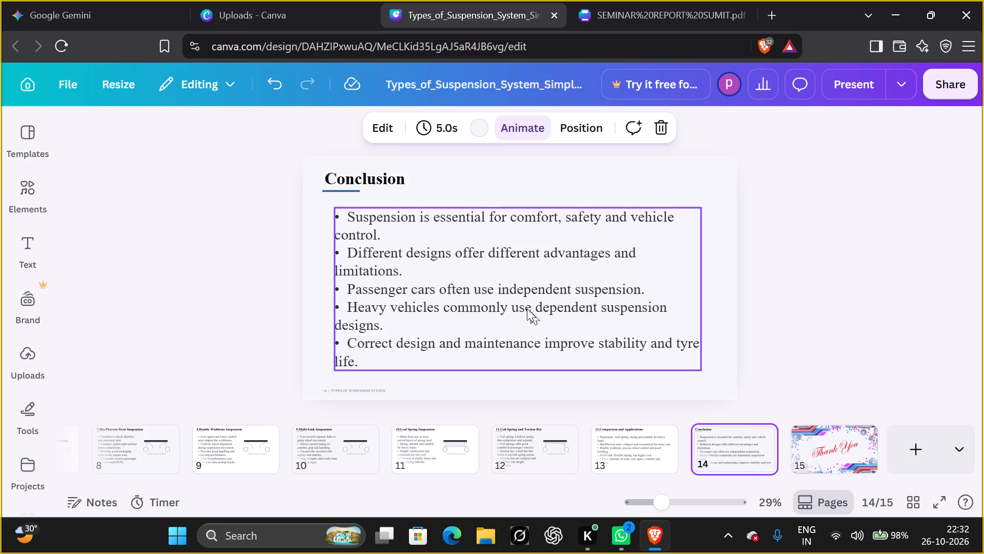
{"action": "double_click", "coordinate": [337, 176]}
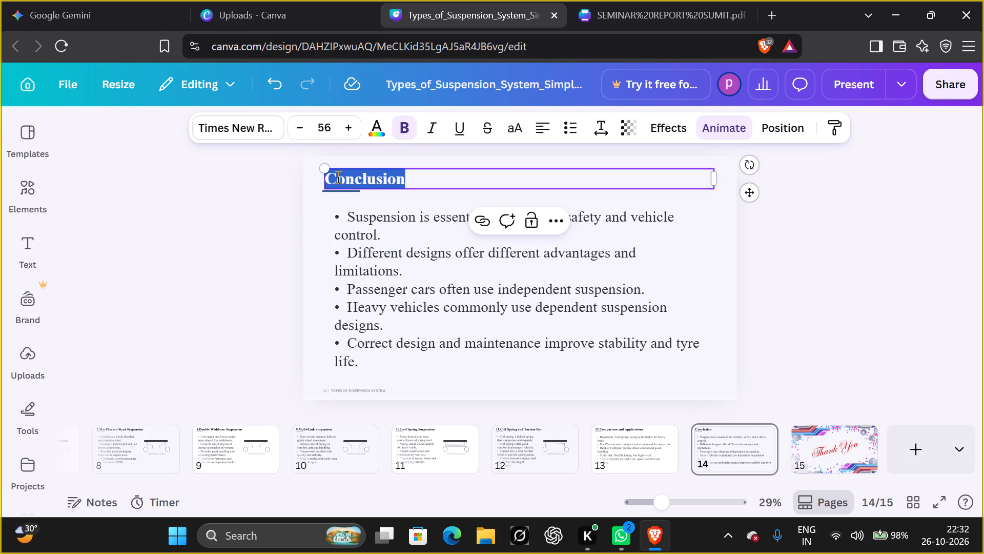
{"action": "left_click", "coordinate": [330, 180]}
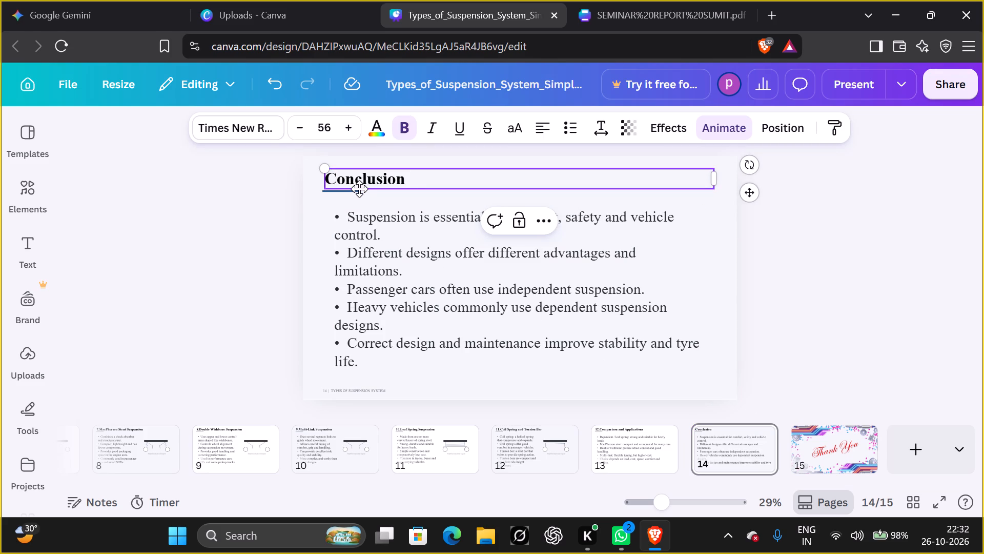
{"action": "type", "text": "13"}
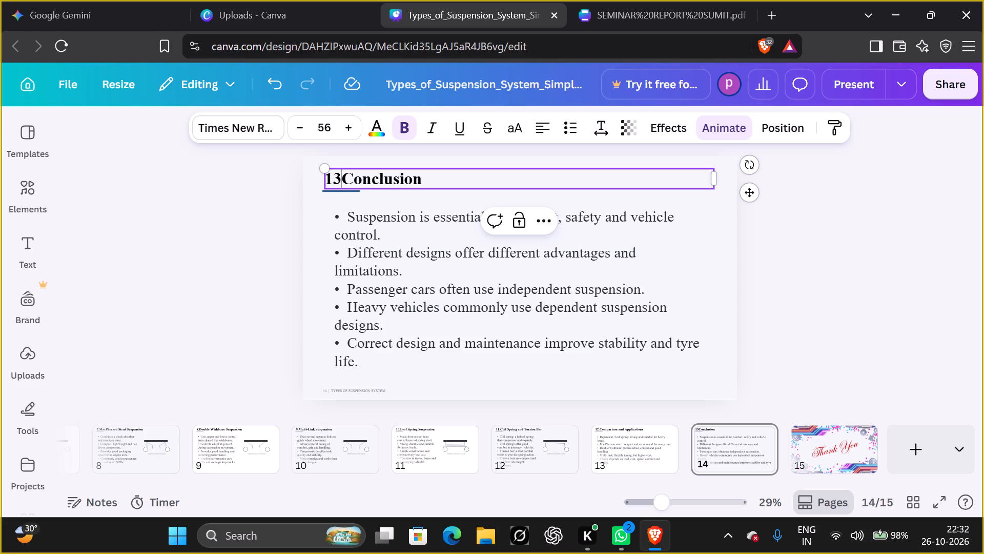
{"action": "key", "text": "period"}
{"action": "left_click", "coordinate": [789, 275]}
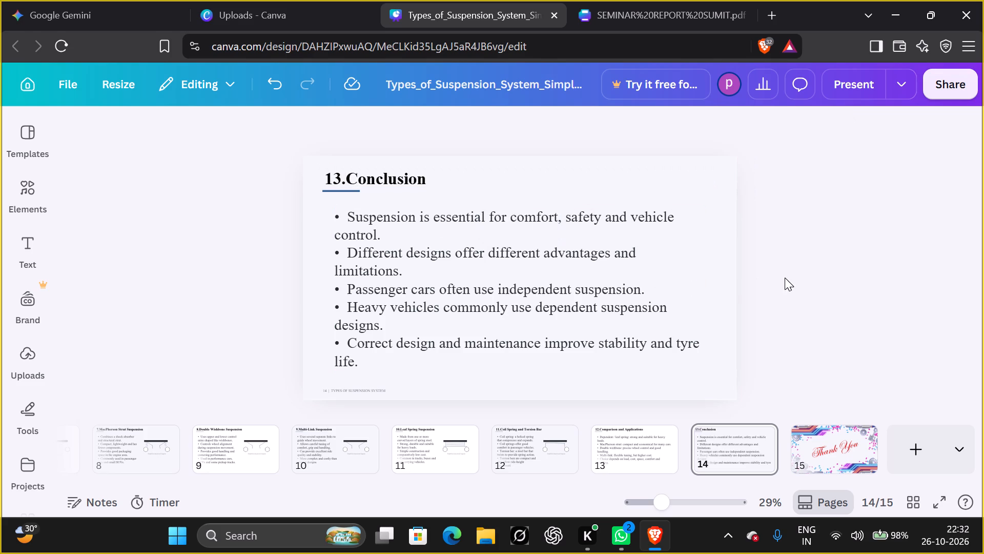
Set the text colour of page 14's "TYPES OF SUSPENSION SYSTEM" footer to the default dark blue.
{"action": "scroll", "coordinate": [481, 215], "scroll_direction": "down", "scroll_amount": 1}
{"action": "scroll", "coordinate": [479, 217], "scroll_direction": "up", "scroll_amount": 1}
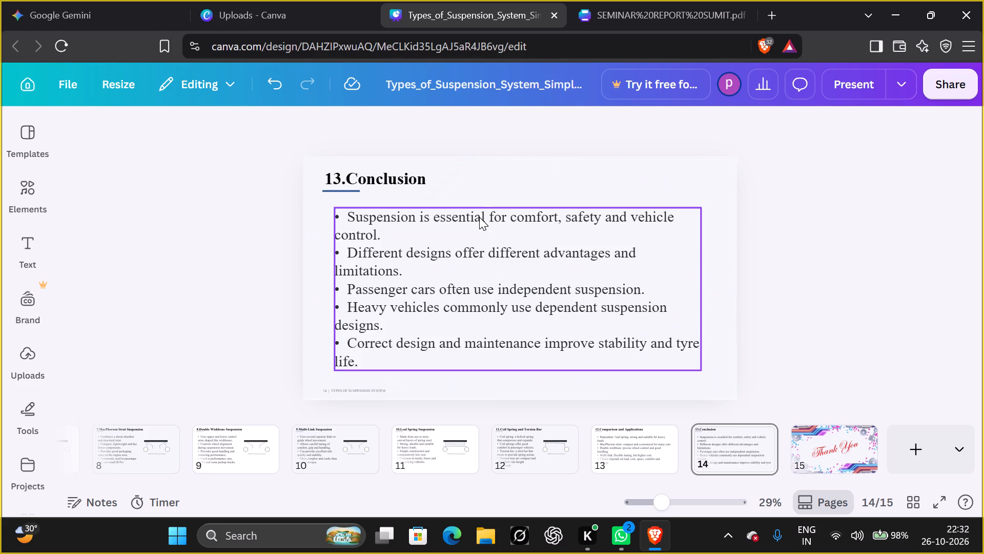
{"action": "left_click", "coordinate": [347, 391]}
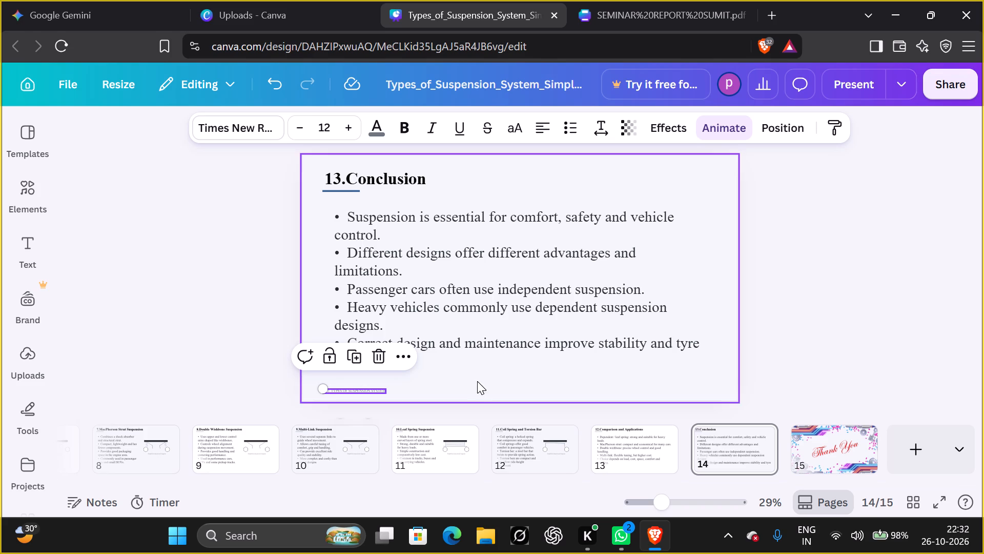
{"action": "scroll", "coordinate": [475, 380], "scroll_direction": "up", "scroll_amount": 1}
{"action": "scroll", "coordinate": [444, 388], "scroll_direction": "down", "scroll_amount": 1}
{"action": "scroll", "coordinate": [360, 367], "scroll_direction": "down", "scroll_amount": 2}
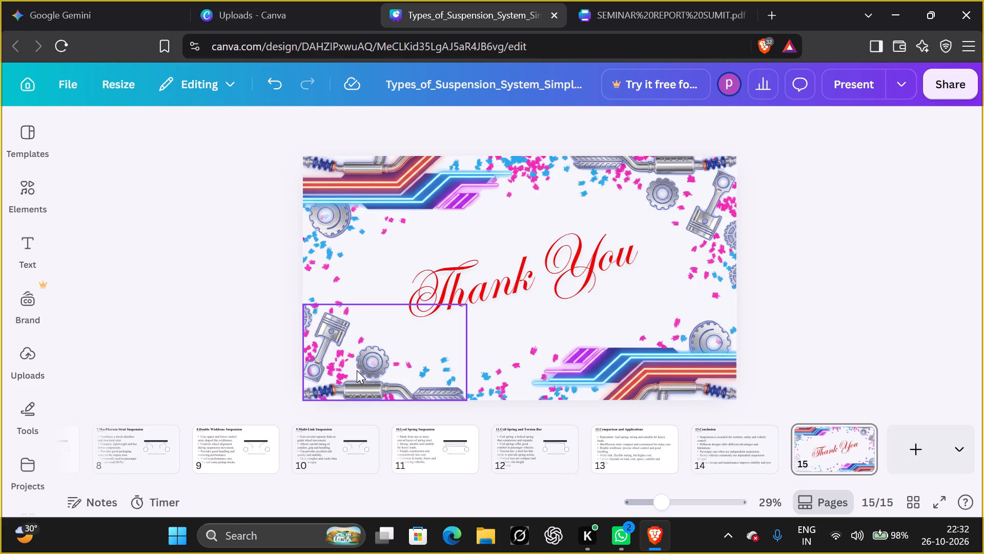
{"action": "scroll", "coordinate": [357, 370], "scroll_direction": "up", "scroll_amount": 1}
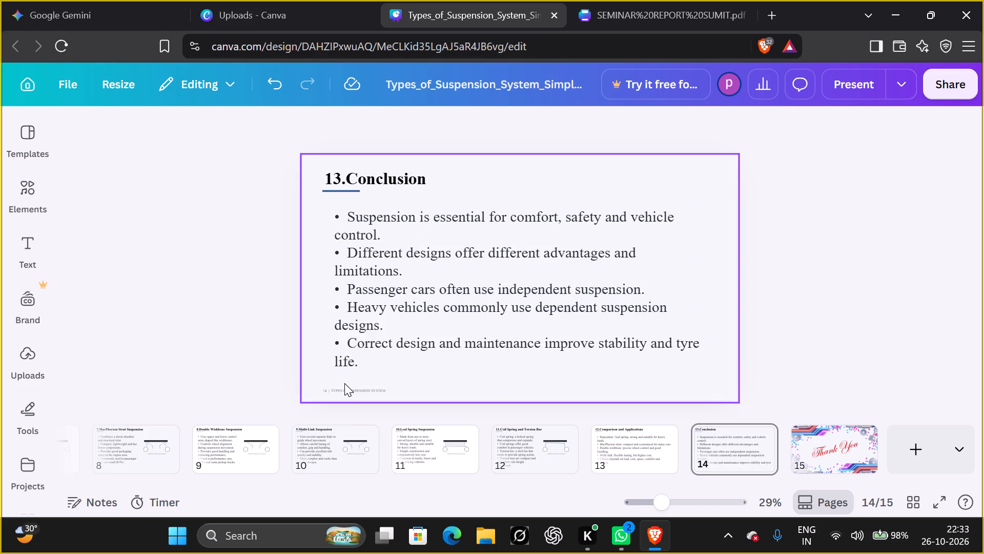
{"action": "scroll", "coordinate": [344, 383], "scroll_direction": "down", "scroll_amount": 1}
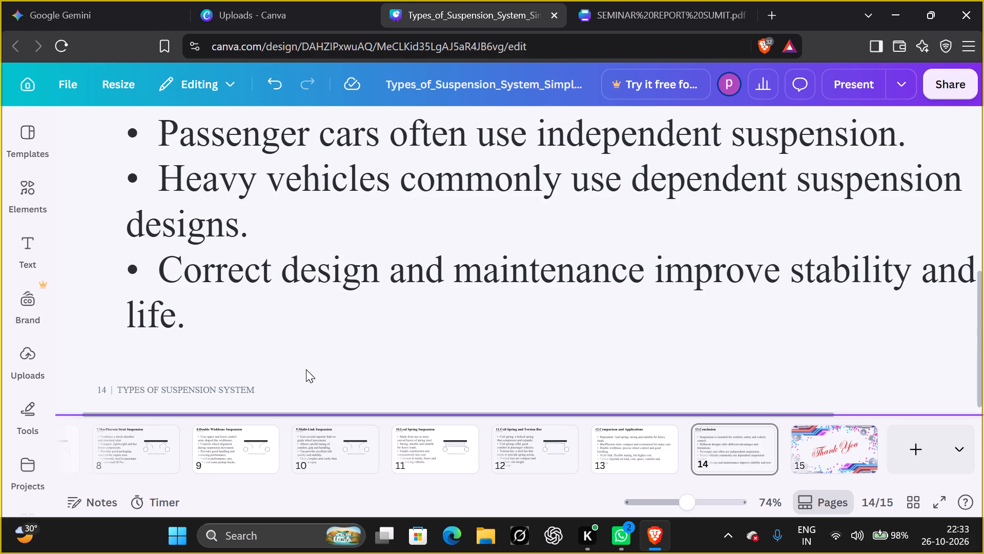
{"action": "left_click", "coordinate": [378, 369]}
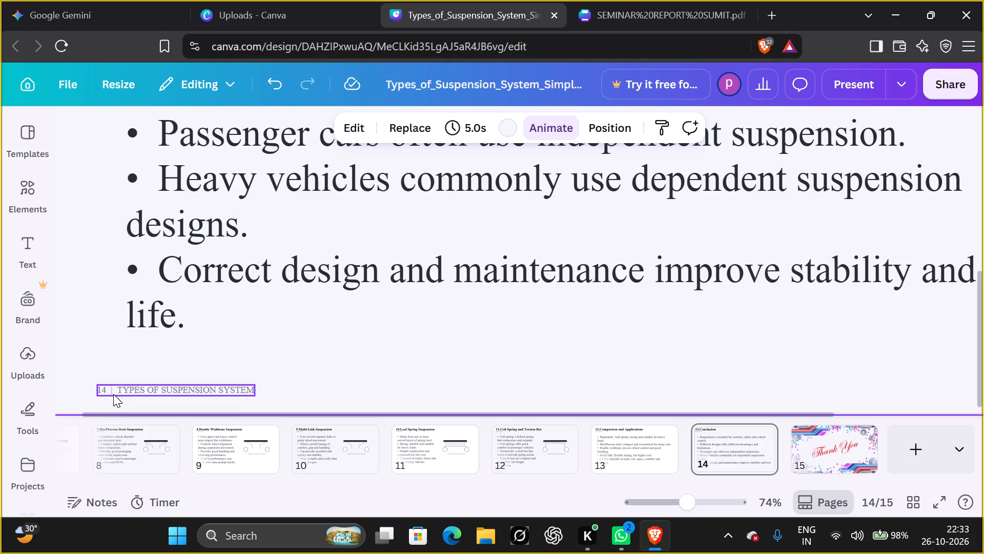
{"action": "left_click", "coordinate": [103, 390]}
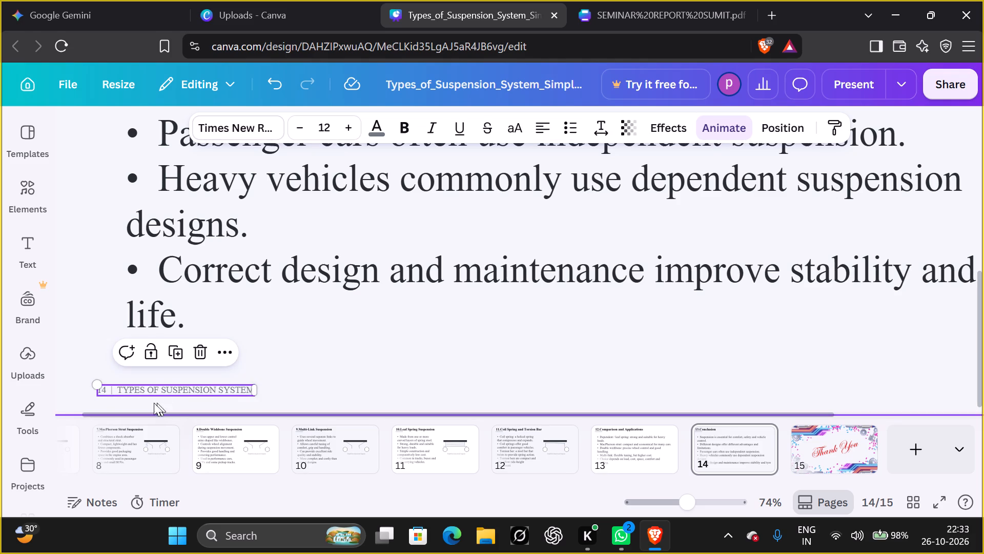
{"action": "left_click", "coordinate": [384, 125]}
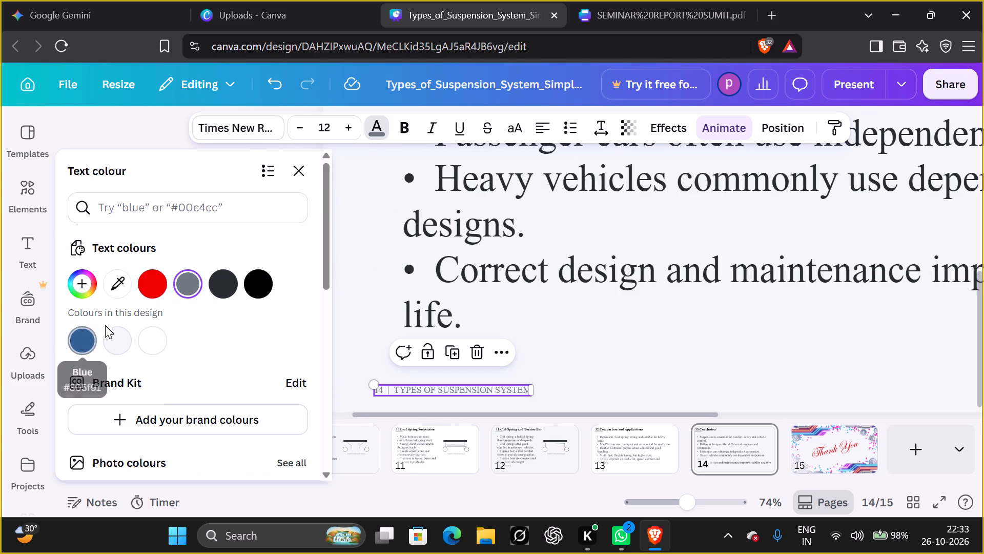
{"action": "scroll", "coordinate": [106, 326], "scroll_direction": "down", "scroll_amount": 4}
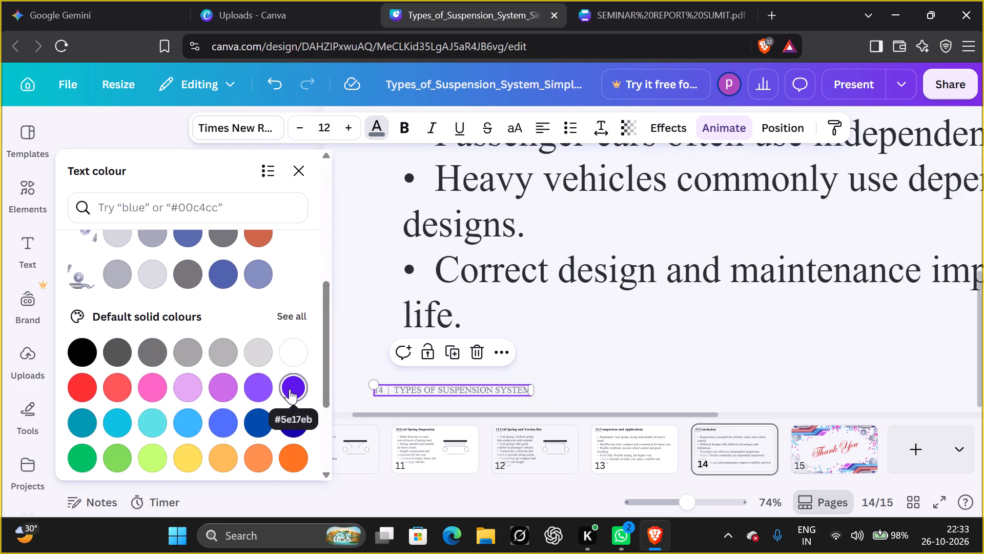
{"action": "left_click", "coordinate": [284, 422]}
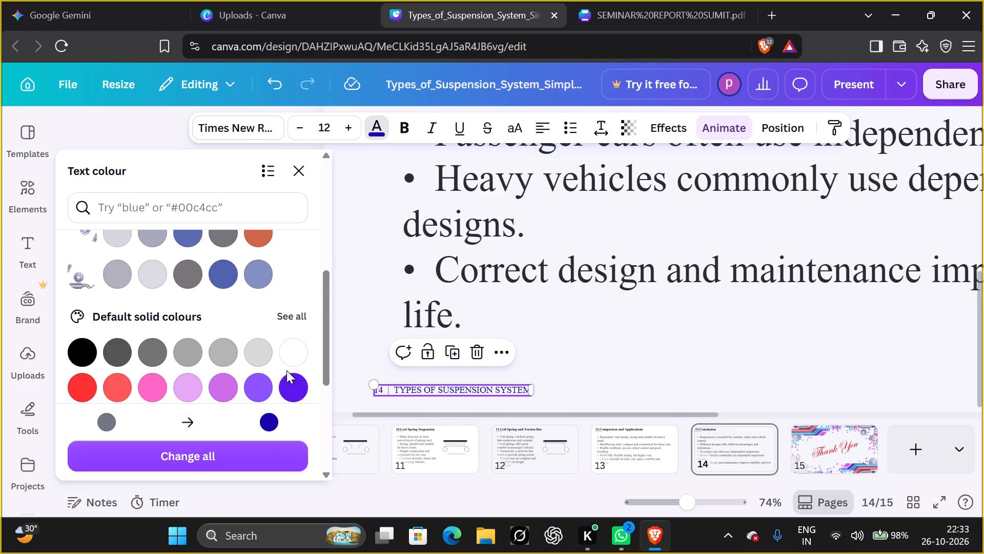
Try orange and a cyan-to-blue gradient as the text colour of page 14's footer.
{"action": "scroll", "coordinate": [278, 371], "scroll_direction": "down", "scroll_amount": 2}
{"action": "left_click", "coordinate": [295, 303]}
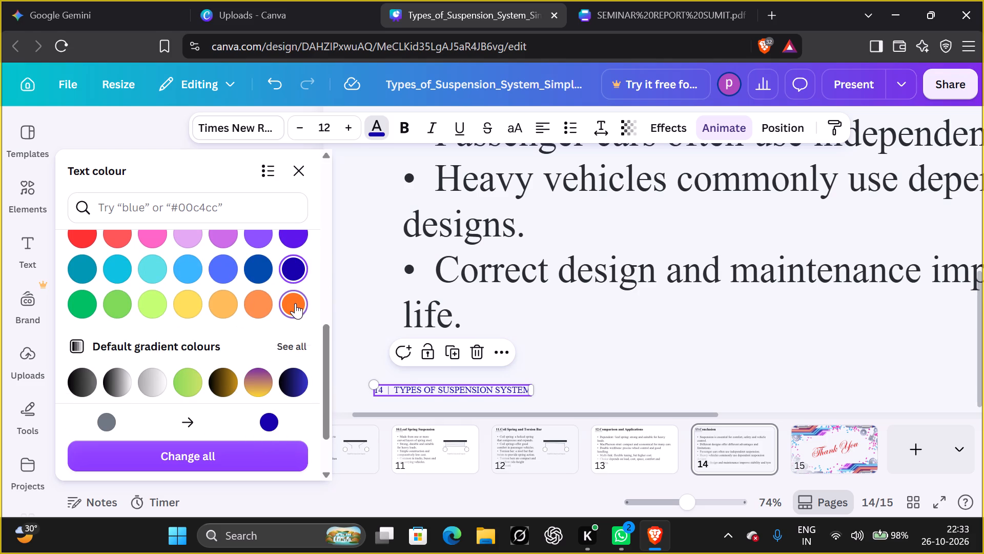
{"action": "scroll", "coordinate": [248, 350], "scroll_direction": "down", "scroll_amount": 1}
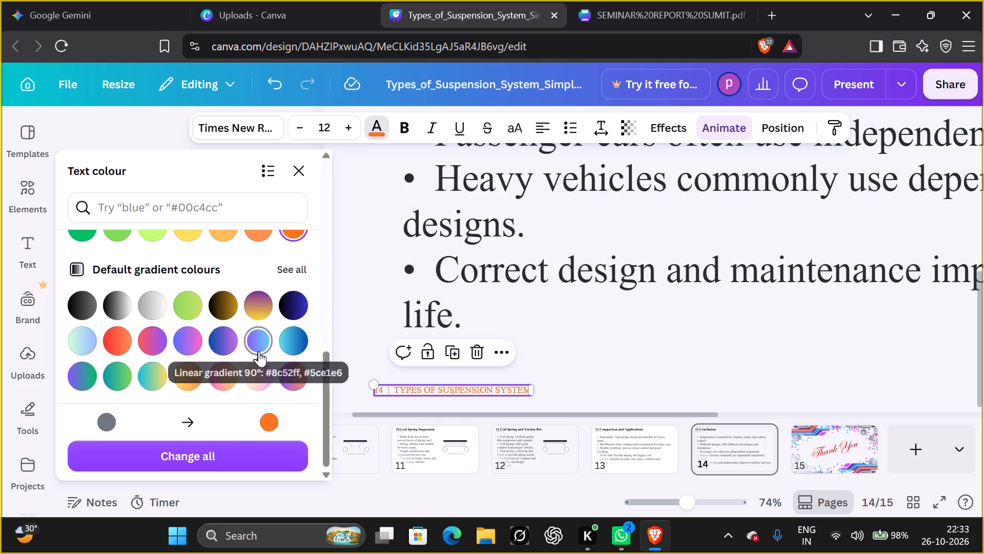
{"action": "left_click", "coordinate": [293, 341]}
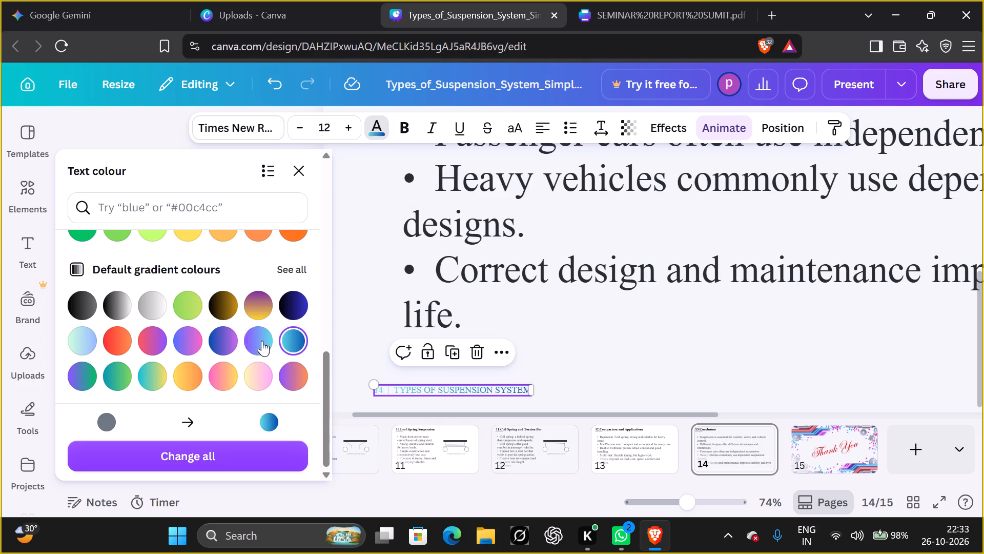
Set page 14's footer text to the solid dark blue and apply the grey-to-dark-blue colour change across all pages.
{"action": "scroll", "coordinate": [262, 341], "scroll_direction": "up", "scroll_amount": 2}
{"action": "left_click", "coordinate": [293, 341]}
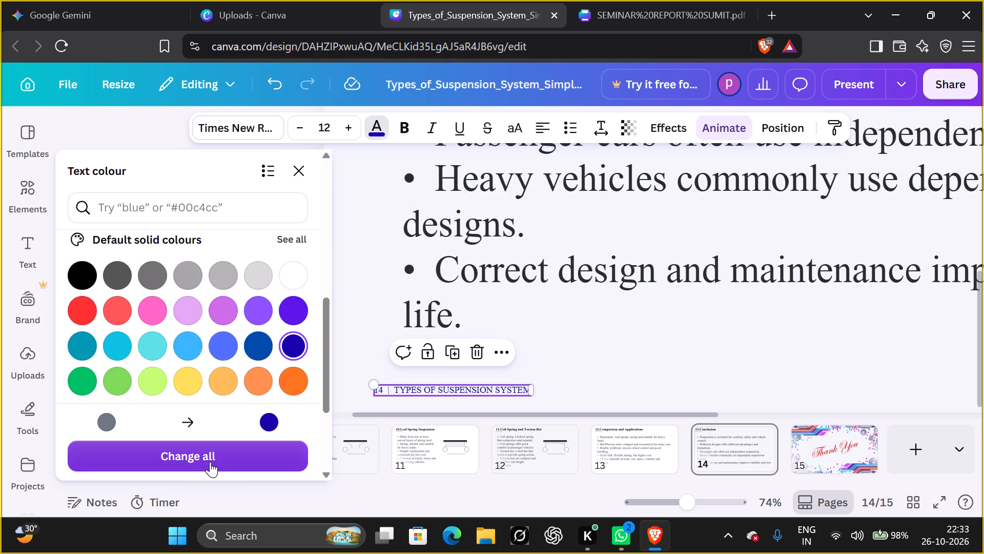
{"action": "left_click", "coordinate": [210, 462]}
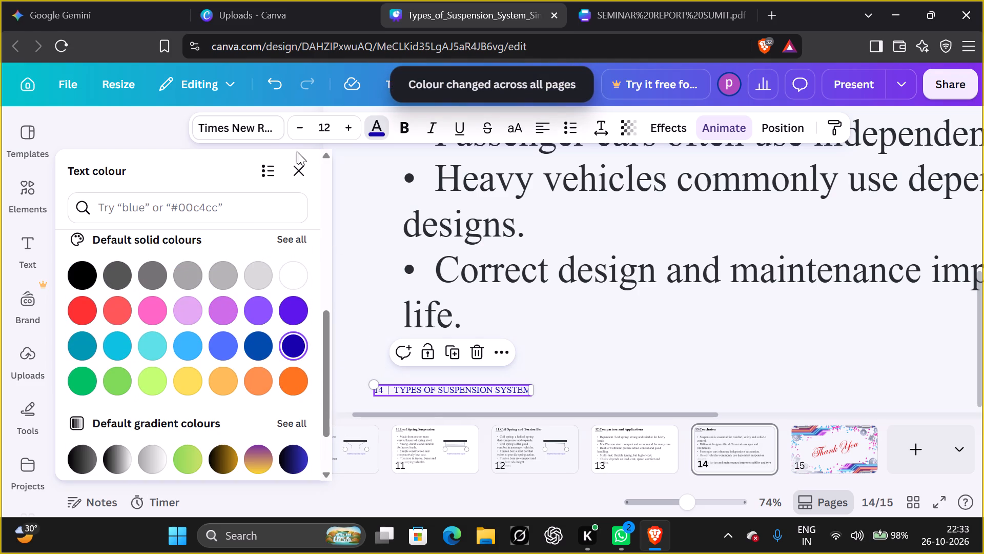
{"action": "left_click", "coordinate": [303, 168]}
Review the footer text colour on pages 14, 8, 2 and 3, and check the title page.
{"action": "scroll", "coordinate": [337, 351], "scroll_direction": "up", "scroll_amount": 1}
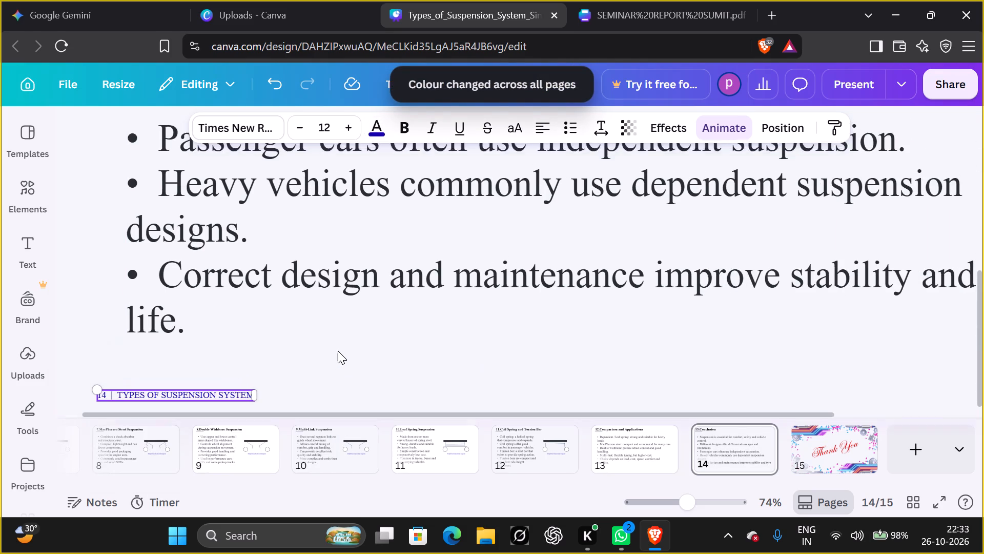
{"action": "scroll", "coordinate": [338, 351], "scroll_direction": "up", "scroll_amount": 4}
{"action": "scroll", "coordinate": [340, 349], "scroll_direction": "down", "scroll_amount": 5}
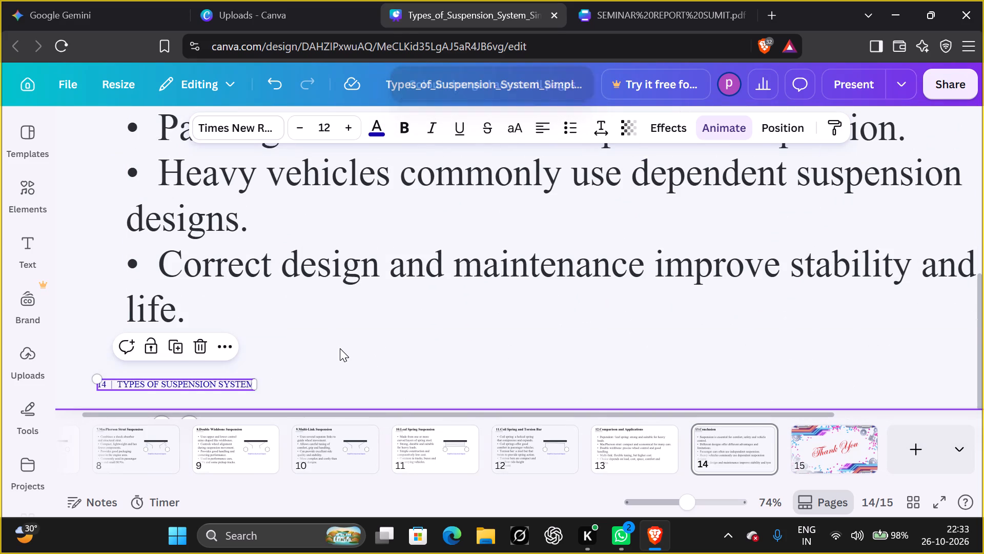
{"action": "scroll", "coordinate": [260, 442], "scroll_direction": "down", "scroll_amount": 1}
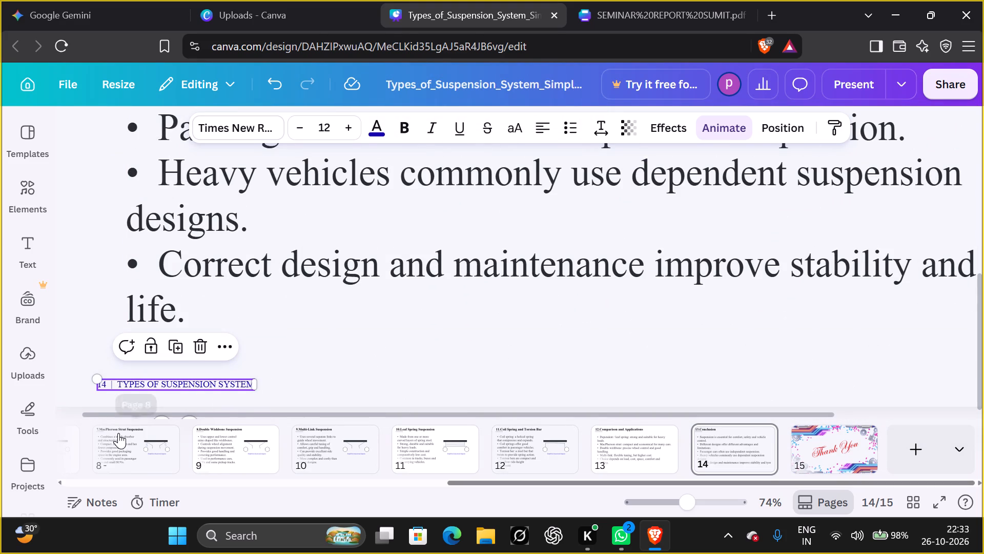
{"action": "left_click", "coordinate": [124, 433]}
{"action": "scroll", "coordinate": [195, 431], "scroll_direction": "down", "scroll_amount": 4}
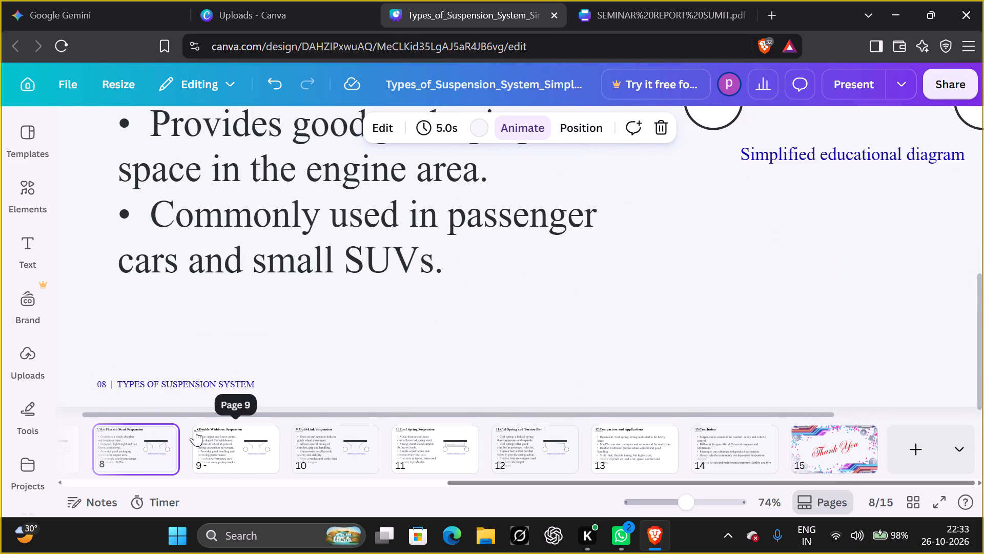
{"action": "scroll", "coordinate": [195, 430], "scroll_direction": "down", "scroll_amount": 1}
{"action": "scroll", "coordinate": [145, 432], "scroll_direction": "up", "scroll_amount": 10}
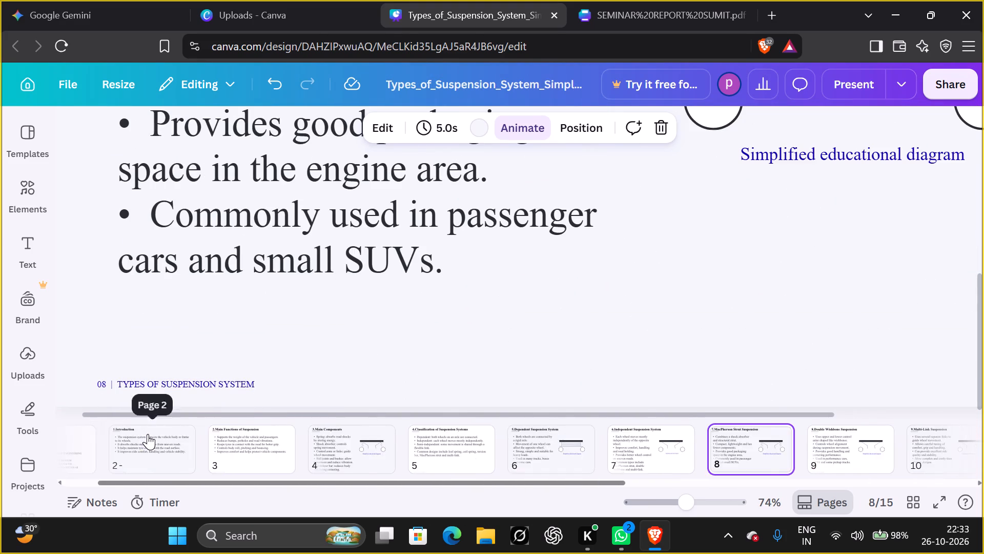
{"action": "scroll", "coordinate": [148, 434], "scroll_direction": "up", "scroll_amount": 2}
{"action": "left_click", "coordinate": [222, 440]}
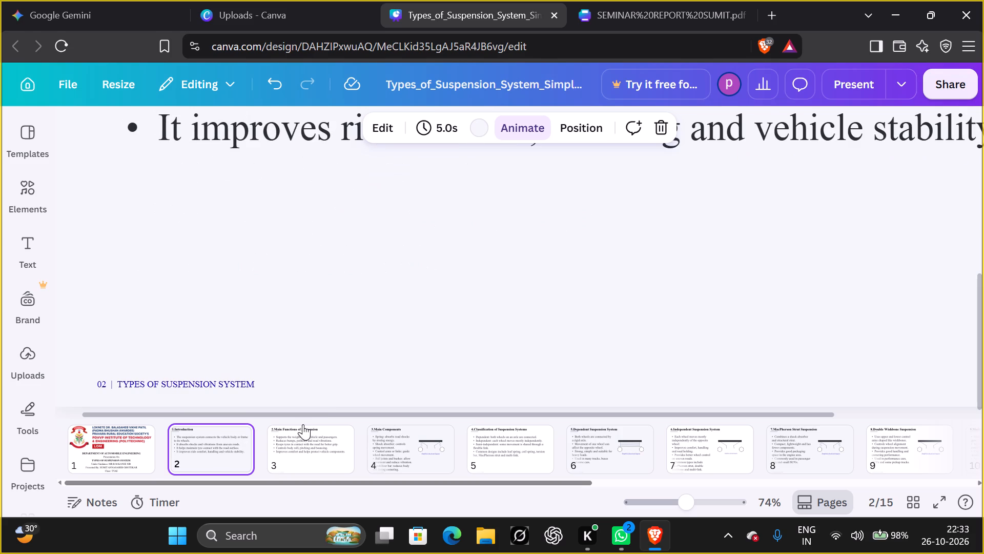
{"action": "left_click", "coordinate": [302, 429]}
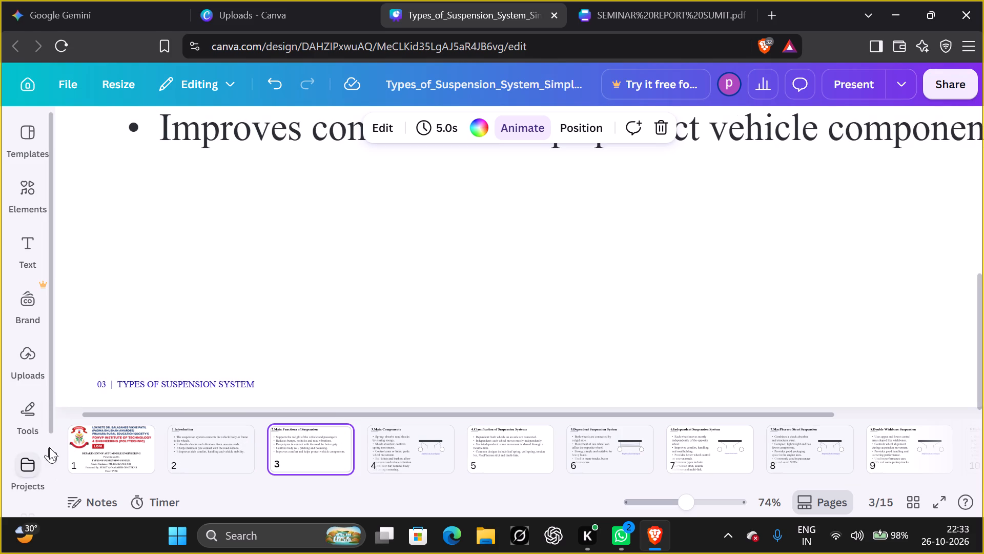
{"action": "left_click", "coordinate": [97, 452]}
{"action": "scroll", "coordinate": [226, 363], "scroll_direction": "up", "scroll_amount": 1}
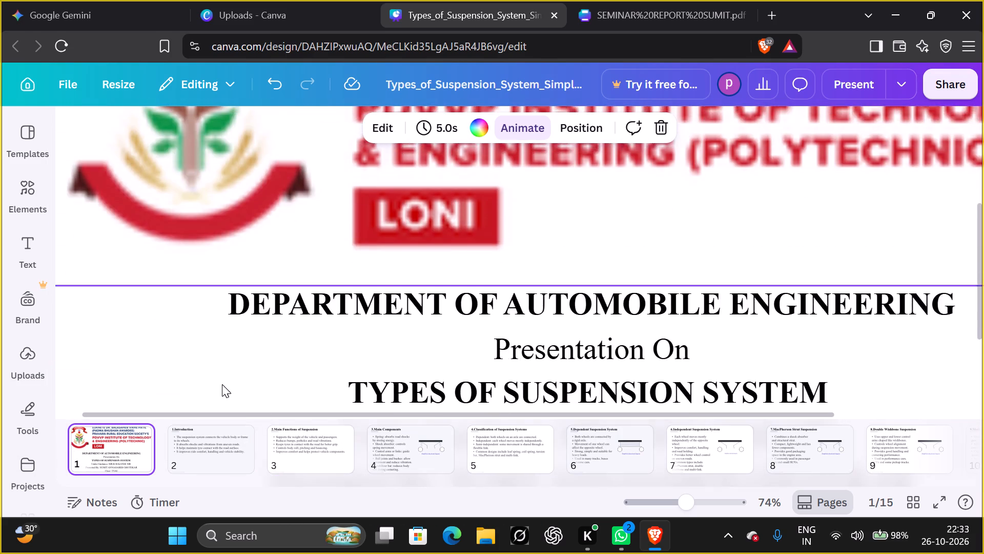
{"action": "scroll", "coordinate": [222, 384], "scroll_direction": "up", "scroll_amount": 3}
{"action": "scroll", "coordinate": [222, 384], "scroll_direction": "down", "scroll_amount": 5}
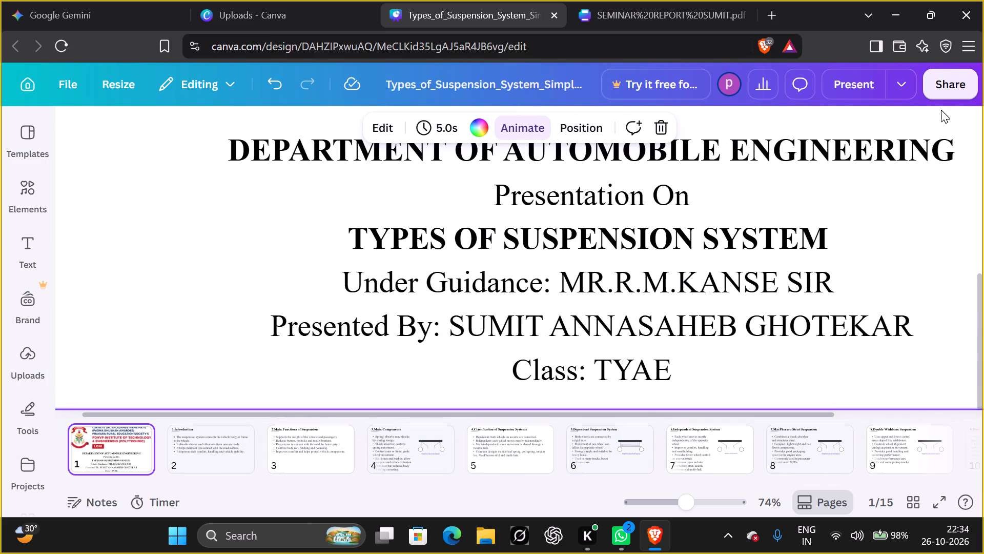
Download all pages of the presentation as a PPTX with the download settings saved, keeping the suggested file name in the Downloads folder.
{"action": "left_click", "coordinate": [944, 93]}
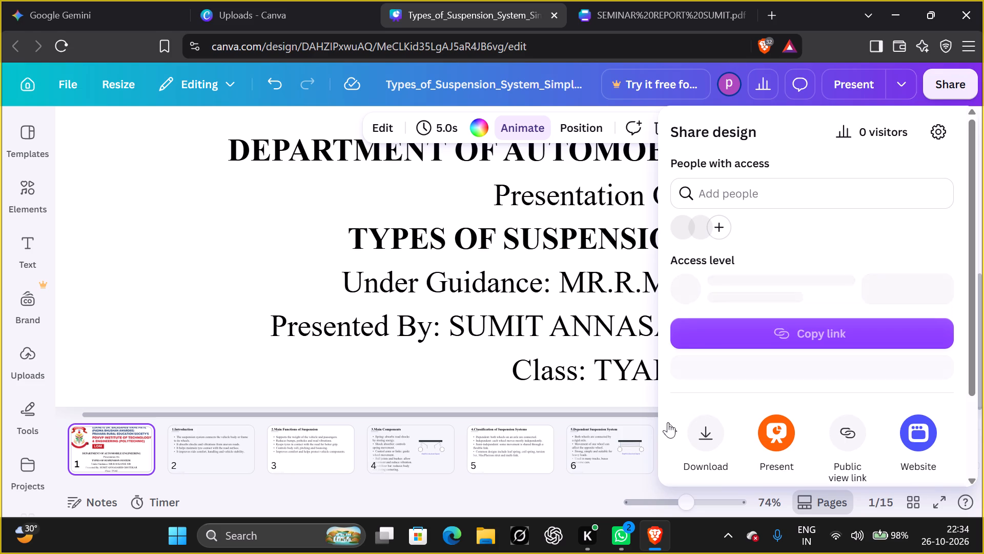
{"action": "left_click", "coordinate": [702, 425]}
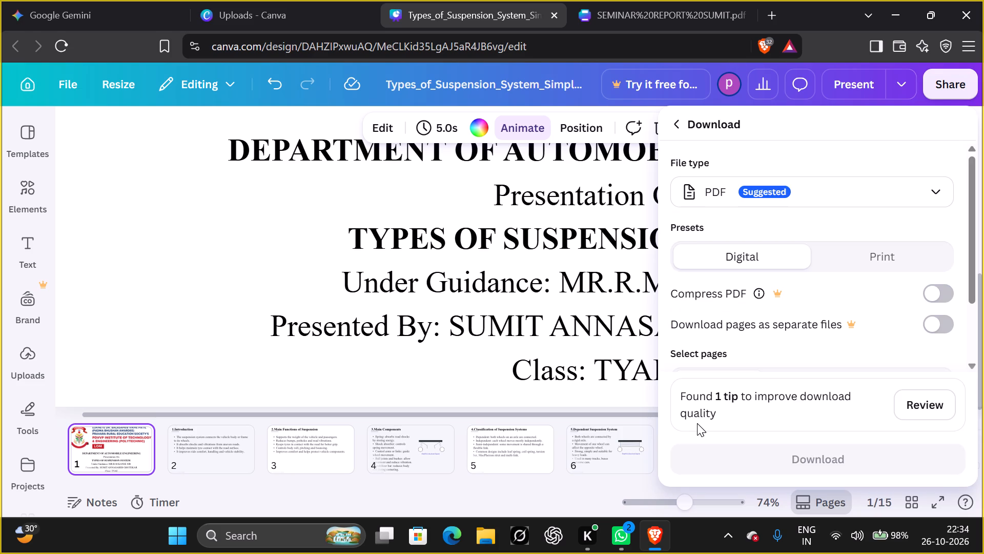
{"action": "left_click", "coordinate": [855, 197]}
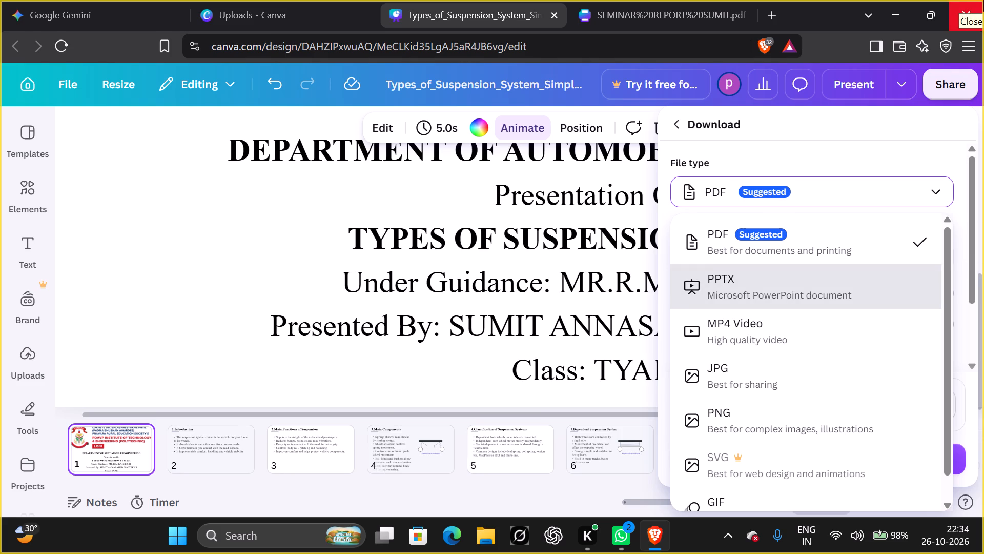
{"action": "left_click", "coordinate": [843, 290]}
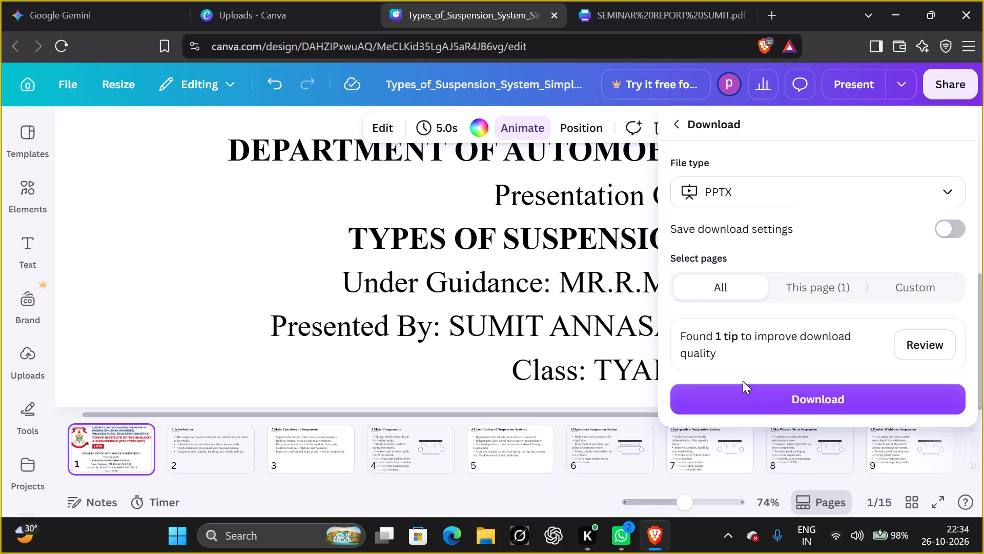
{"action": "left_click", "coordinate": [949, 224]}
{"action": "left_click", "coordinate": [934, 194]}
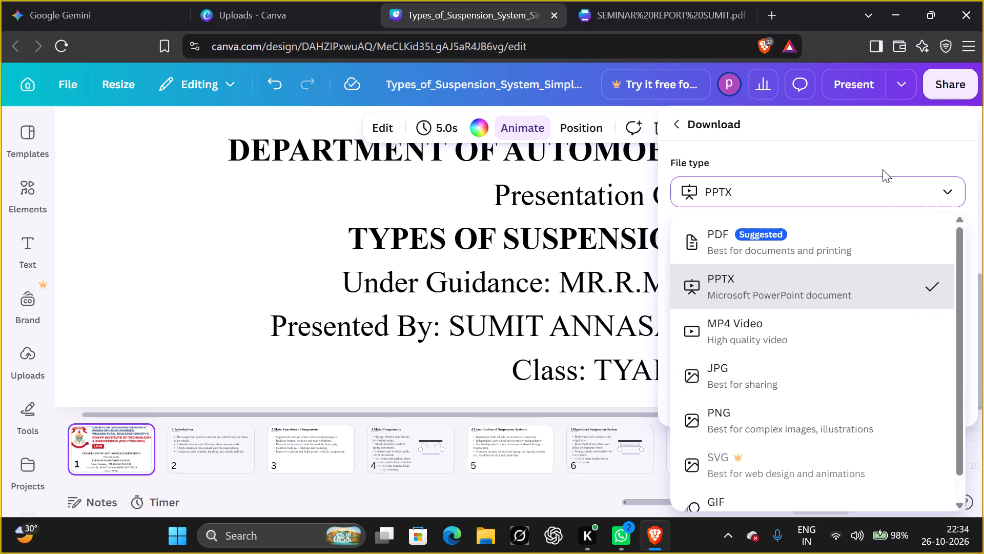
{"action": "left_click", "coordinate": [878, 190]}
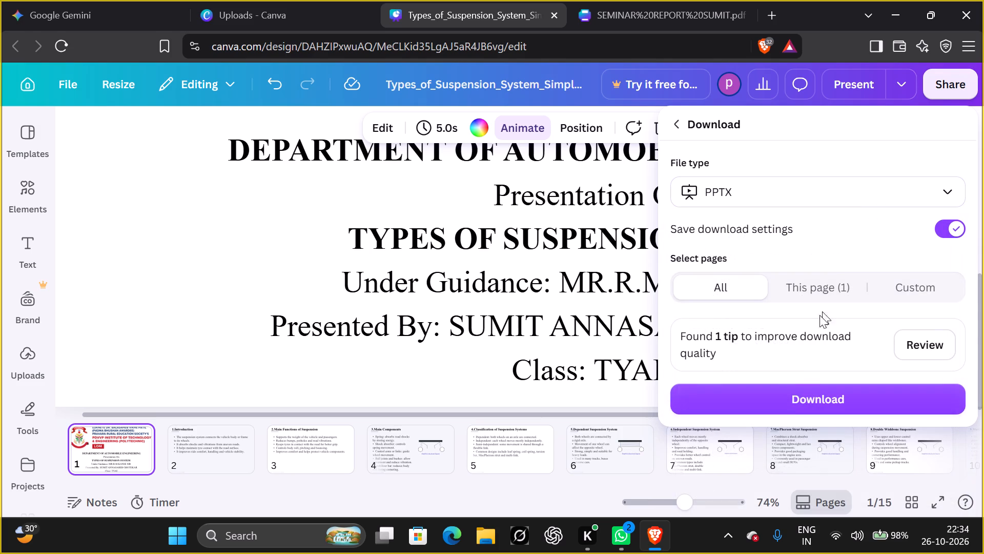
{"action": "left_click", "coordinate": [786, 404]}
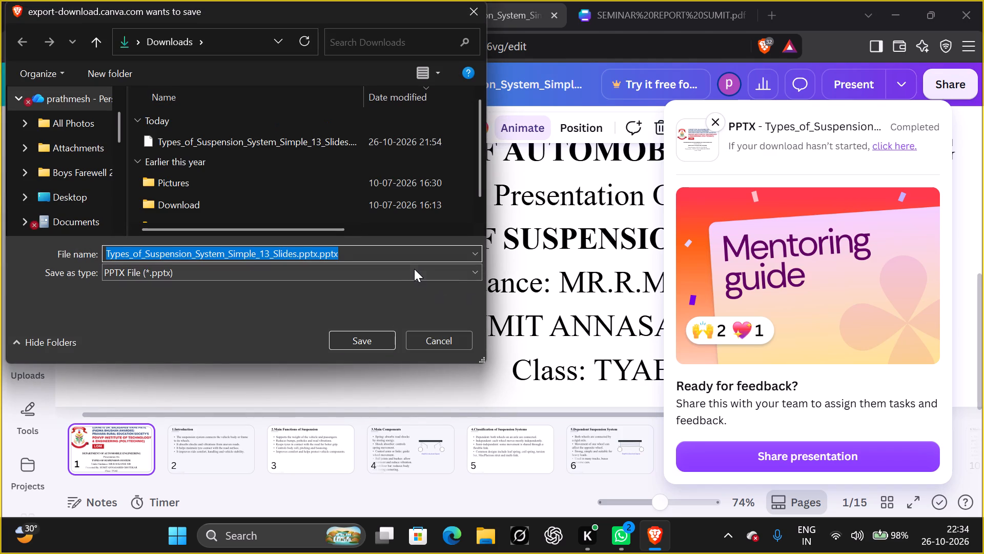
{"action": "left_click", "coordinate": [366, 334]}
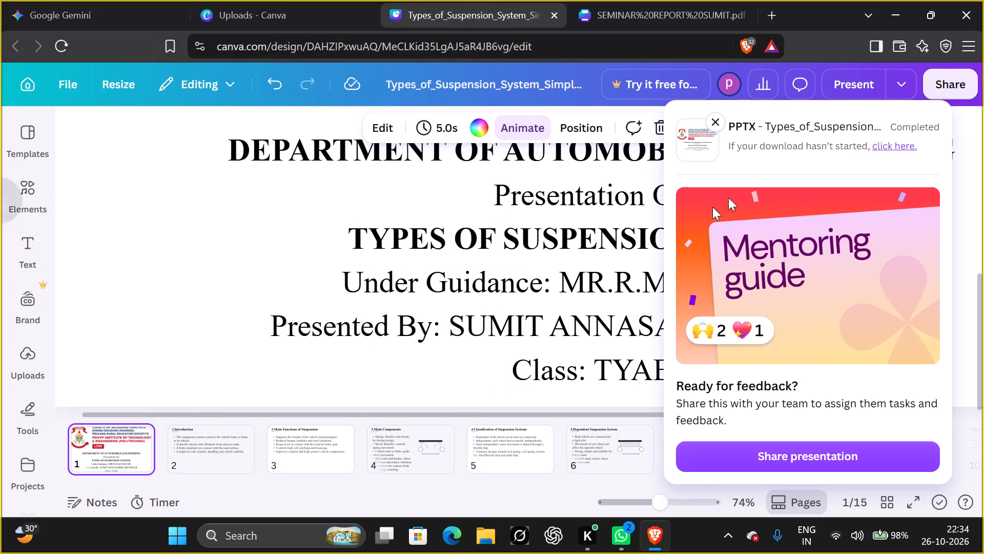
{"action": "left_click", "coordinate": [716, 128]}
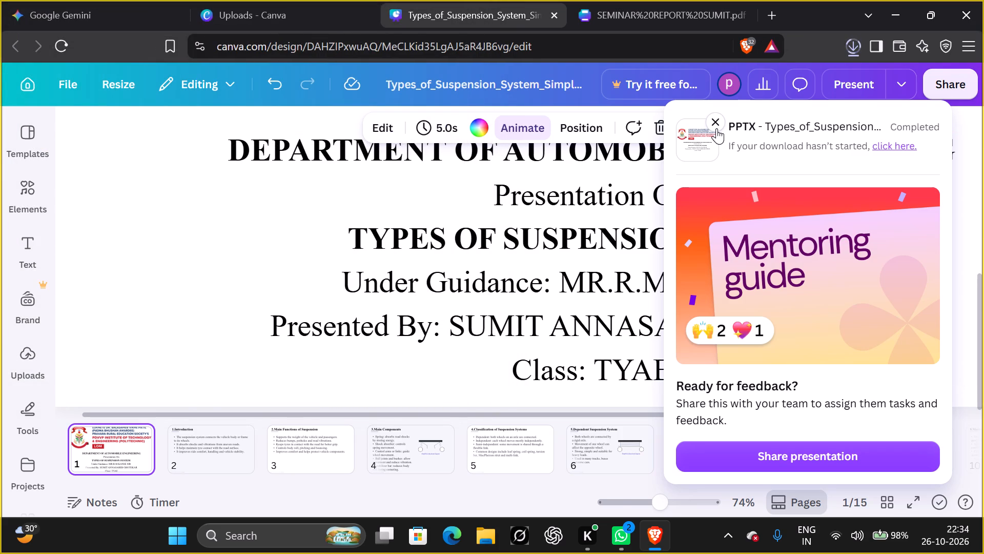
Download the presentation as a PDF as well, using the Digital preset.
{"action": "left_click", "coordinate": [942, 80]}
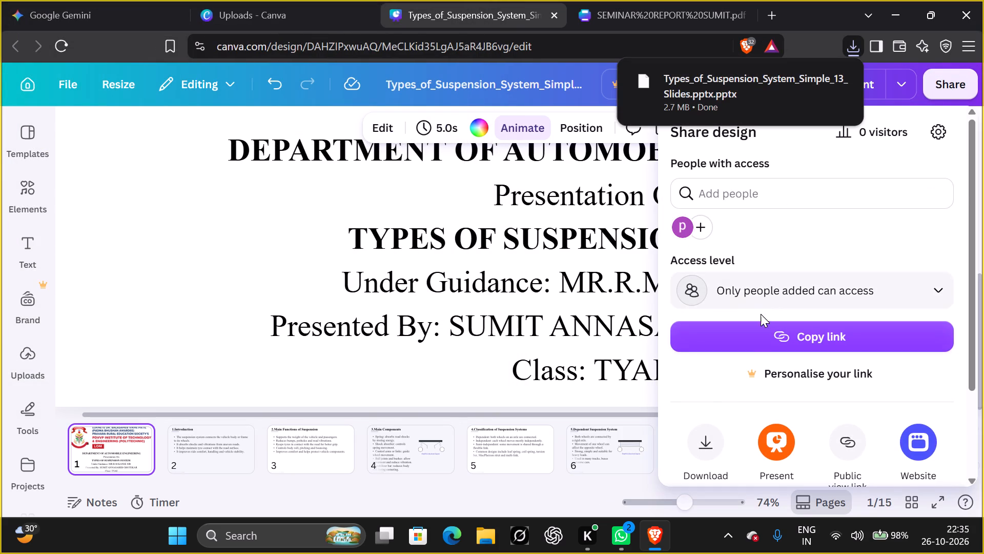
{"action": "left_click", "coordinate": [701, 456]}
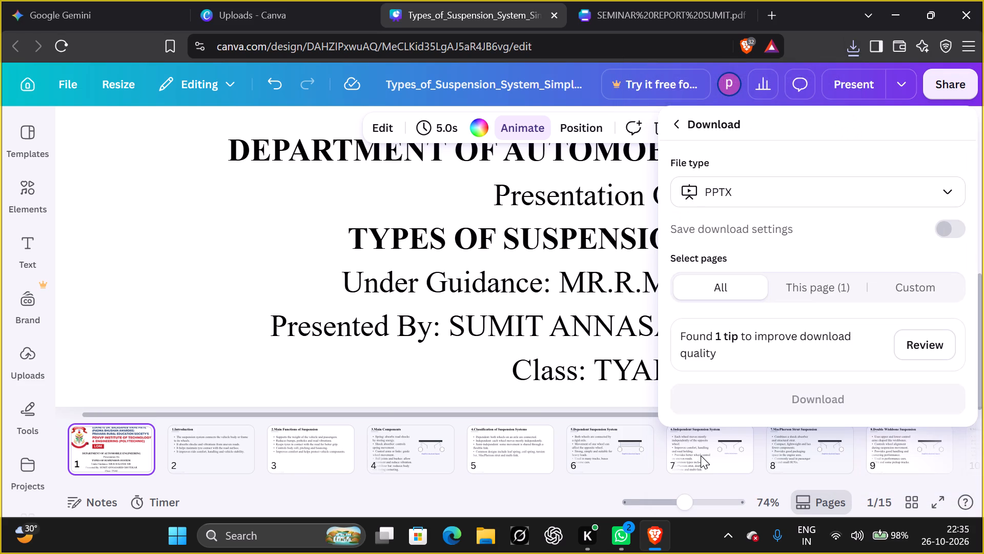
{"action": "left_click", "coordinate": [747, 197]}
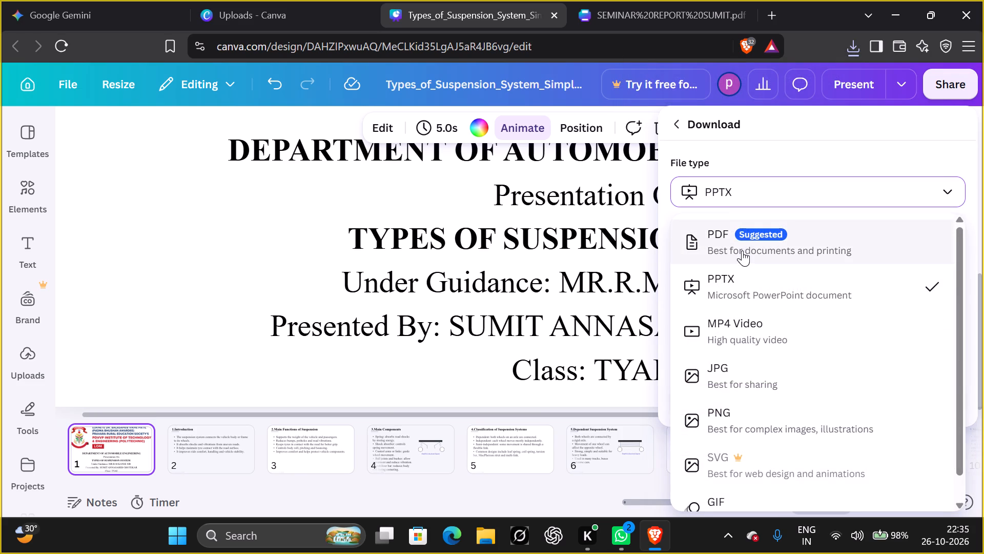
{"action": "left_click", "coordinate": [742, 249]}
{"action": "left_click", "coordinate": [741, 466]}
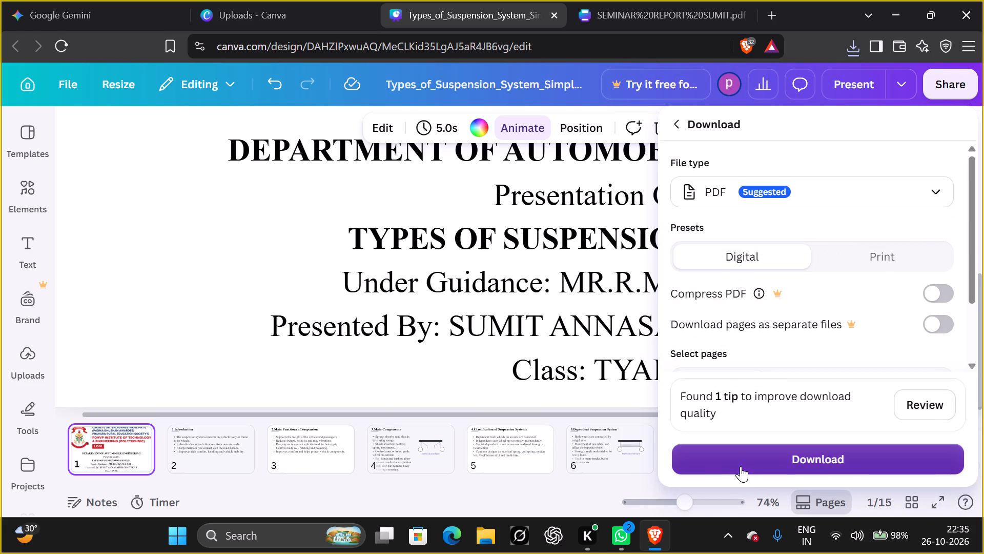
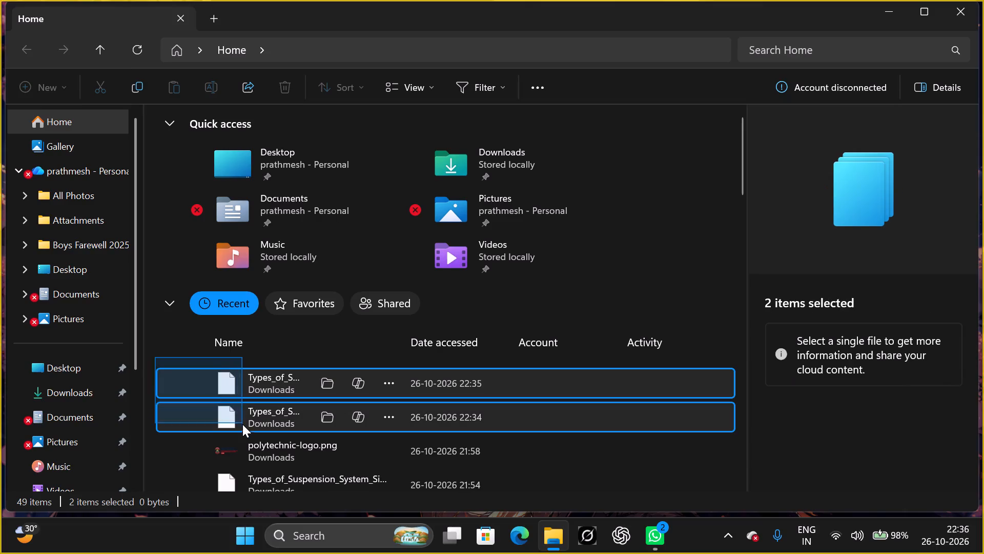
In File Explorer, select the two most recent Types of Suspension System files from Downloads and share them through WhatsApp.
{"action": "left_click_drag", "start_coordinate": [242, 424], "coordinate": [242, 425]}
{"action": "left_click", "coordinate": [252, 95]}
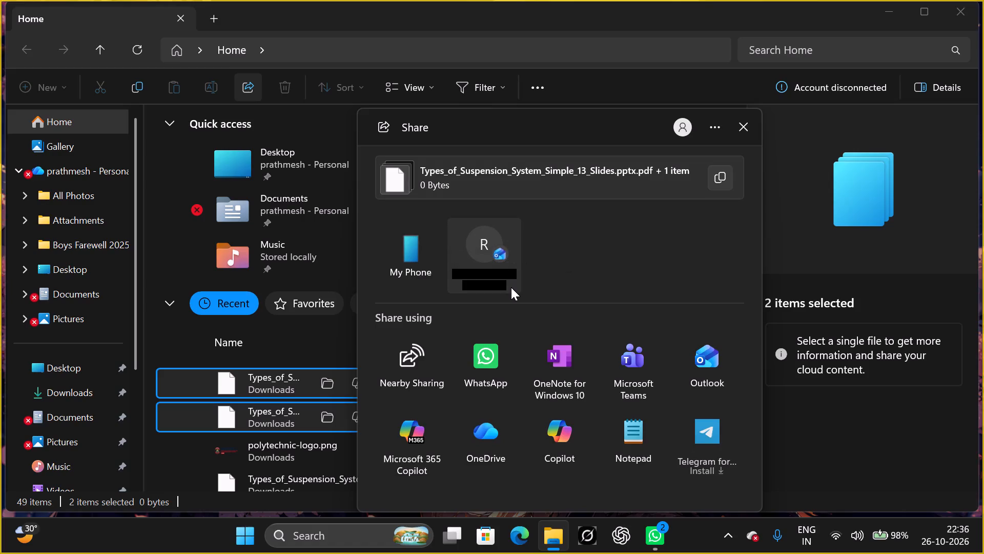
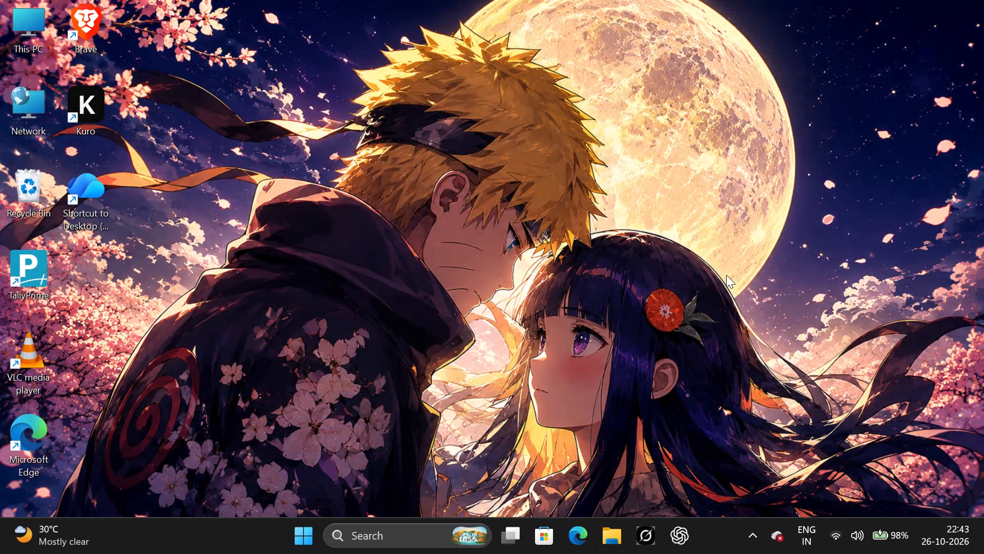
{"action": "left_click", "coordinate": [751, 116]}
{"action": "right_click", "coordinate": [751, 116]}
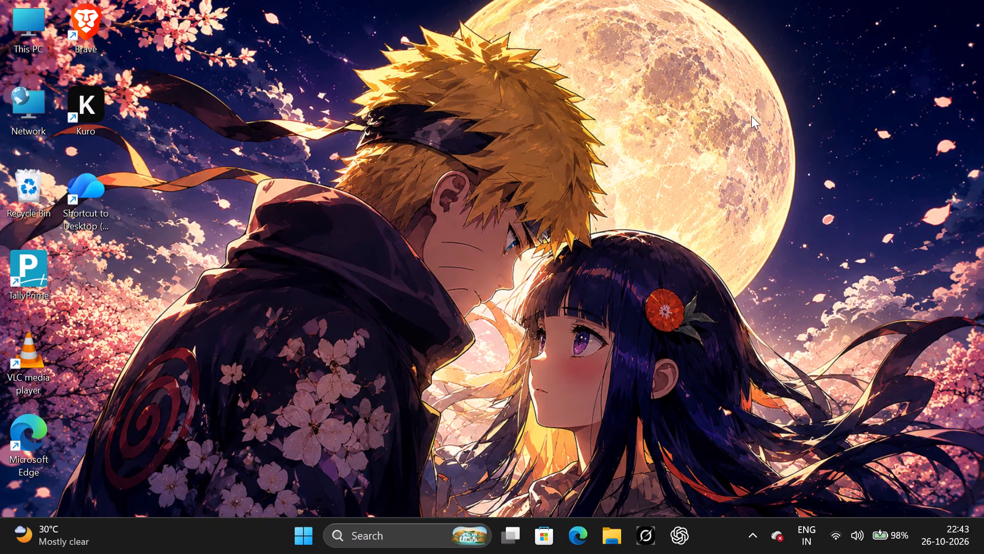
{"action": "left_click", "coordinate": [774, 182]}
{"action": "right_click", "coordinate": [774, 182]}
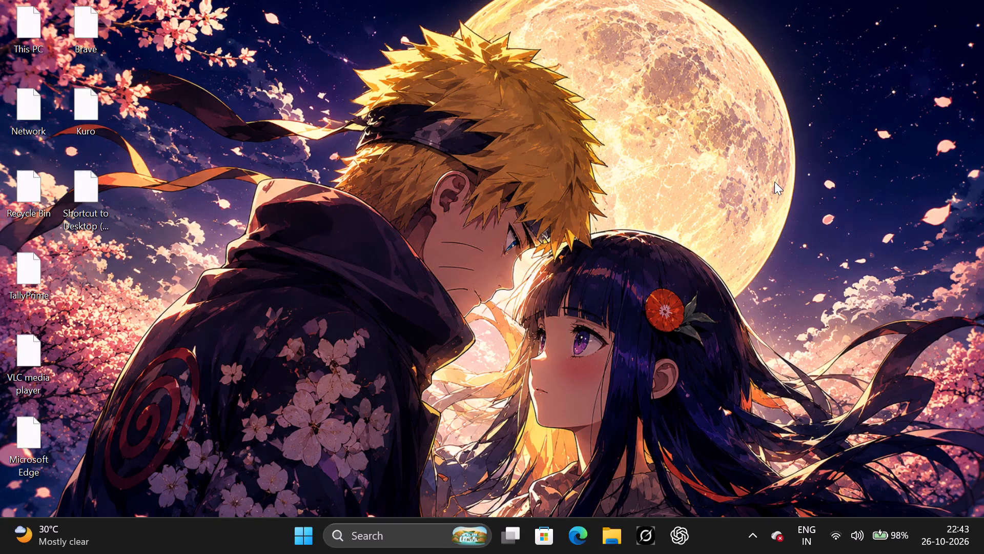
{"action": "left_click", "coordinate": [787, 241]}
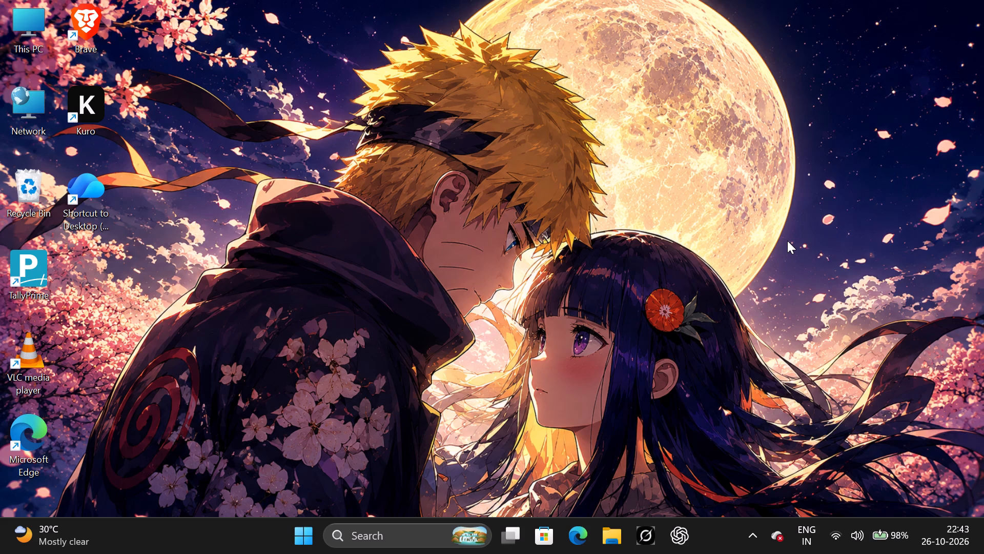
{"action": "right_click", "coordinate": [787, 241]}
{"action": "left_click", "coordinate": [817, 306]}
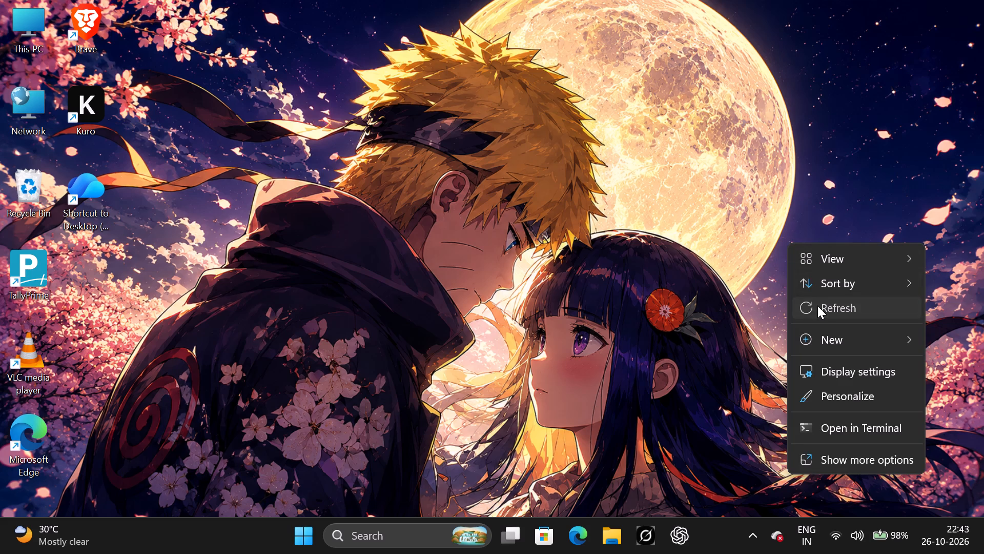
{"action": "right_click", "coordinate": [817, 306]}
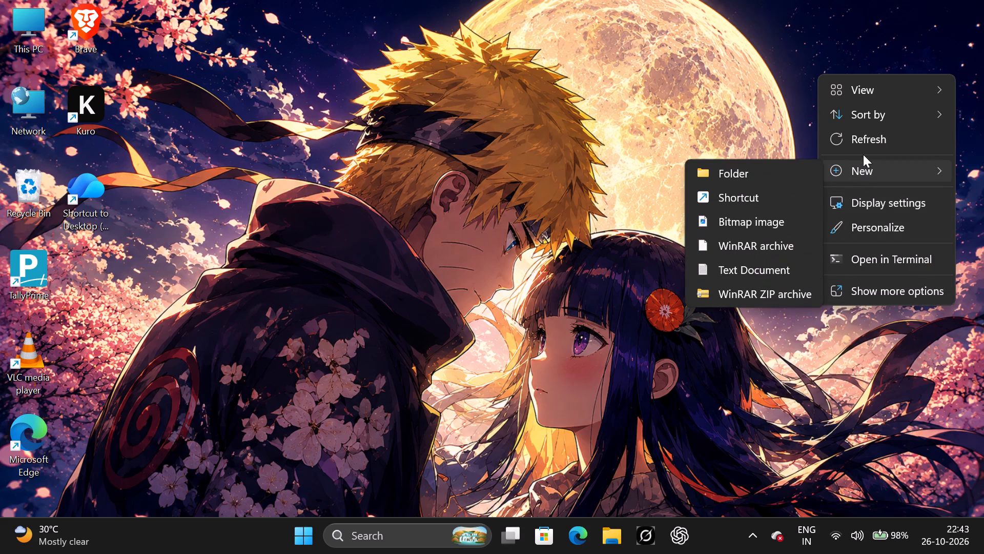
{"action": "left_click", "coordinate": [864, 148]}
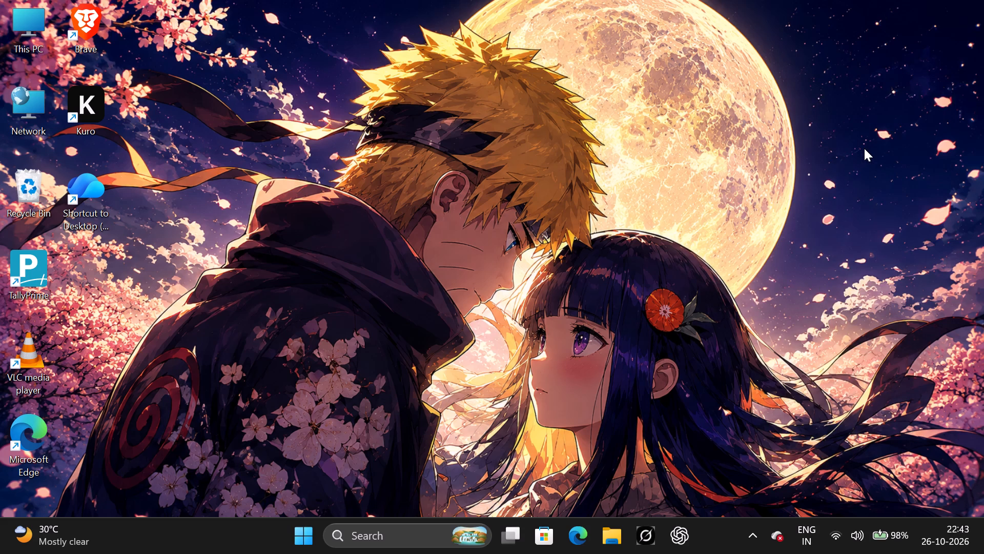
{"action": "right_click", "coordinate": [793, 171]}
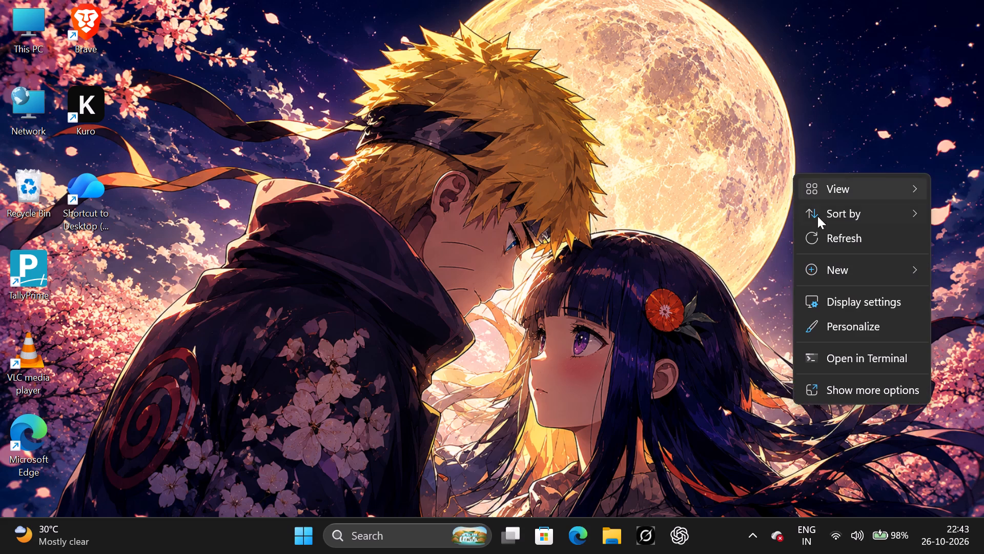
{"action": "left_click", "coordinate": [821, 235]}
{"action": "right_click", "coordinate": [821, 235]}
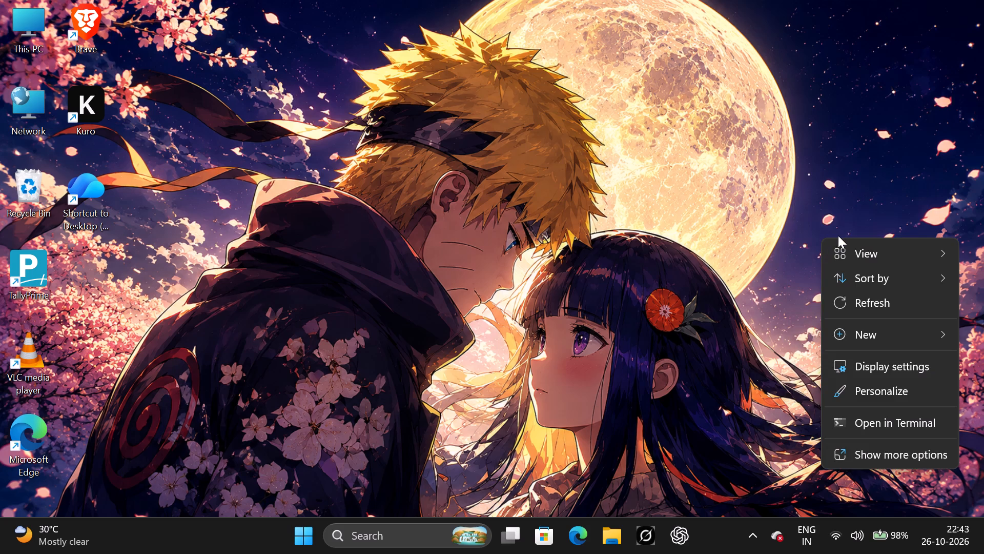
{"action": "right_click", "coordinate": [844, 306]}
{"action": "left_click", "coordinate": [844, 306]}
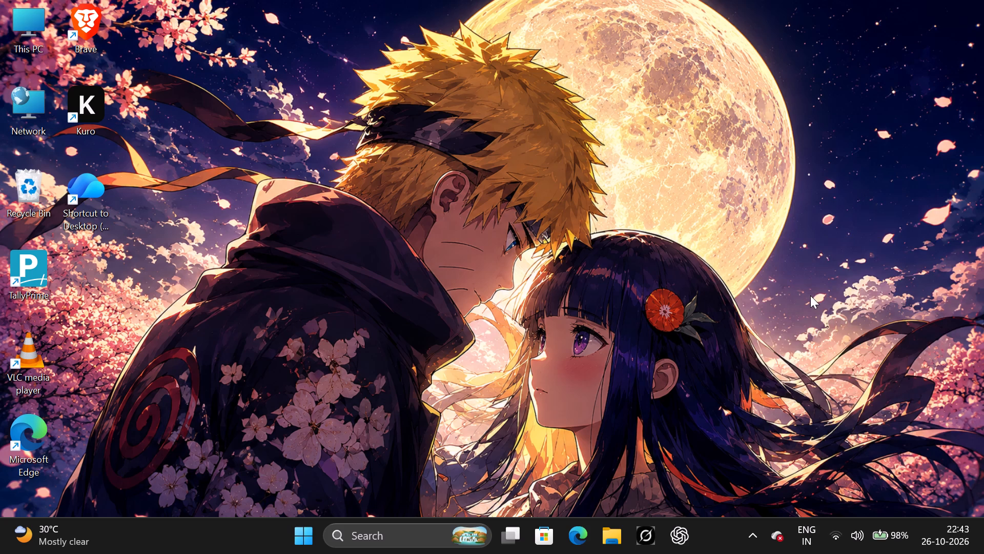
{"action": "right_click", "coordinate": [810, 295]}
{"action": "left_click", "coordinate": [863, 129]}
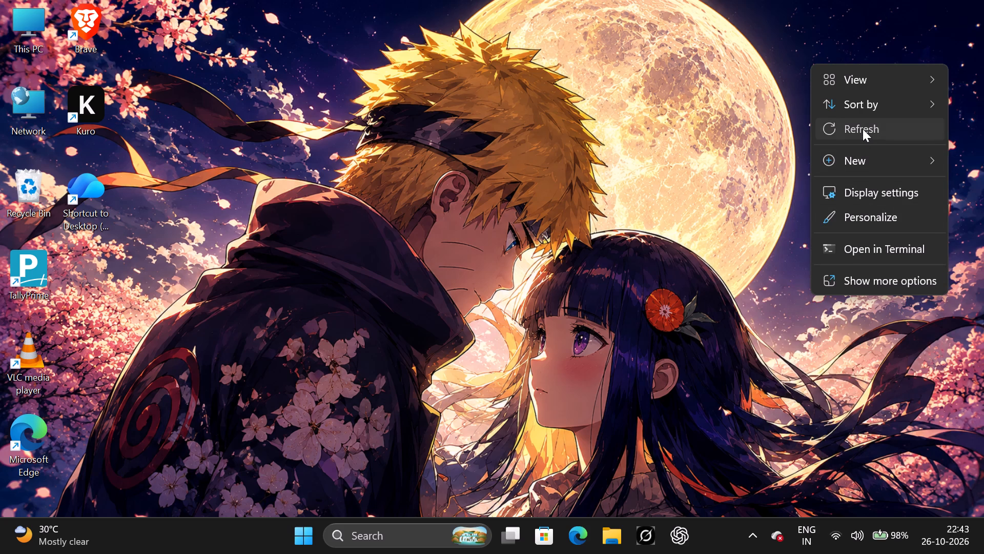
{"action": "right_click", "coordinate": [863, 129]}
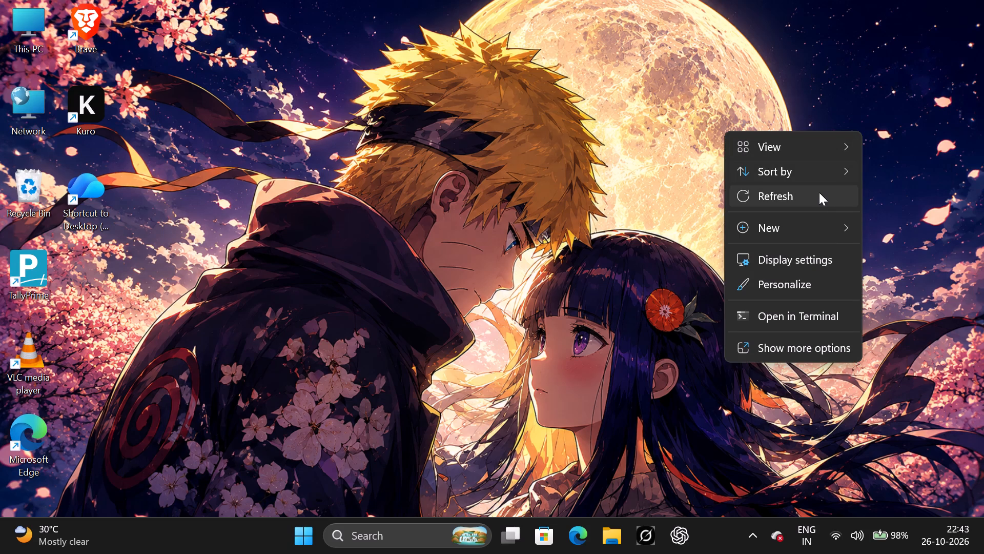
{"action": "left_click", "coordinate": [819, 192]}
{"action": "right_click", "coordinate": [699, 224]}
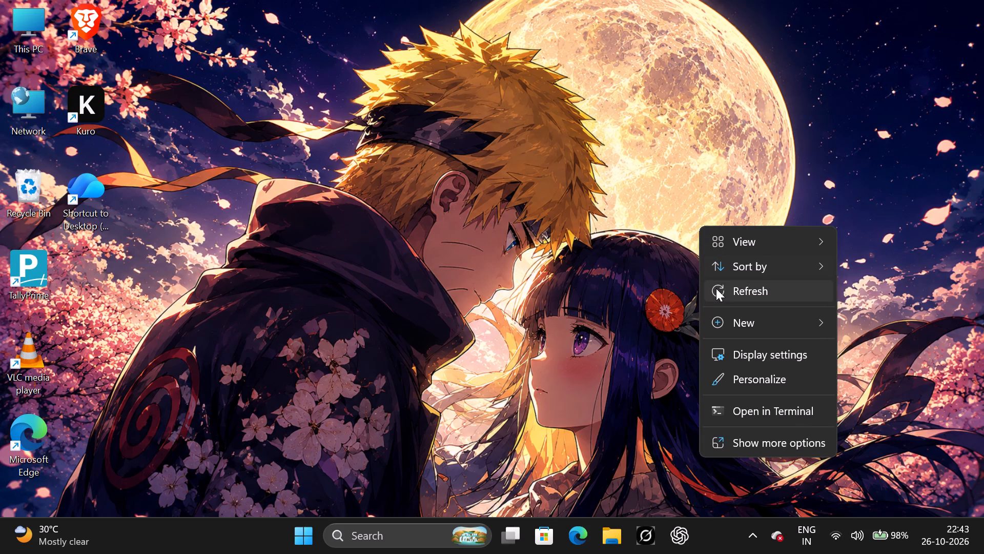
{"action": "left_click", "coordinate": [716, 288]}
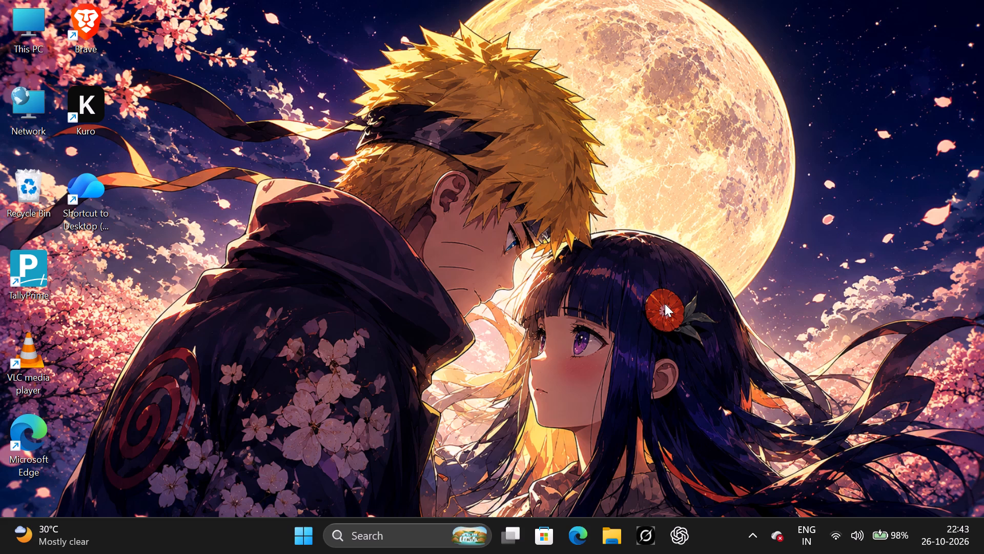
Shut down the computer from the Windows desktop, keeping Shut down as the chosen action.
{"action": "key", "text": "alt+F4"}
{"action": "left_click", "coordinate": [776, 347]}
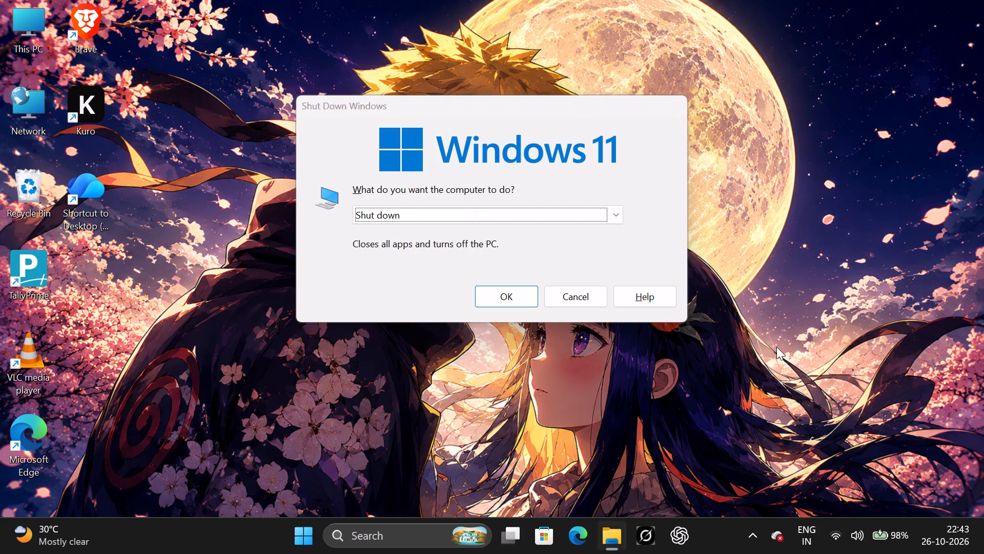
{"action": "key", "text": "alt+F4"}
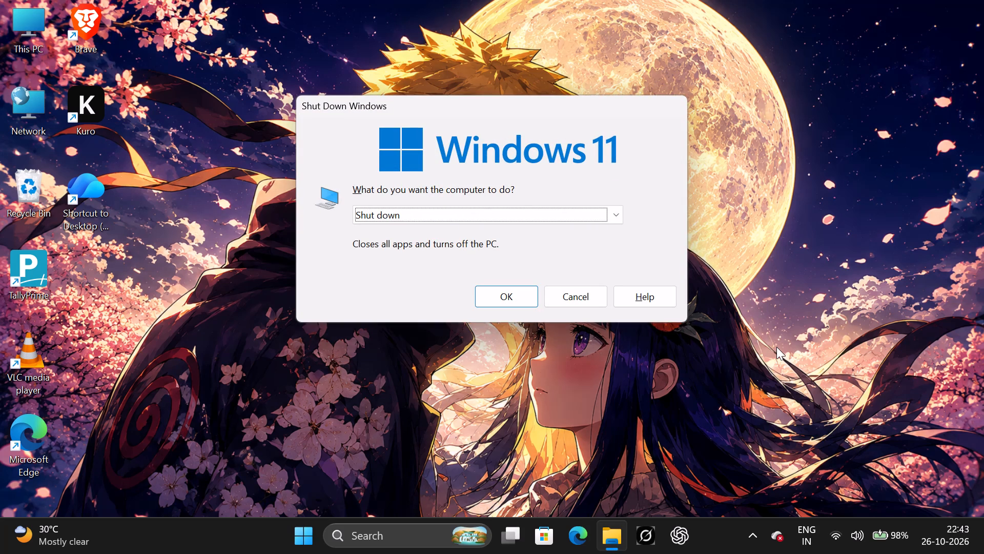
{"action": "key", "text": "Return"}
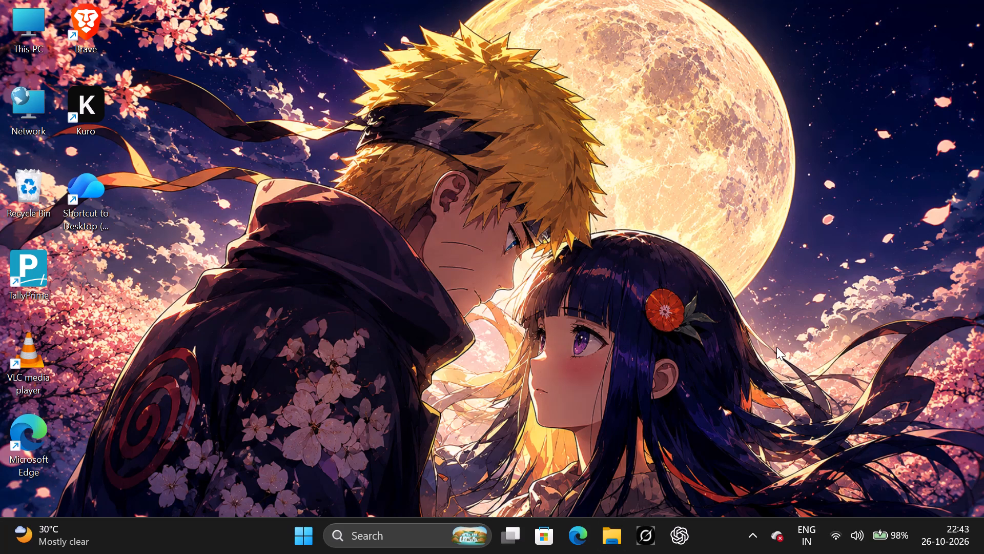